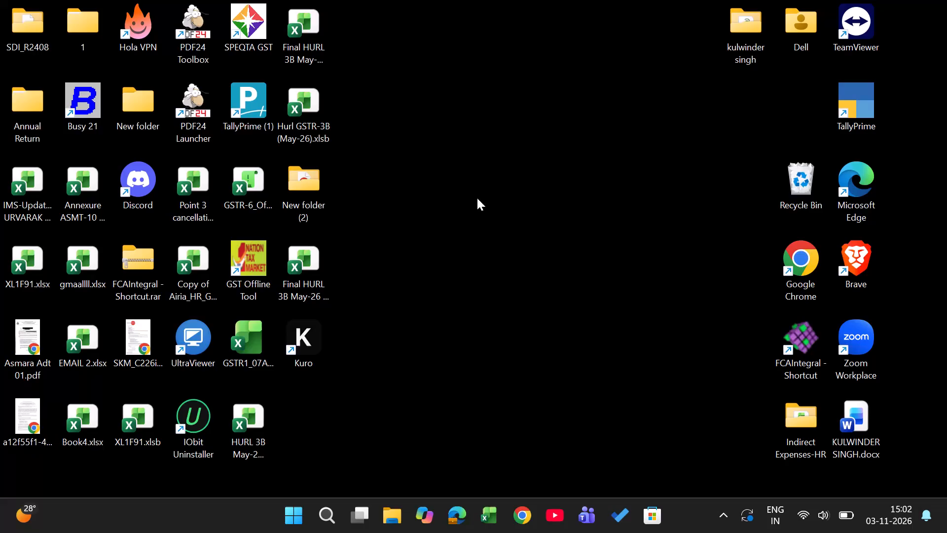
Launch the FCAIntegral application from its desktop shortcut.
{"action": "left_click", "coordinate": [519, 258]}
{"action": "double_click", "coordinate": [801, 339]}
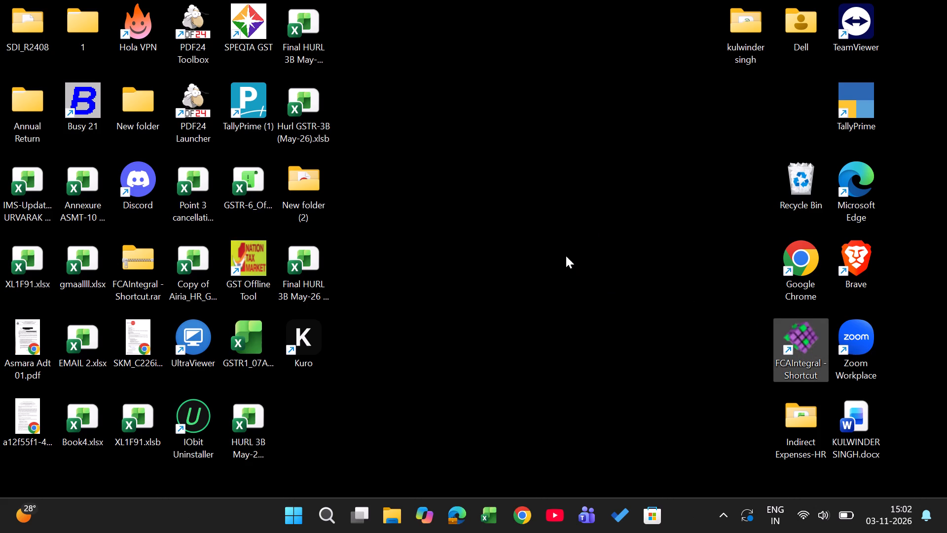
{"action": "right_click", "coordinate": [566, 256]}
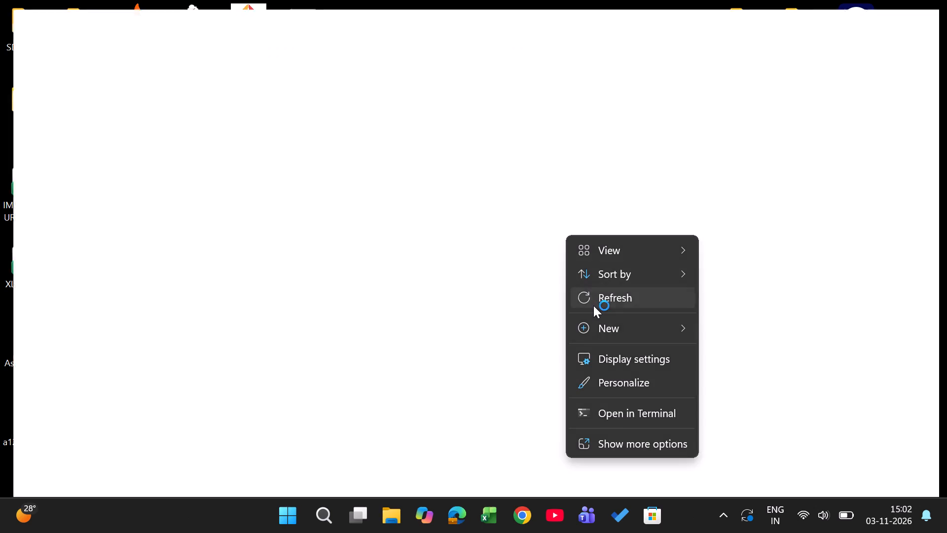
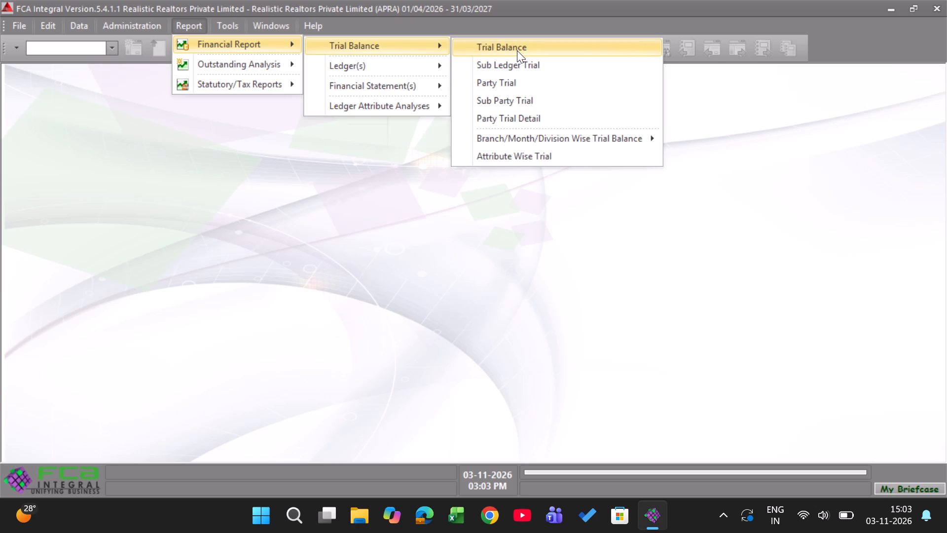
Open the Trial Balance financial report.
{"action": "left_click", "coordinate": [517, 50]}
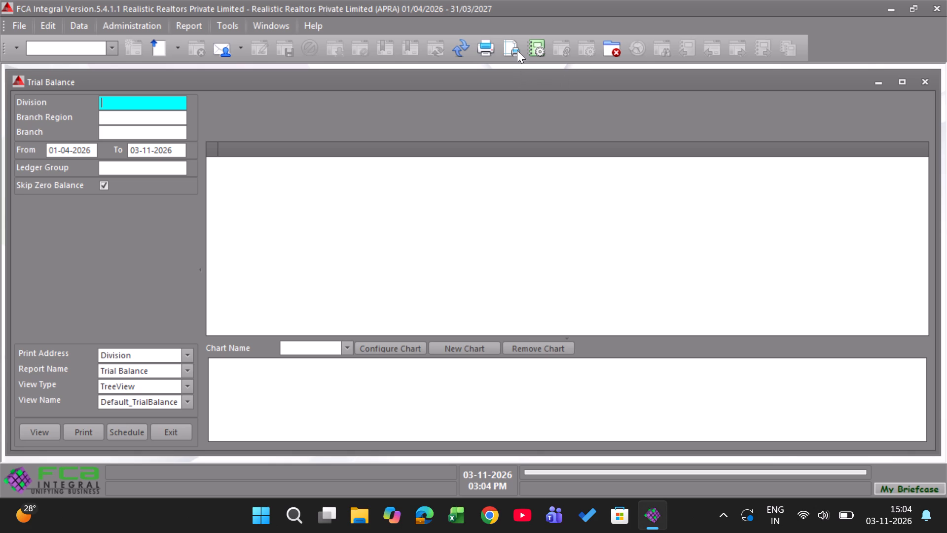
Set the Trial Balance report's From date to 01-10-2026.
{"action": "left_click", "coordinate": [87, 146]}
{"action": "key", "text": "Right"}
{"action": "key", "text": "Left"}
{"action": "key", "text": "Left"}
{"action": "key", "text": "Left"}
{"action": "key", "text": "Left"}
{"action": "key", "text": "Left"}
{"action": "key", "text": "Left"}
{"action": "key", "text": "Left"}
{"action": "key", "text": "Left"}
{"action": "key", "text": "Left"}
{"action": "key", "text": "Left"}
{"action": "key", "text": "Left"}
{"action": "key", "text": "Left"}
{"action": "key", "text": "Left"}
{"action": "key", "text": "Left"}
{"action": "key", "text": "Left"}
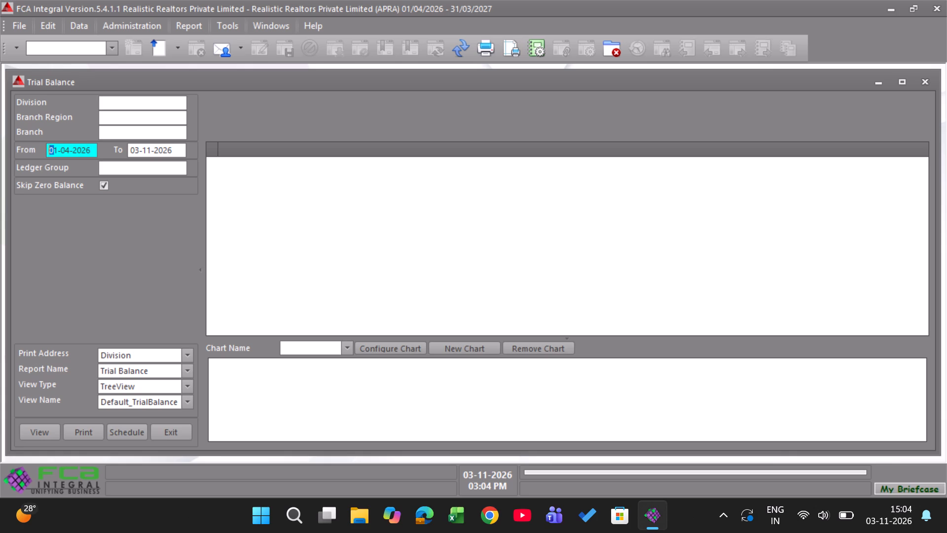
{"action": "key", "text": "Right"}
{"action": "key", "text": "Right"}
{"action": "key", "text": "Right"}
{"action": "key", "text": "Left"}
{"action": "type", "text": "10"}
Set the Trial Balance report's To date to 31-10-2026.
{"action": "left_click", "coordinate": [182, 148]}
{"action": "key", "text": "Left"}
{"action": "key", "text": "Left"}
{"action": "key", "text": "Left"}
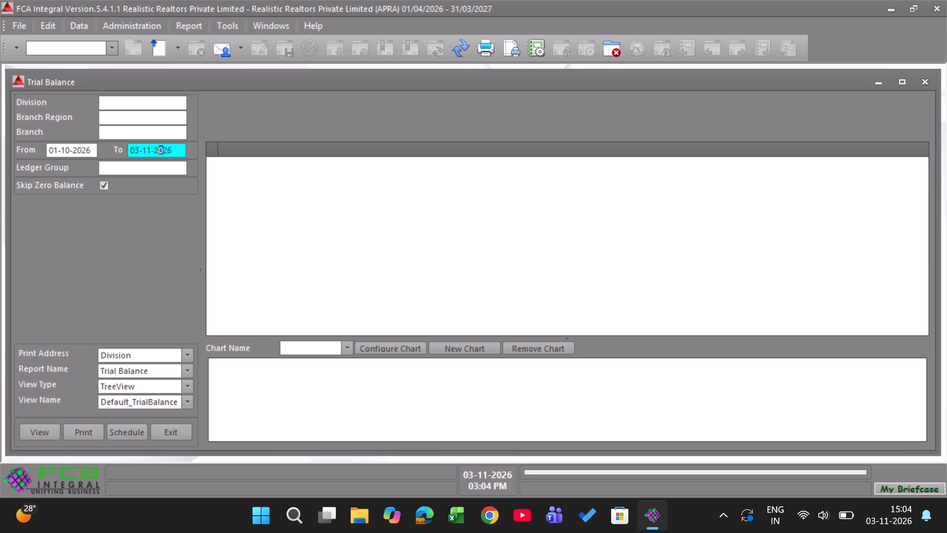
{"action": "key", "text": "Left"}
{"action": "key", "text": "Left"}
{"action": "key", "text": "Left"}
{"action": "key", "text": "Left"}
{"action": "key", "text": "Left"}
{"action": "type", "text": "31"}
{"action": "type", "text": "10"}
Choose the Trial Balance Detailed report format and generate the report.
{"action": "left_click", "coordinate": [183, 370]}
{"action": "left_click", "coordinate": [174, 395]}
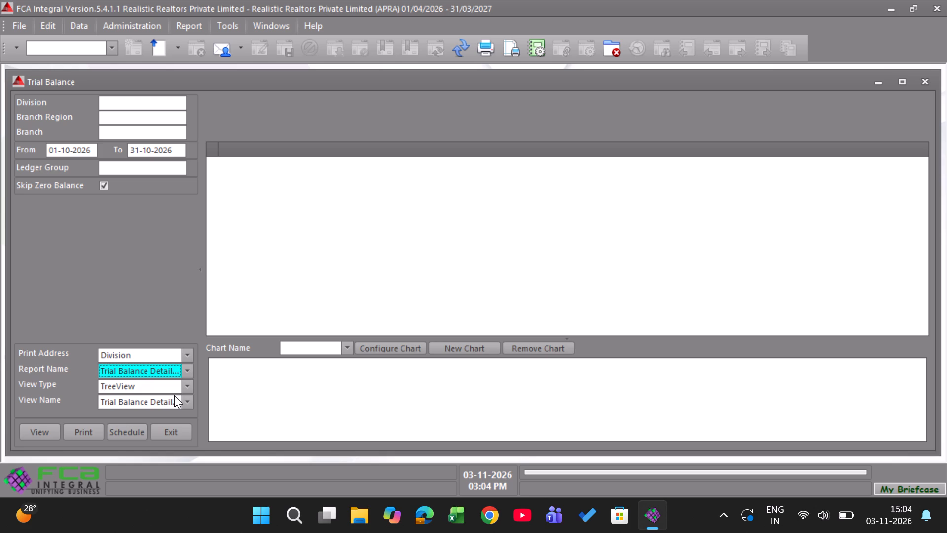
{"action": "left_click", "coordinate": [34, 433]}
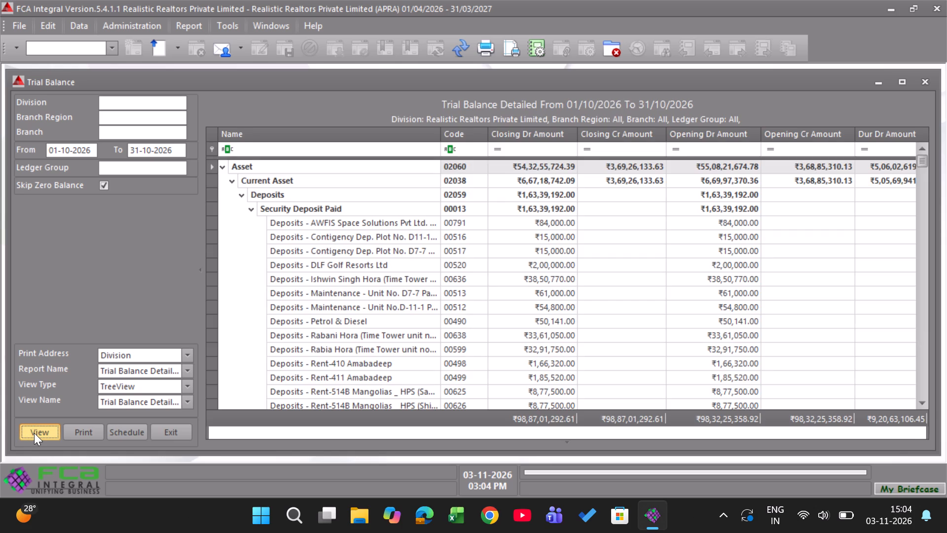
Start exporting the detailed trial balance to Excel and create a folder named Oct-25 inside the 2026-27 GSTR-1 folder.
{"action": "left_click", "coordinate": [21, 24]}
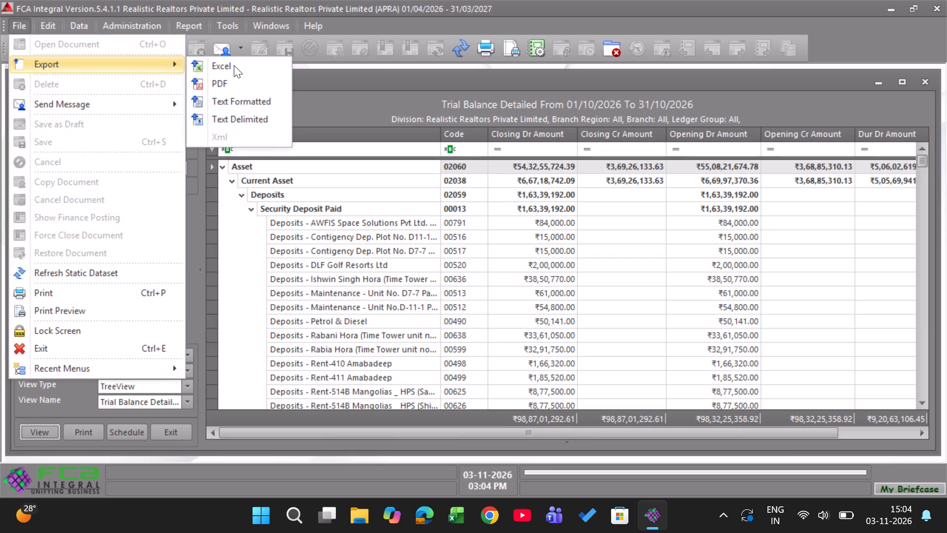
{"action": "left_click", "coordinate": [234, 65]}
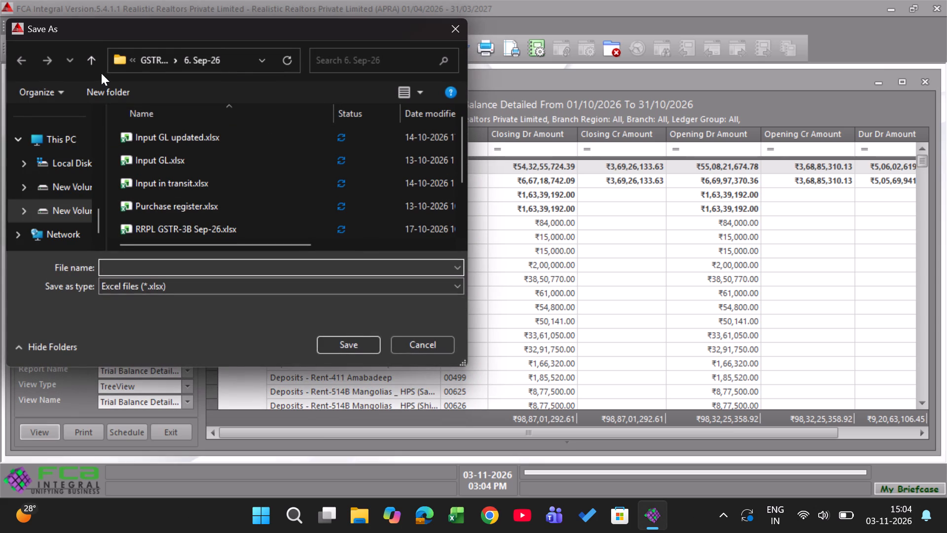
{"action": "left_click", "coordinate": [94, 63]}
{"action": "scroll", "coordinate": [180, 190], "scroll_direction": "down", "scroll_amount": 4}
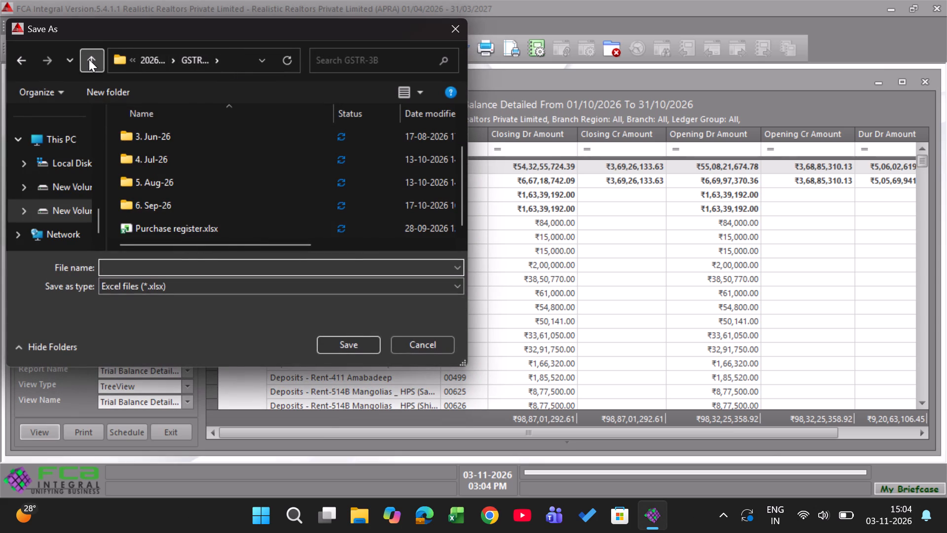
{"action": "left_click", "coordinate": [89, 59]}
{"action": "double_click", "coordinate": [172, 141]}
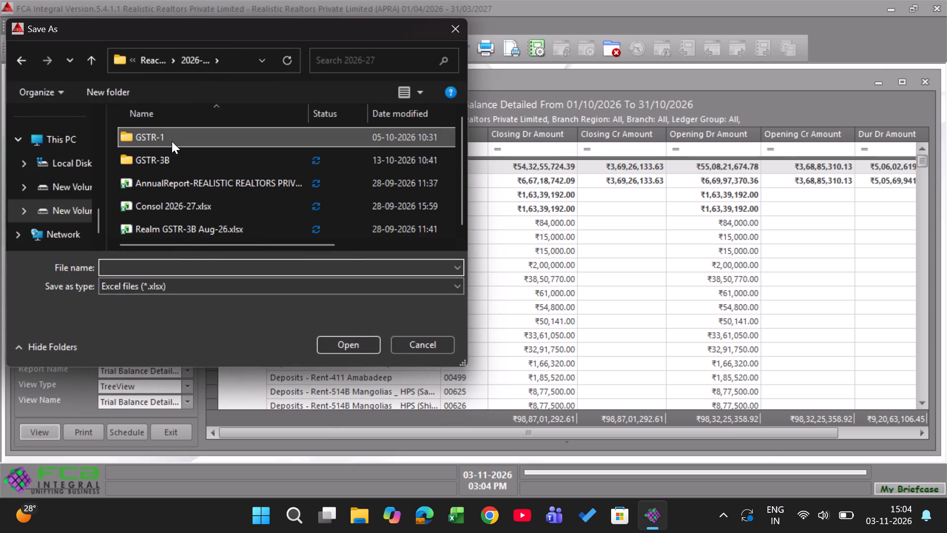
{"action": "scroll", "coordinate": [236, 190], "scroll_direction": "down", "scroll_amount": 6}
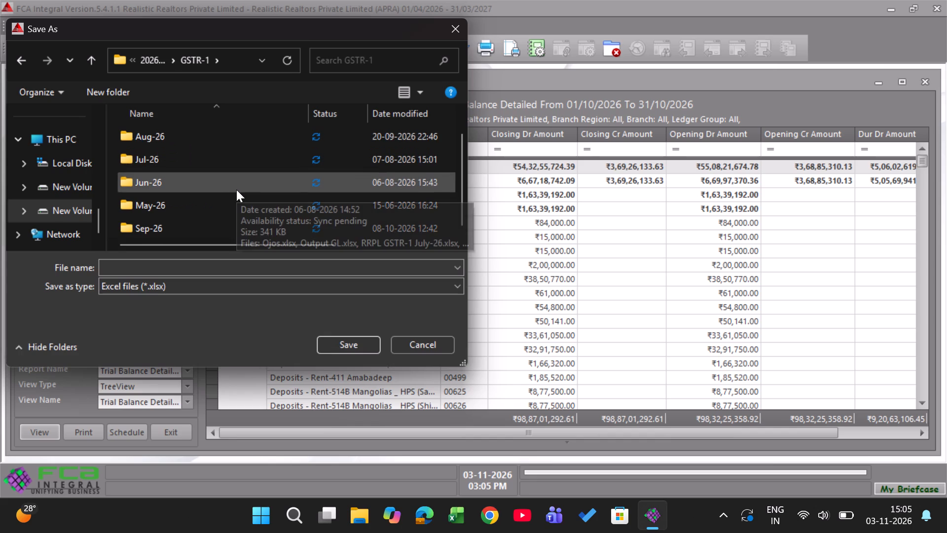
{"action": "key", "text": "ctrl+shift+n"}
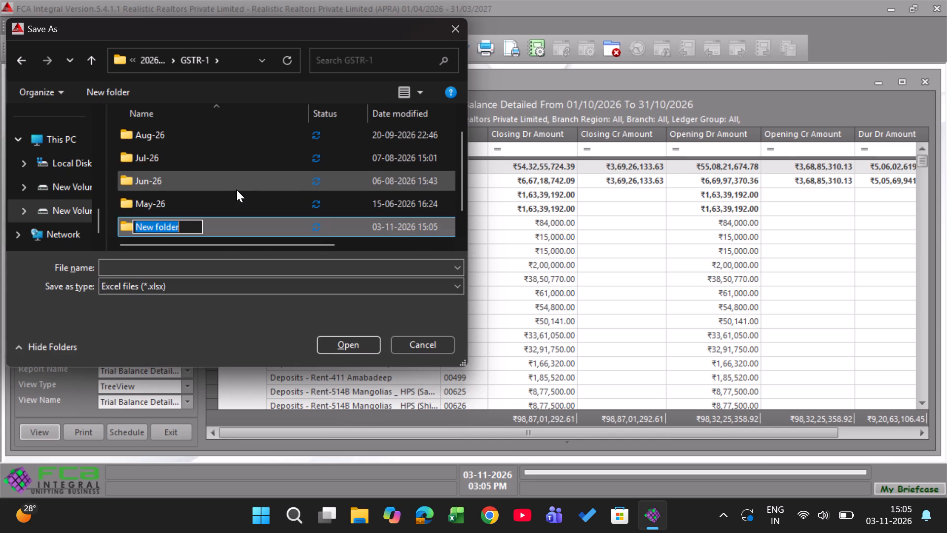
{"action": "type", "text": "Oct-25"}
{"action": "key", "text": "Return"}
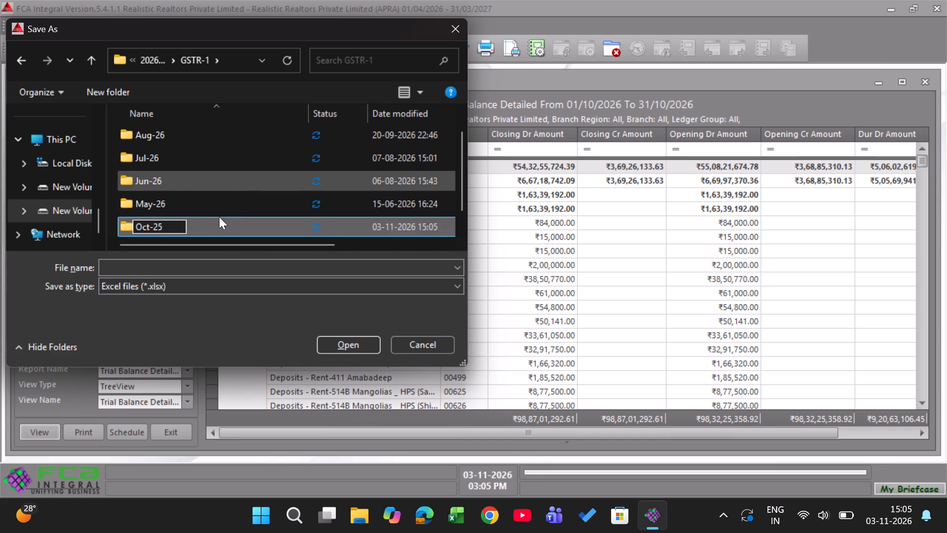
Save the Excel export as TB in the Oct-25 folder and close the Trial Balance report.
{"action": "left_click", "coordinate": [219, 225]}
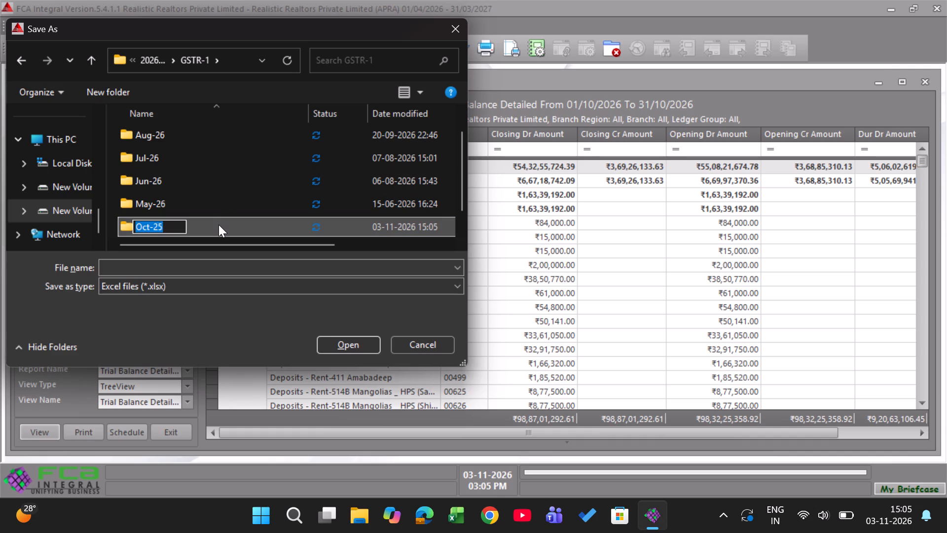
{"action": "left_click", "coordinate": [219, 225]}
{"action": "double_click", "coordinate": [219, 225]}
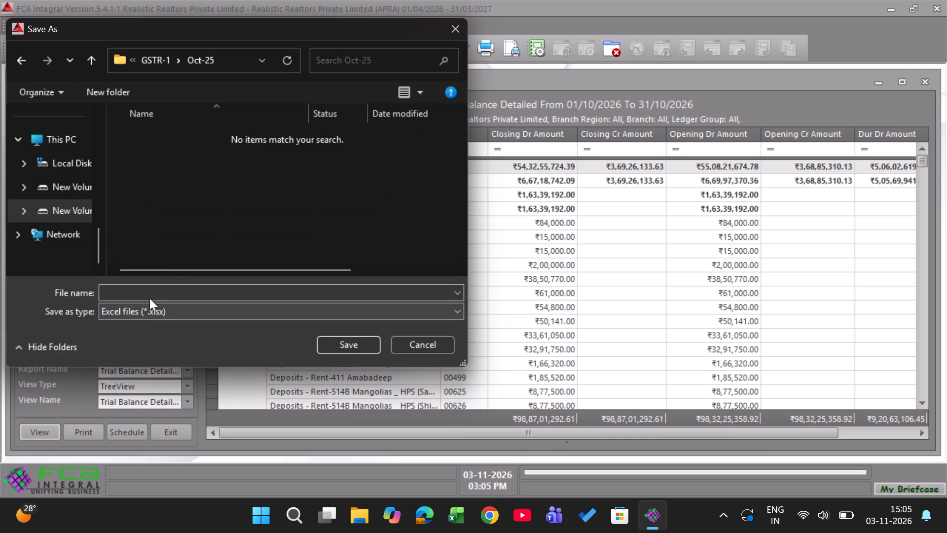
{"action": "left_click", "coordinate": [152, 293]}
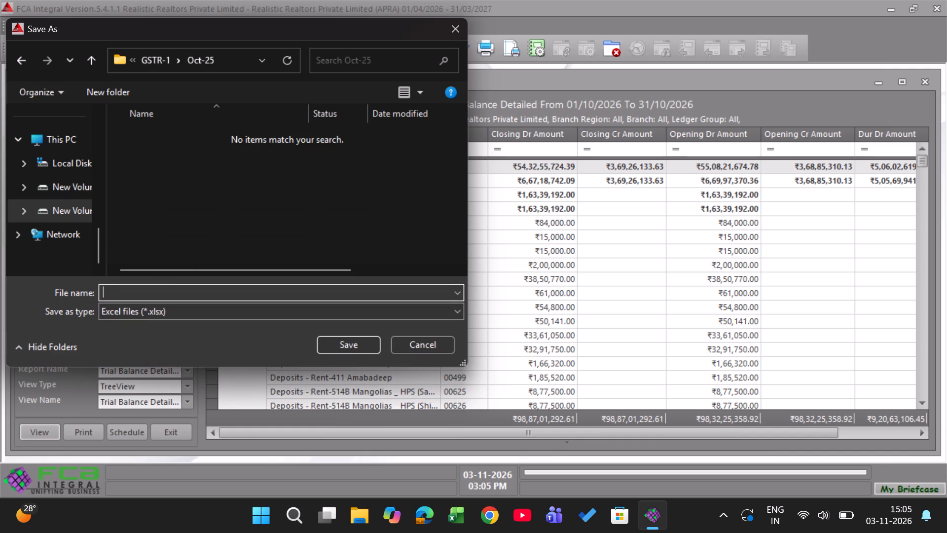
{"action": "type", "text": "TB"}
{"action": "key", "text": "Return"}
{"action": "key", "text": "Return"}
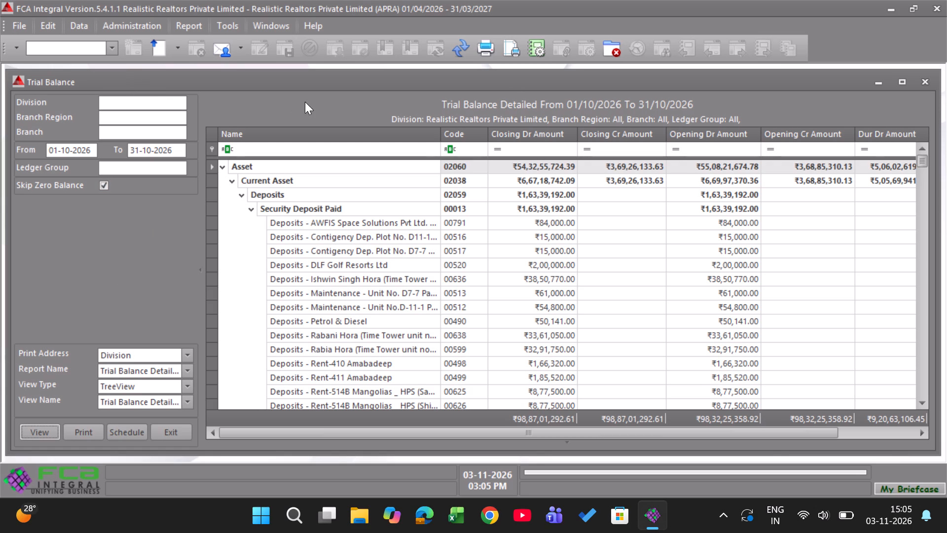
{"action": "left_click", "coordinate": [931, 82]}
Open the Sub Ledger report from the financial ledger reports.
{"action": "left_click", "coordinate": [195, 25]}
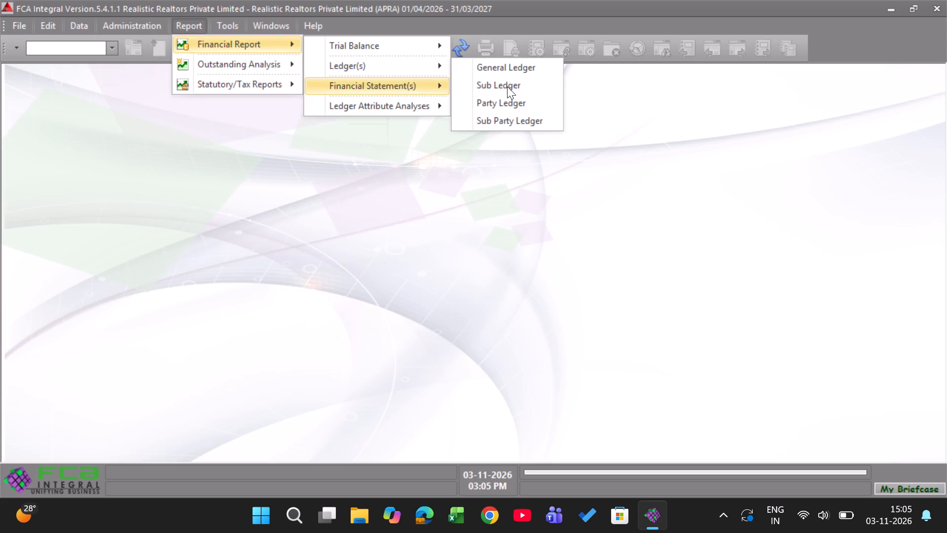
{"action": "left_click", "coordinate": [507, 86]}
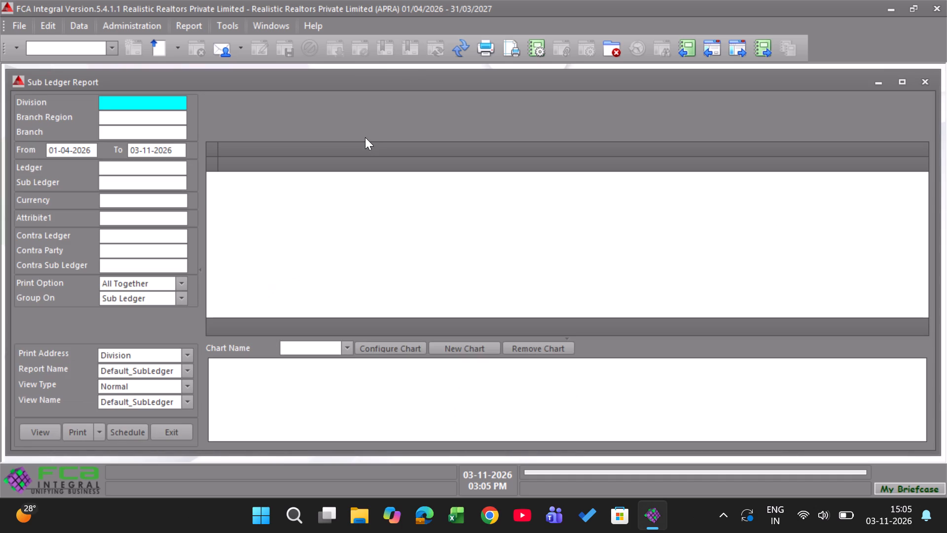
Set the Sub Ledger report period from 01-10-2026 to 31-10-2026.
{"action": "left_click", "coordinate": [57, 148]}
{"action": "key", "text": "Right"}
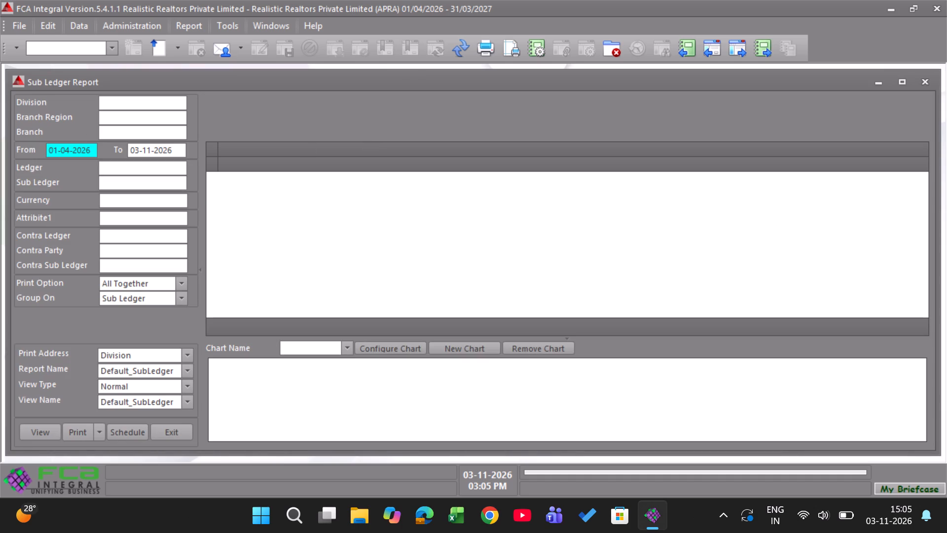
{"action": "type", "text": "10"}
{"action": "left_click", "coordinate": [136, 153]}
{"action": "key", "text": "Right"}
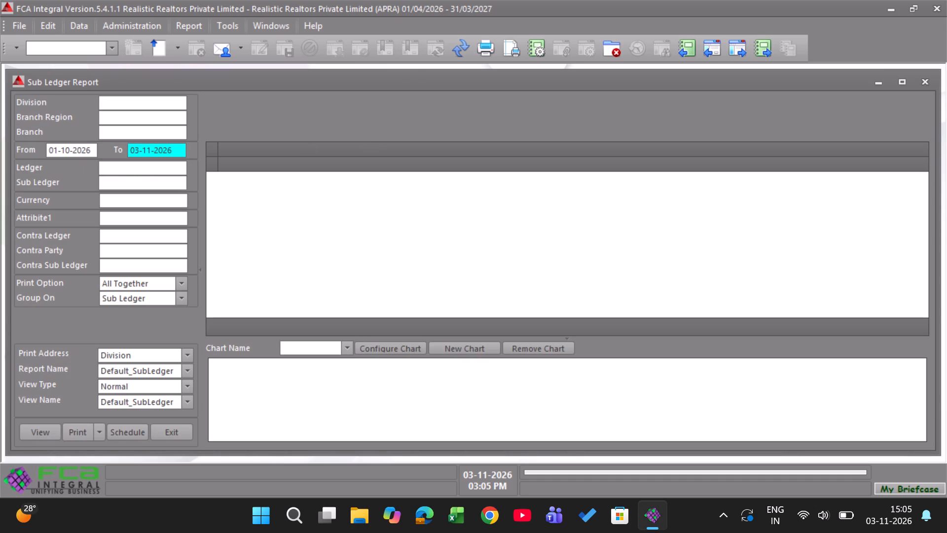
{"action": "key", "text": "Left"}
{"action": "type", "text": "31"}
{"action": "type", "text": "10"}
Filter the ledger list by gst, deselect all ledgers and select only GST Payable.
{"action": "left_click", "coordinate": [117, 172]}
{"action": "type", "text": "gst"}
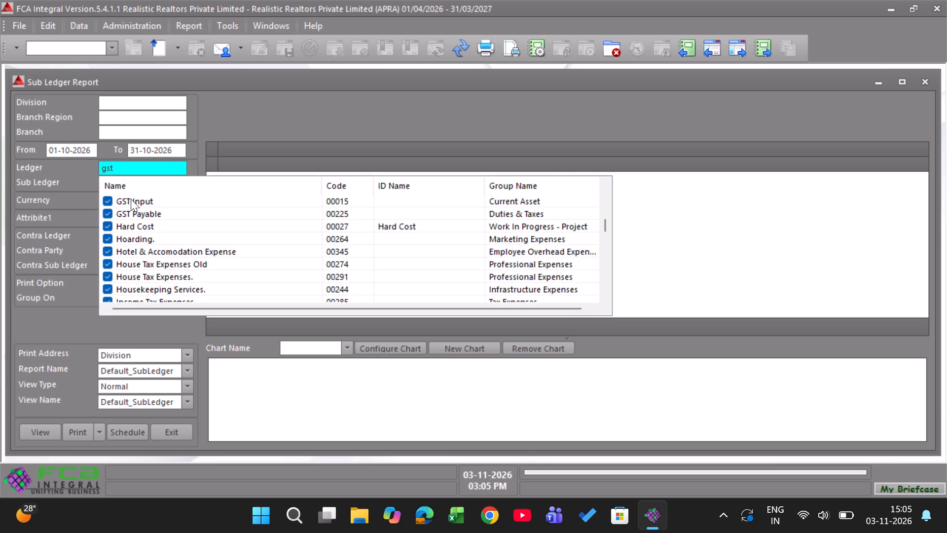
{"action": "left_click", "coordinate": [119, 202]}
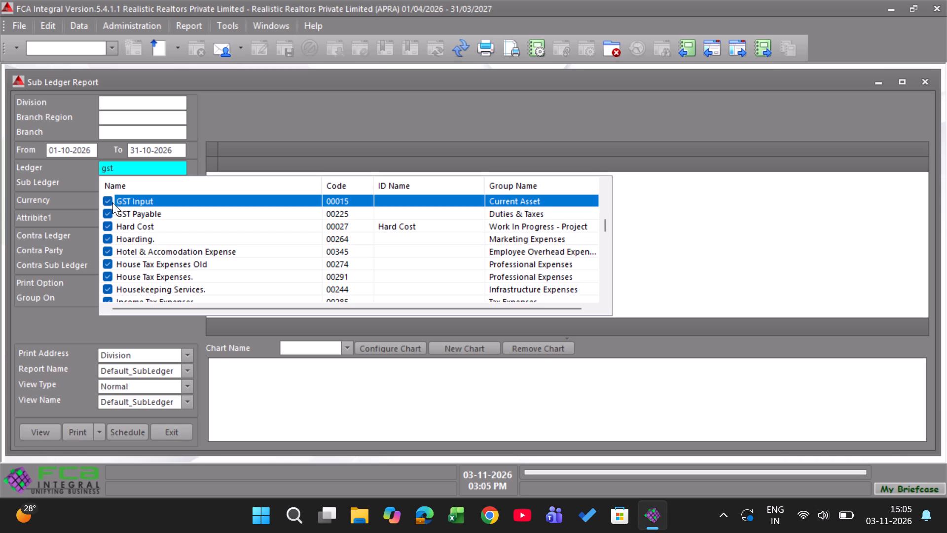
{"action": "key", "text": "space"}
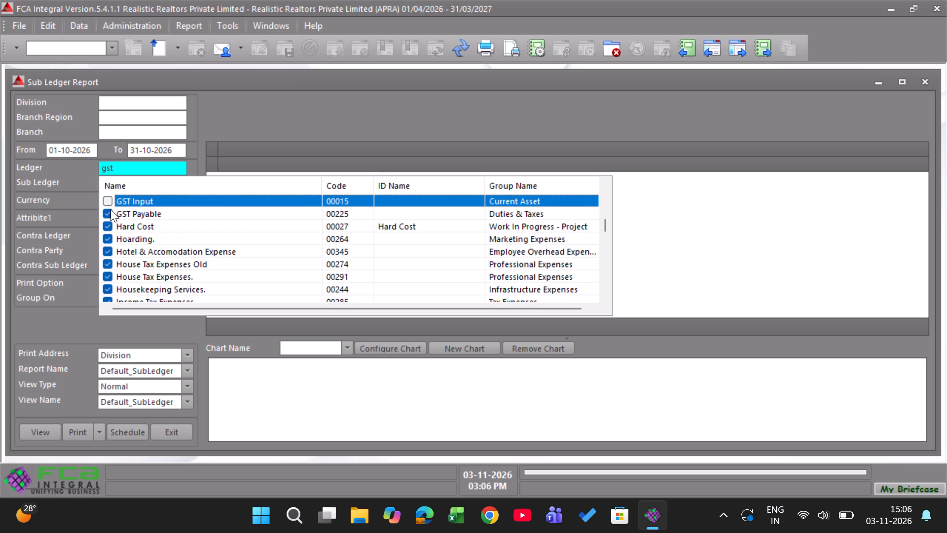
{"action": "key", "text": "ctrl+u"}
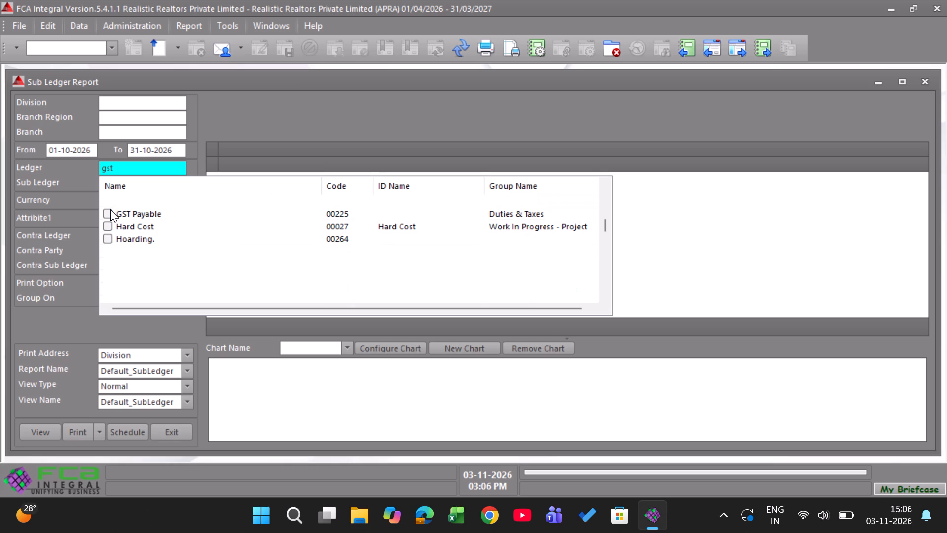
{"action": "key", "text": "Down"}
{"action": "key", "text": "space"}
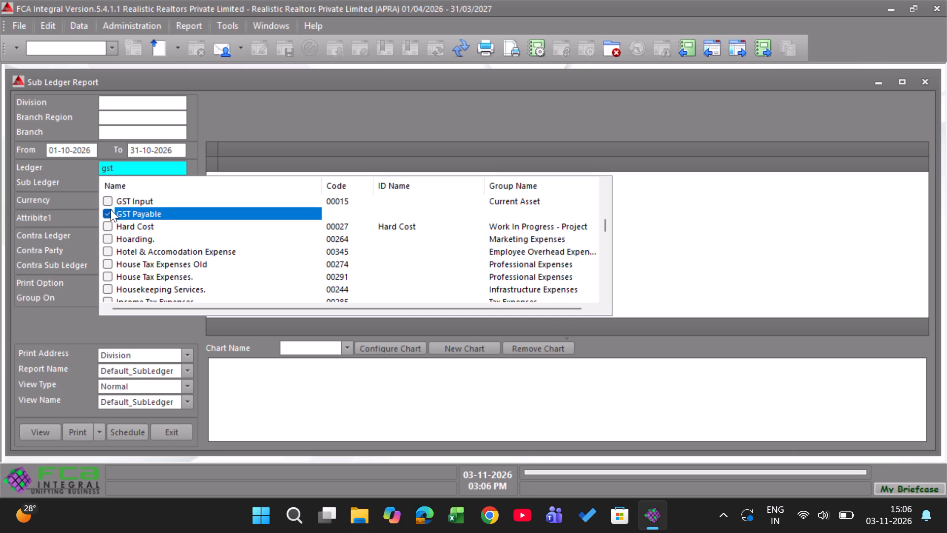
Filter the sub ledgers by gst, keep all the GST Payable sub ledgers selected, and generate the Sub Ledger report.
{"action": "key", "text": "Return"}
{"action": "key", "text": "Tab"}
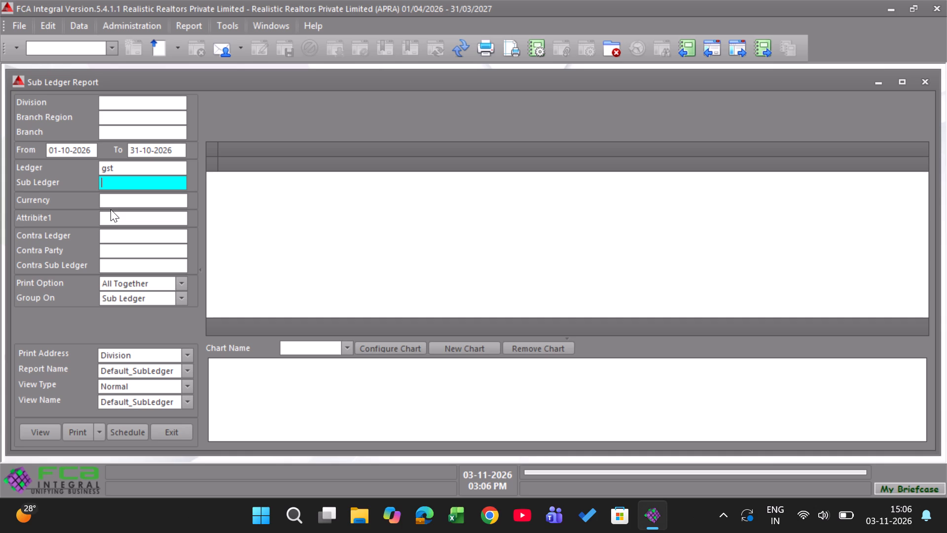
{"action": "type", "text": "gst"}
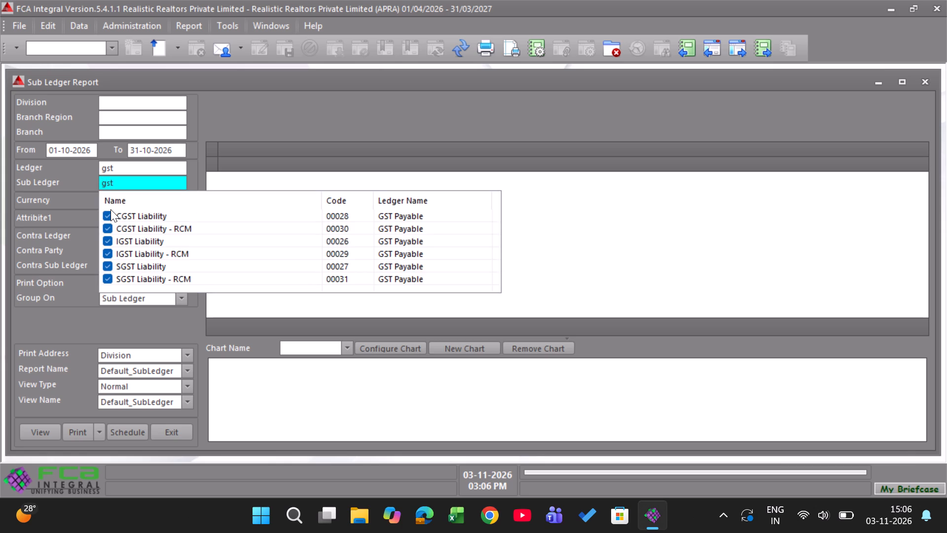
{"action": "key", "text": "Return"}
{"action": "key", "text": "Tab"}
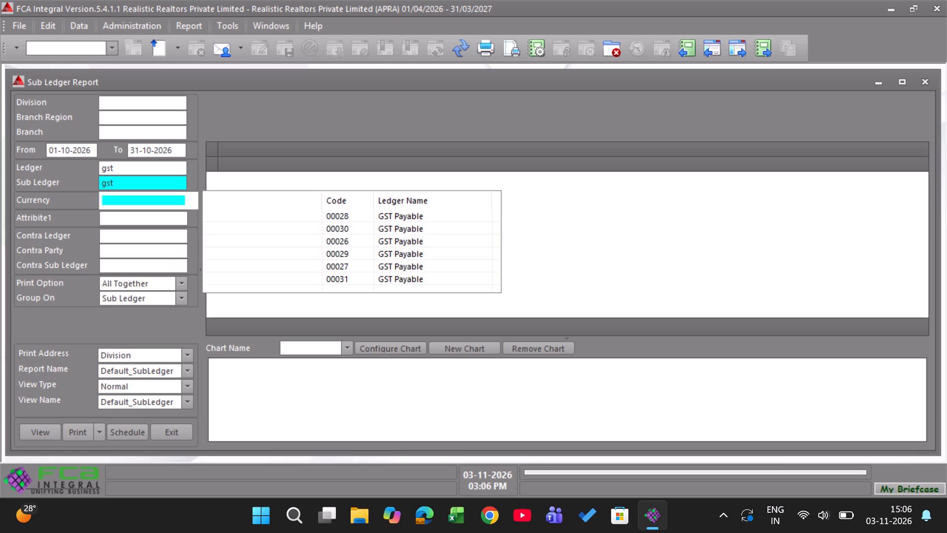
{"action": "left_click", "coordinate": [43, 426]}
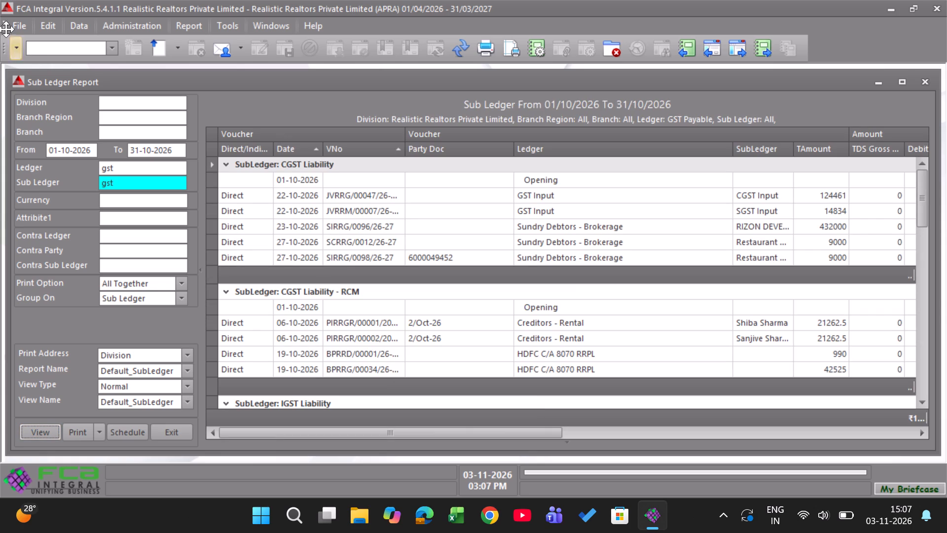
Export the Sub Ledger report to Excel as Output GL in the Oct-25 folder, and close the exported workbook and the report.
{"action": "left_click", "coordinate": [19, 28]}
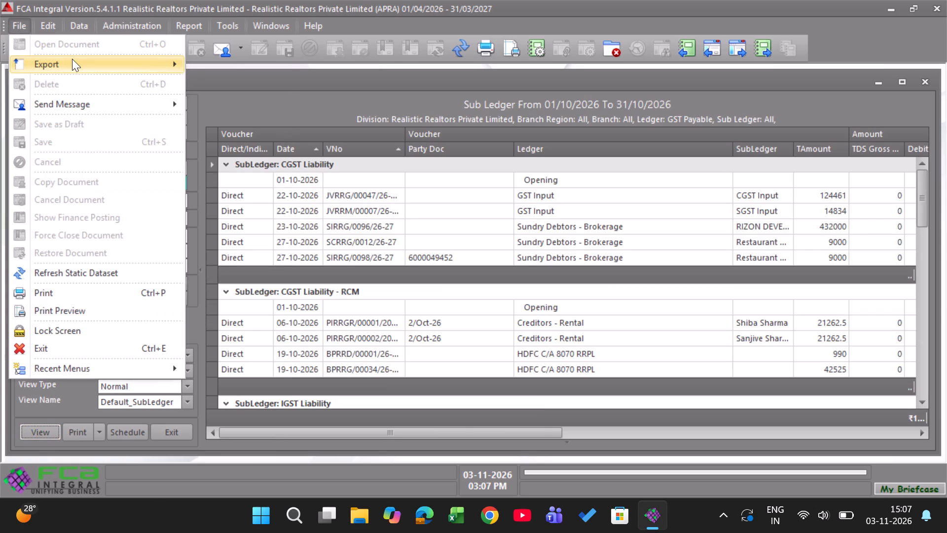
{"action": "left_click", "coordinate": [253, 67]}
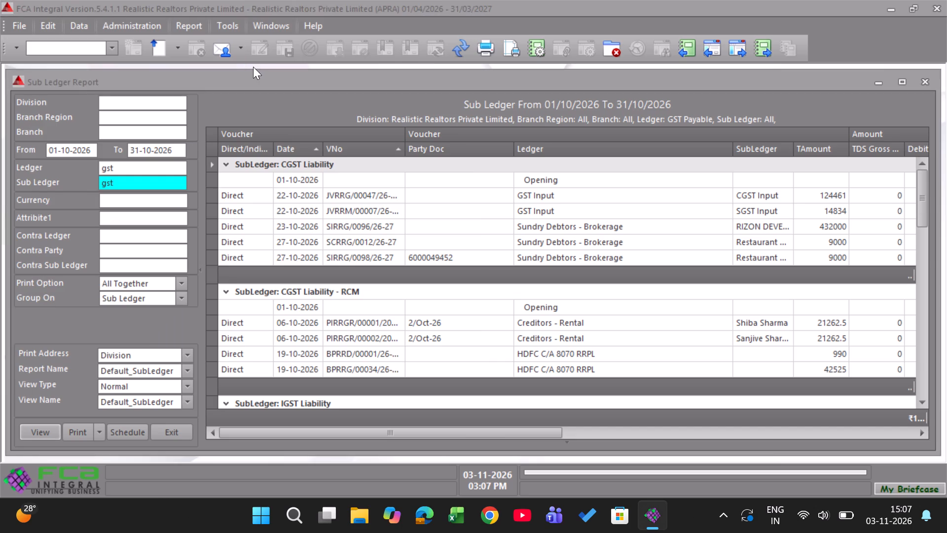
{"action": "type", "text": "Ou"}
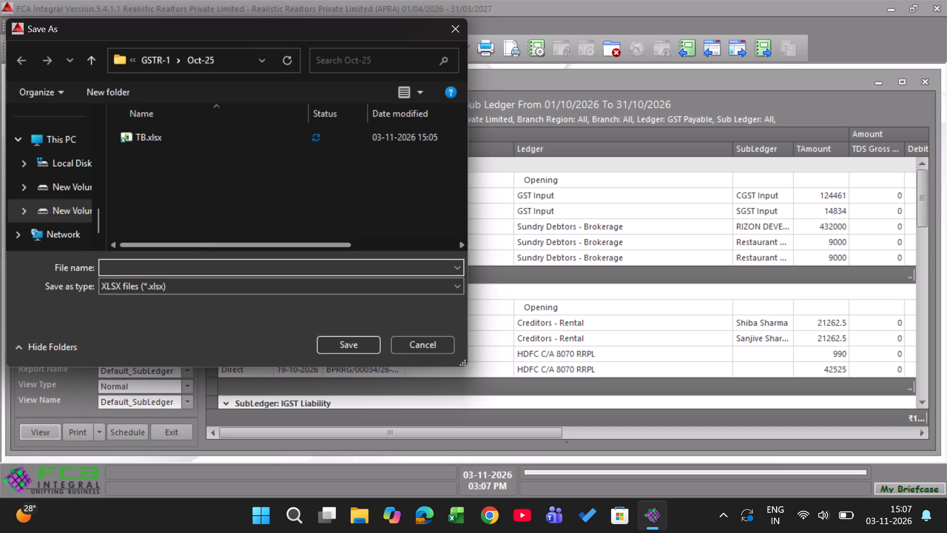
{"action": "type", "text": "tput GL"}
{"action": "key", "text": "Return"}
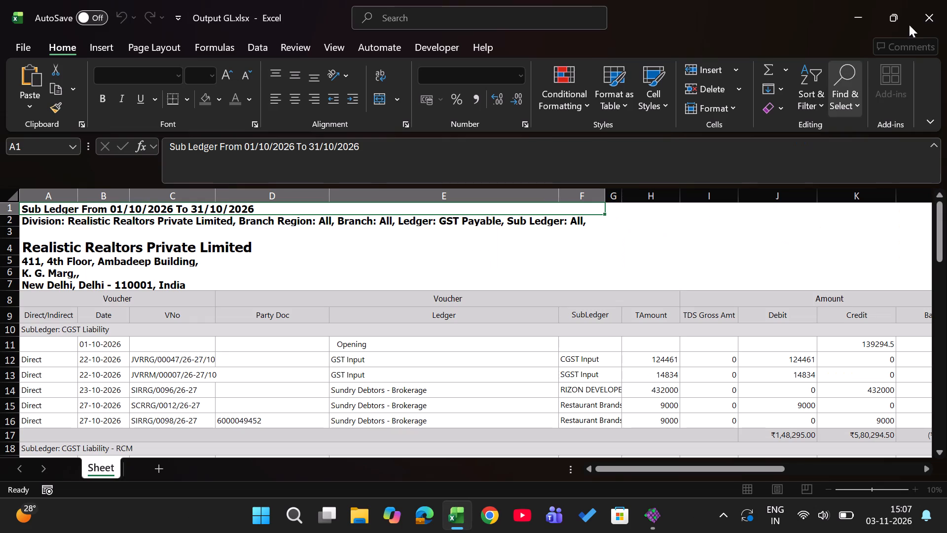
{"action": "left_click", "coordinate": [938, 0]}
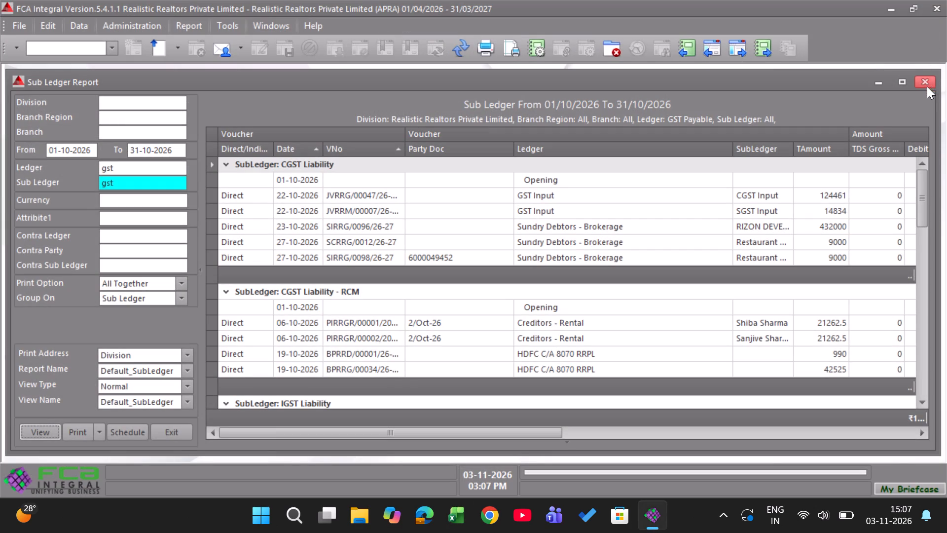
{"action": "left_click", "coordinate": [927, 86]}
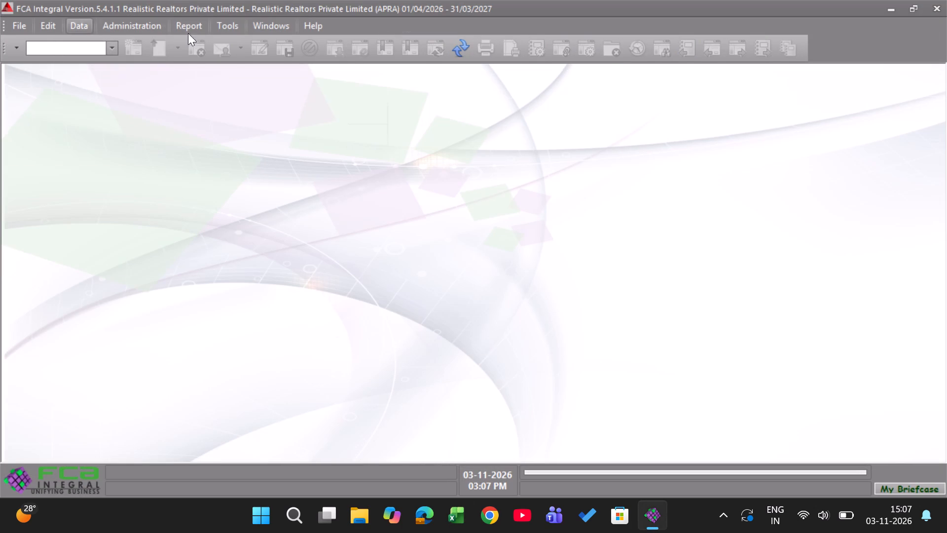
Open the Tax Register Sales report from the statutory GST reports.
{"action": "left_click", "coordinate": [200, 26]}
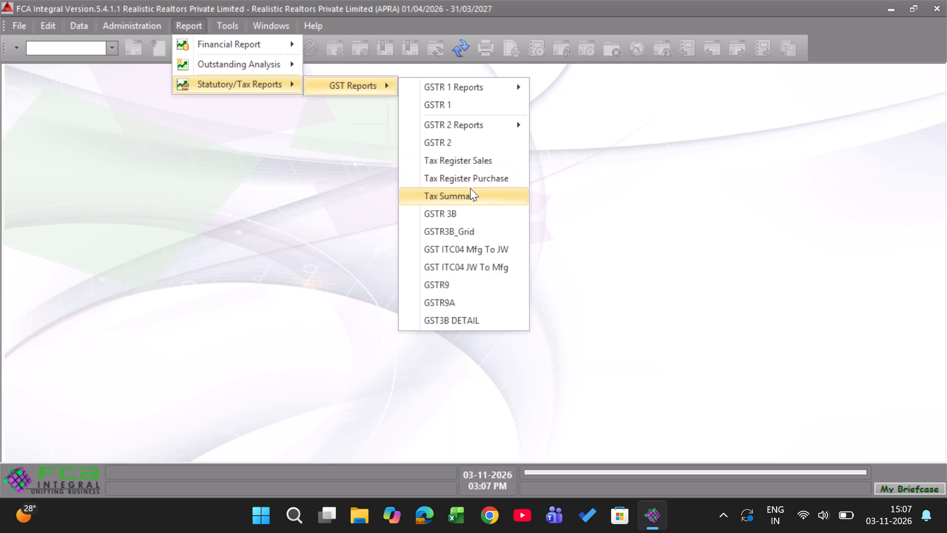
{"action": "left_click", "coordinate": [475, 162]}
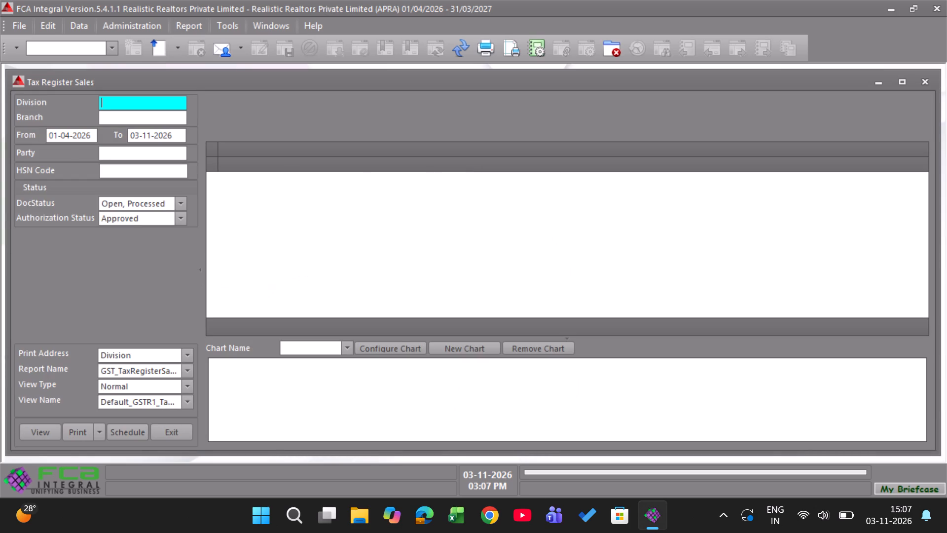
Set the Tax Register Sales period from 01-10-2026 to 31-10-2026 and generate the report.
{"action": "left_click", "coordinate": [57, 137]}
{"action": "key", "text": "Left"}
{"action": "key", "text": "Left"}
{"action": "key", "text": "Left"}
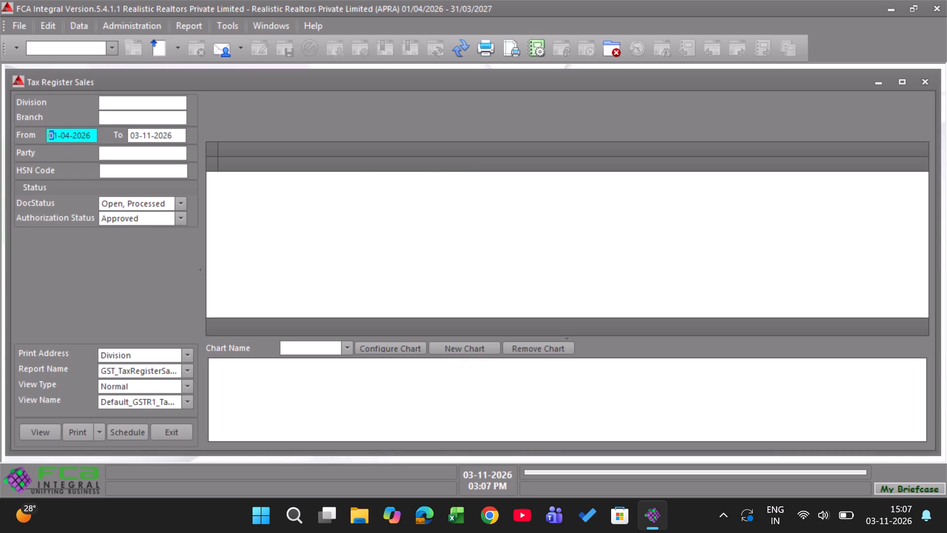
{"action": "type", "text": "01"}
{"action": "type", "text": "10"}
{"action": "key", "text": "Tab"}
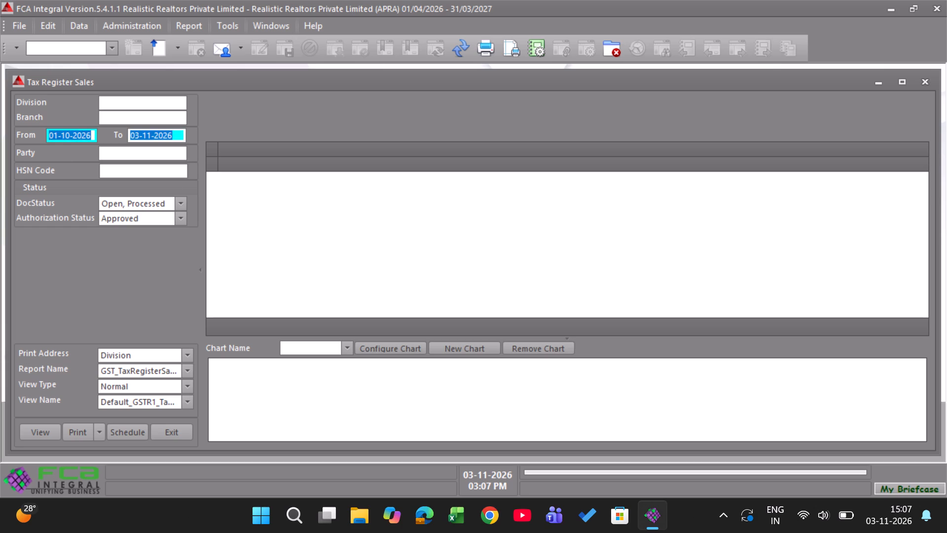
{"action": "key", "text": "Left"}
{"action": "key", "text": "Left"}
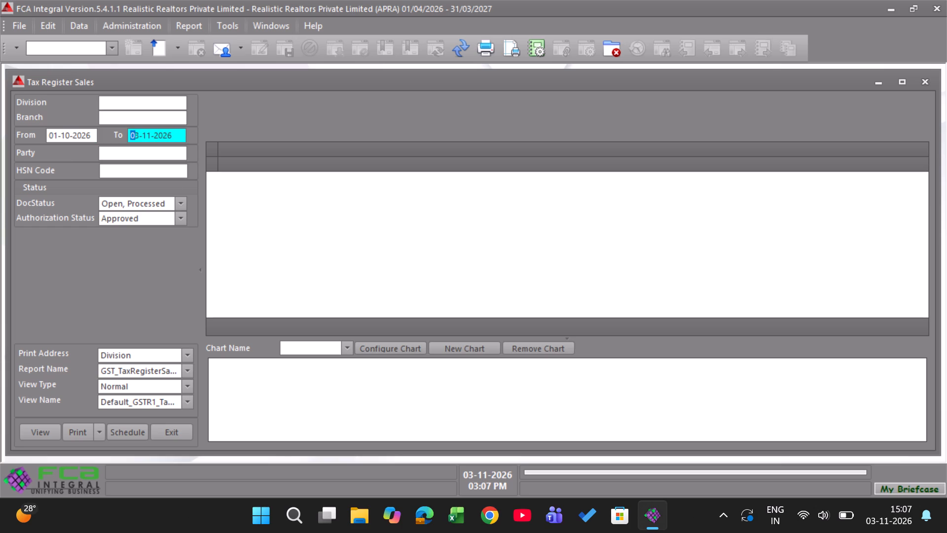
{"action": "type", "text": "3110"}
{"action": "left_click", "coordinate": [38, 427]}
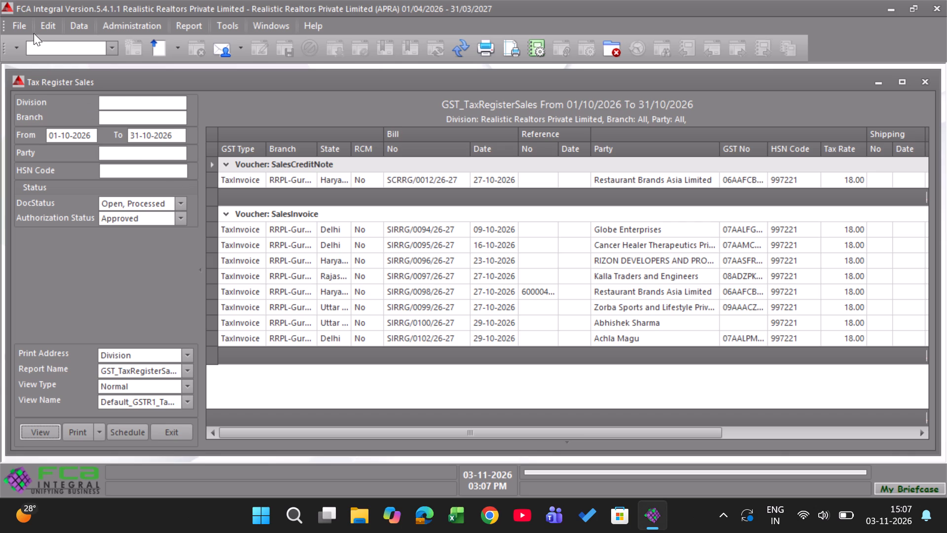
Export the Tax Register Sales report to Excel as Sales register in the Oct-25 folder.
{"action": "left_click", "coordinate": [24, 24]}
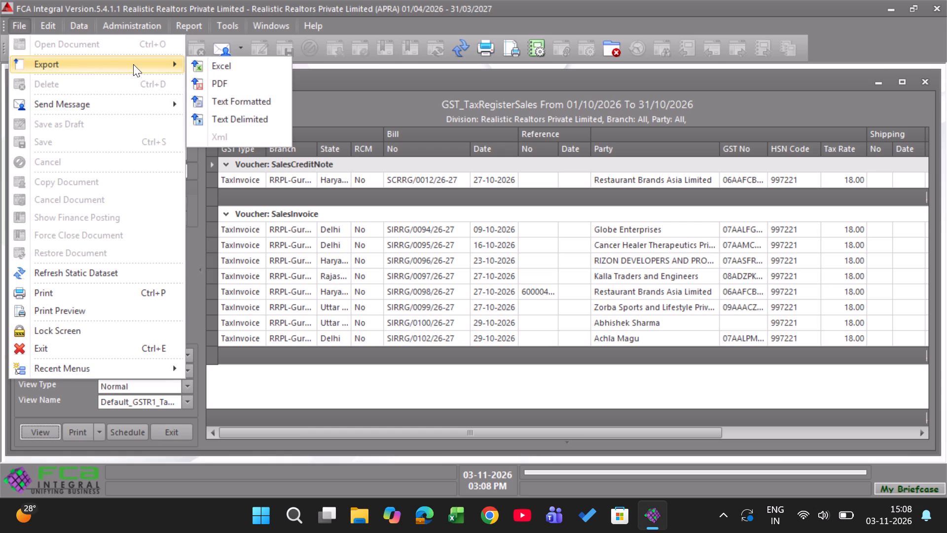
{"action": "left_click", "coordinate": [263, 60]}
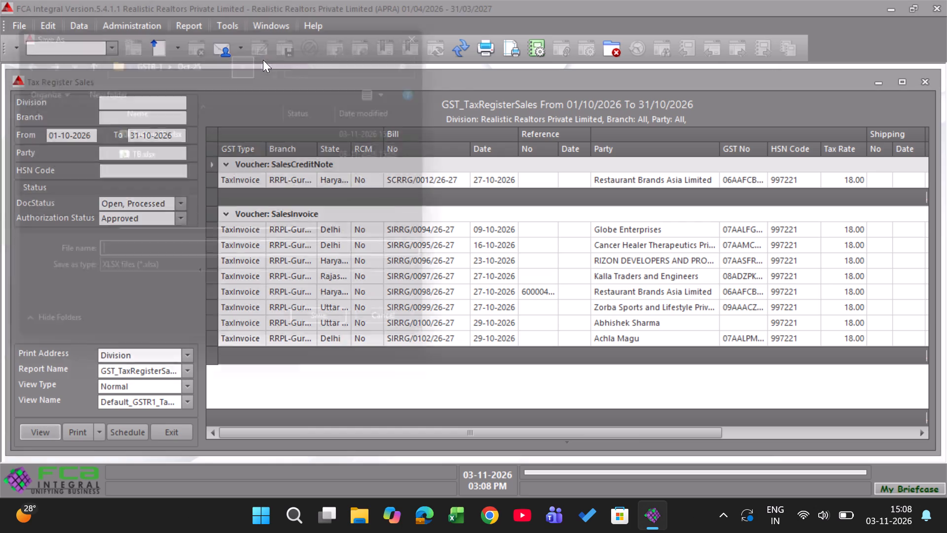
{"action": "type", "text": "Sales register"}
{"action": "key", "text": "Return"}
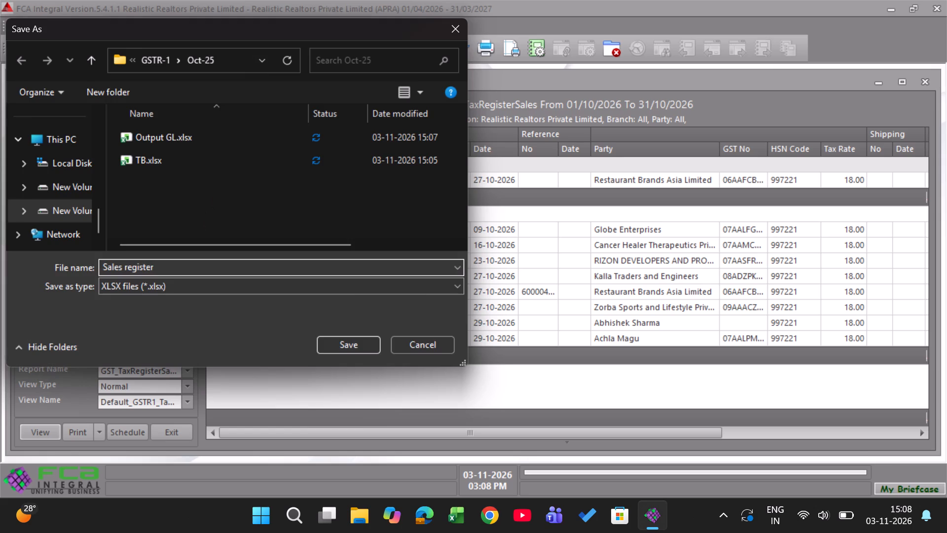
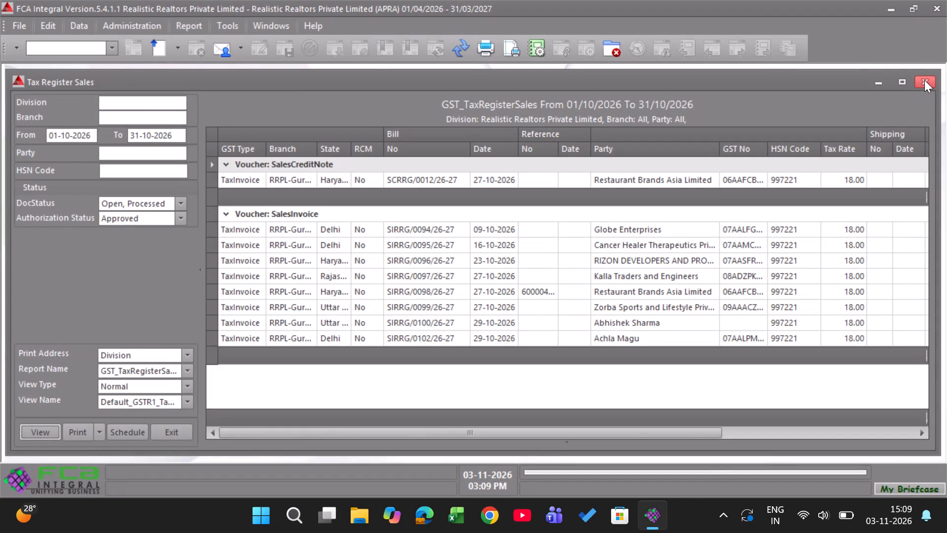
Close the Tax Register Sales report and minimise FCA Integral.
{"action": "left_click", "coordinate": [924, 80]}
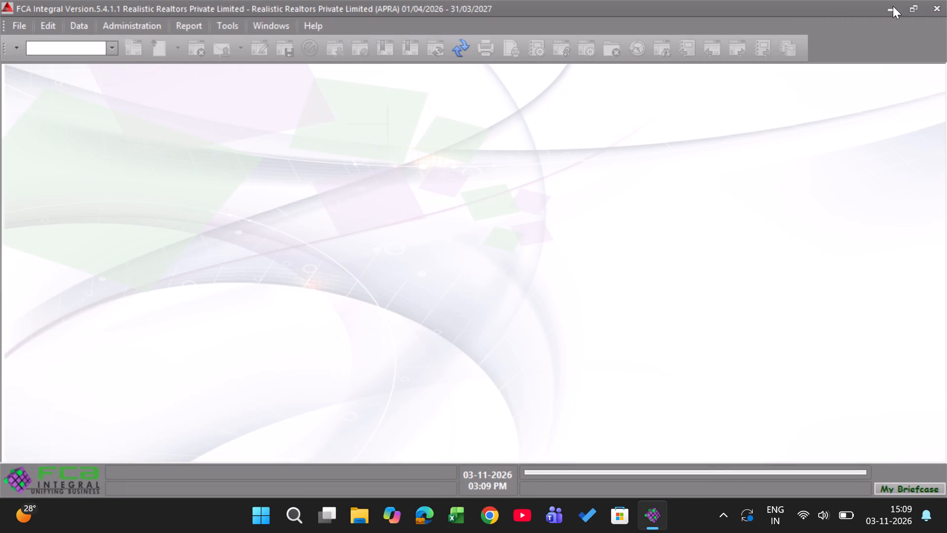
{"action": "left_click", "coordinate": [893, 6]}
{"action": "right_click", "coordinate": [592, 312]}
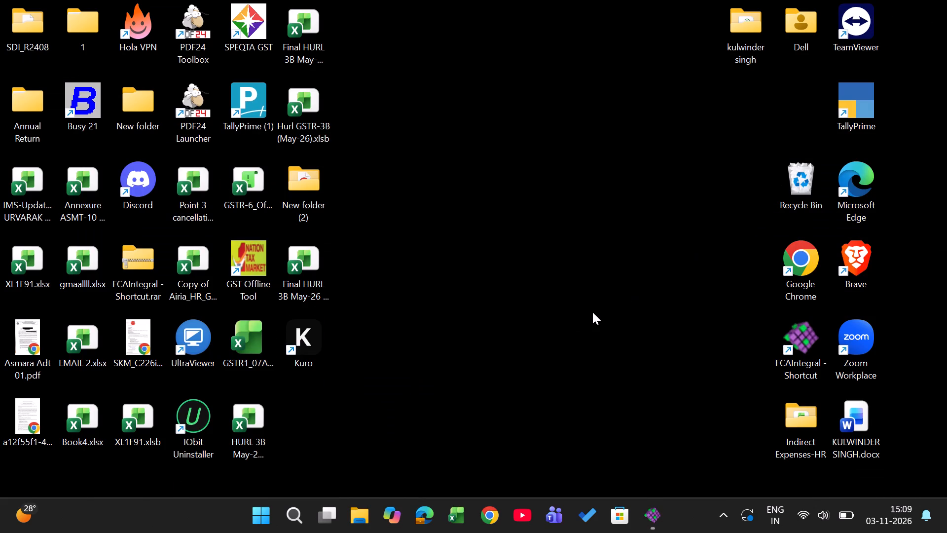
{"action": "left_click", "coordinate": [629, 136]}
Switch to Octa GST in Google Chrome and open the OCTA companies list for APRA & Associates LLP.
{"action": "left_click", "coordinate": [488, 529]}
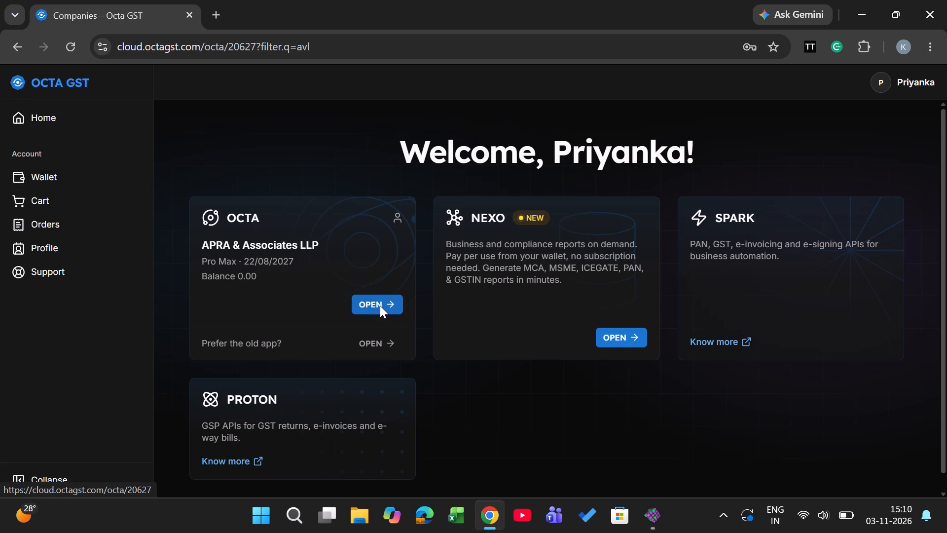
{"action": "left_click", "coordinate": [73, 81]}
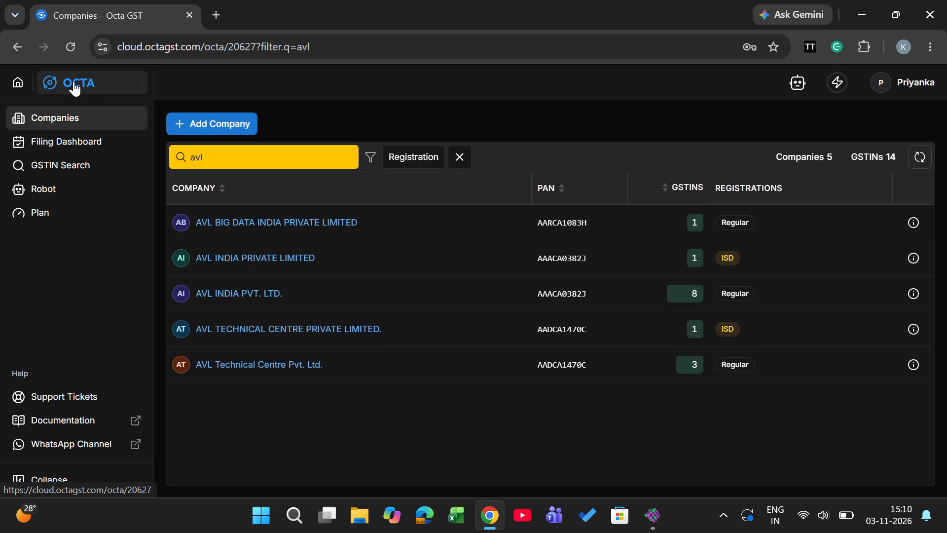
{"action": "left_click", "coordinate": [18, 81]}
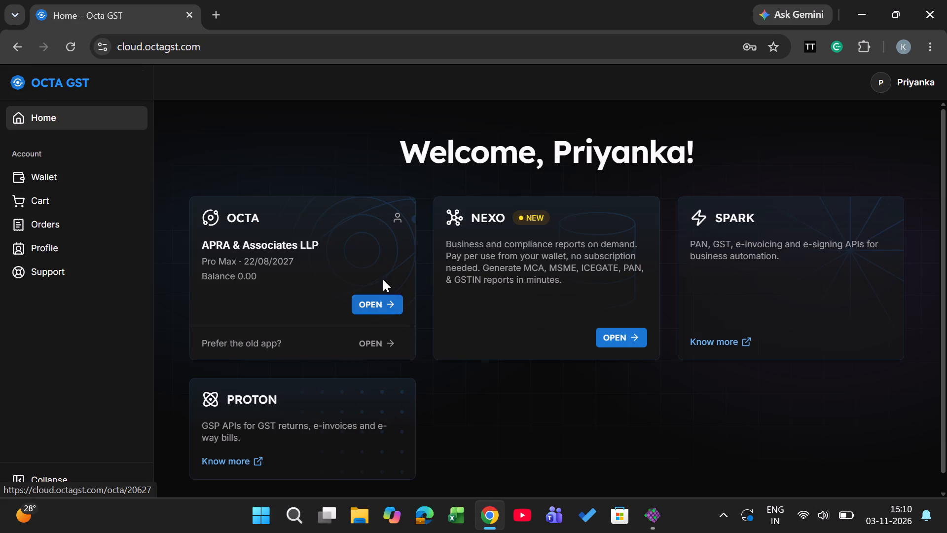
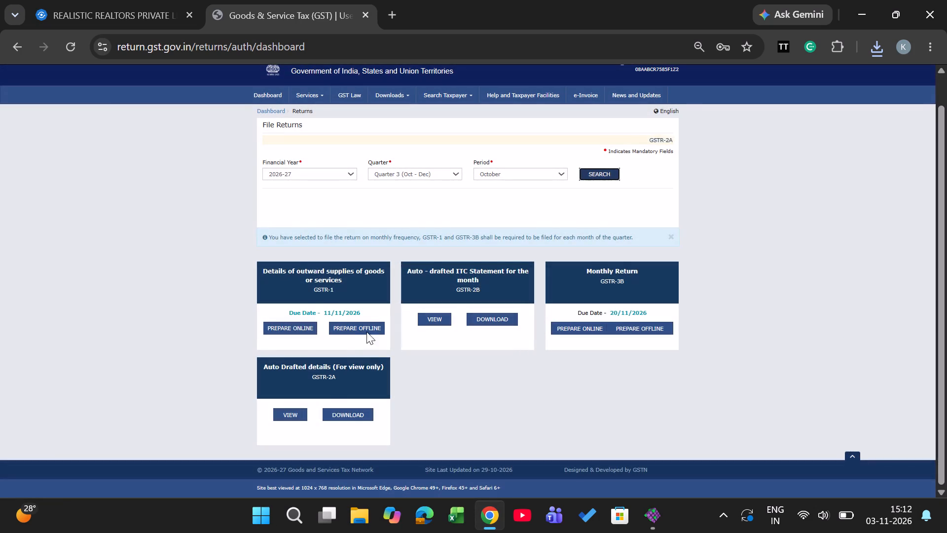
Open the Rajasthan GSTR-1 for October 2026-27 in online preparation and request the e-invoice details download in Excel.
{"action": "left_click", "coordinate": [323, 295]}
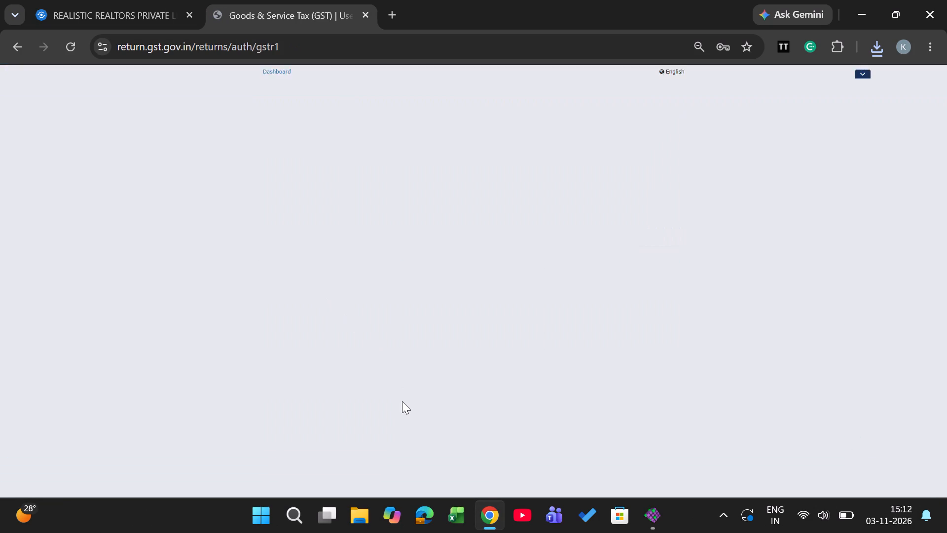
{"action": "scroll", "coordinate": [402, 401], "scroll_direction": "down", "scroll_amount": 6}
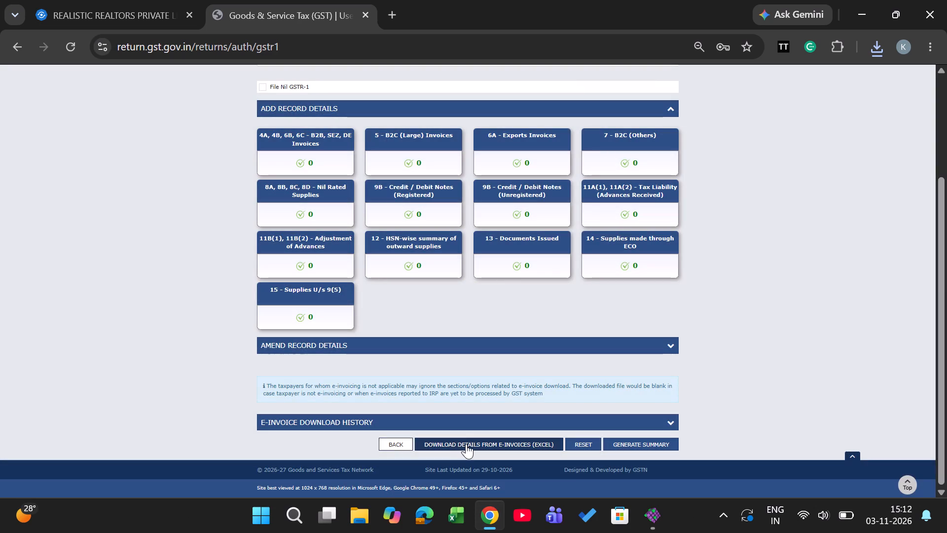
{"action": "left_click", "coordinate": [466, 445]}
{"action": "left_click", "coordinate": [468, 186]}
Close the GST portal and Google Chrome, and refresh the desktop.
{"action": "left_click", "coordinate": [364, 13]}
{"action": "left_click", "coordinate": [946, 0]}
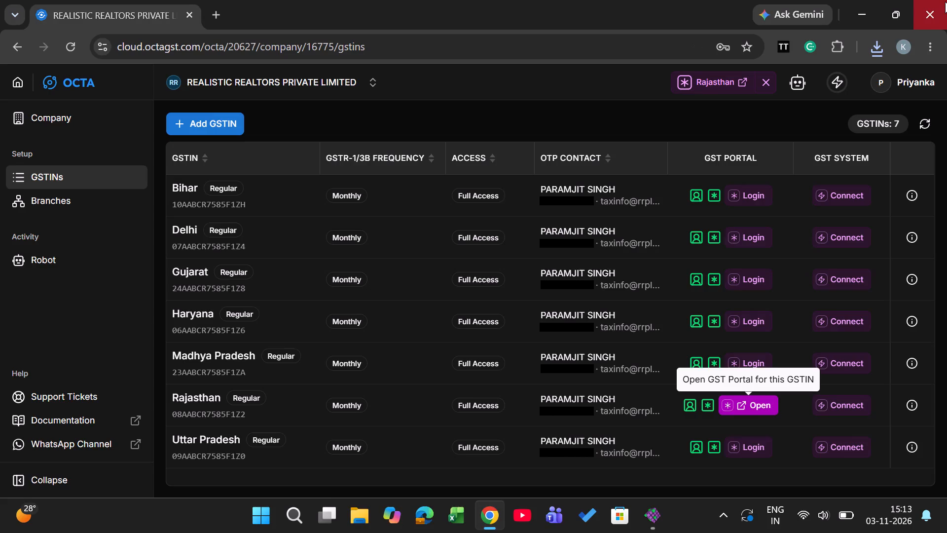
{"action": "left_click", "coordinate": [945, 1]}
{"action": "left_click", "coordinate": [945, 1]}
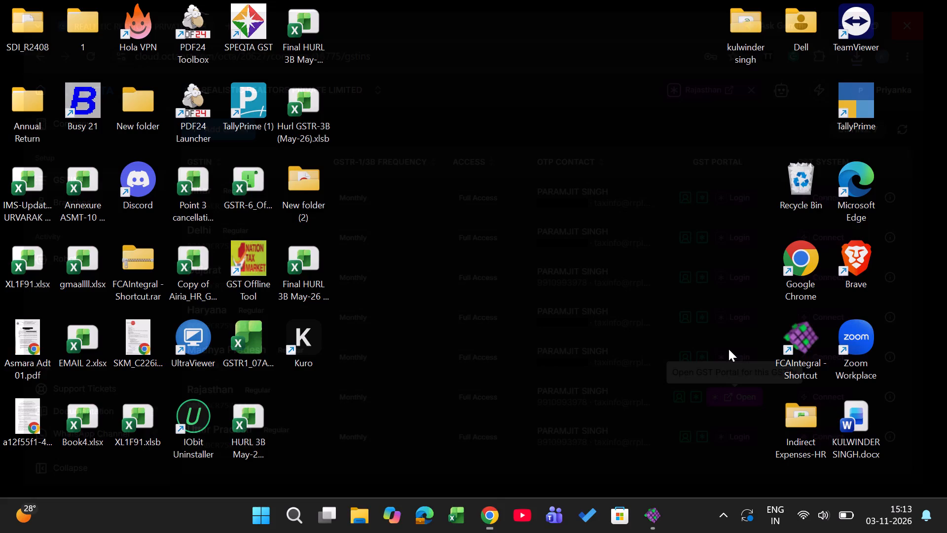
{"action": "right_click", "coordinate": [543, 388]}
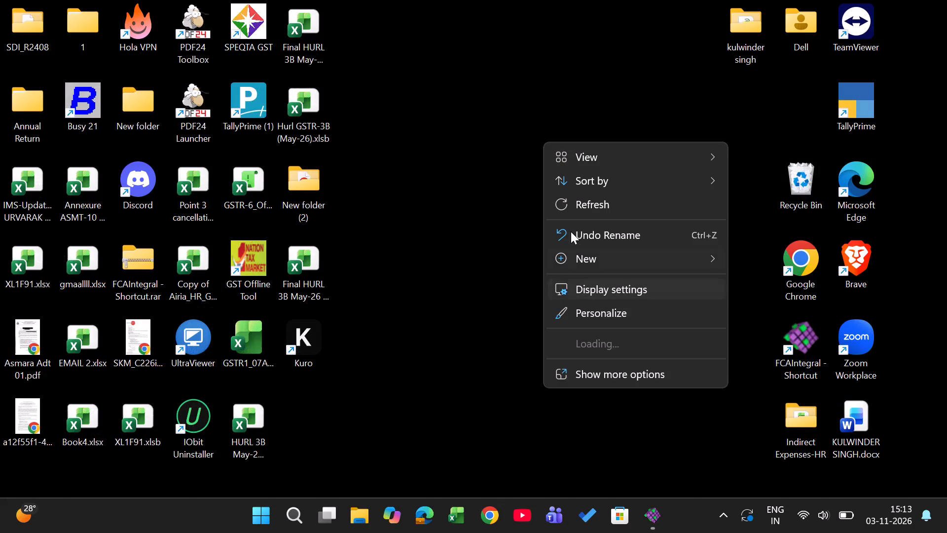
{"action": "left_click", "coordinate": [571, 210]}
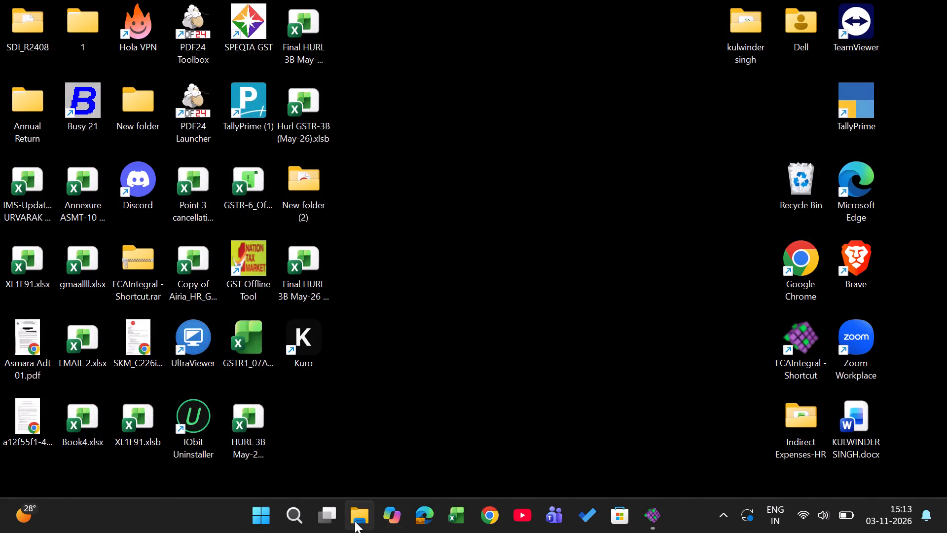
Switch to File Explorer and cut today's EINV 2026-27 Excel workbook from the Downloads folder.
{"action": "left_click", "coordinate": [355, 521]}
{"action": "left_click", "coordinate": [366, 523]}
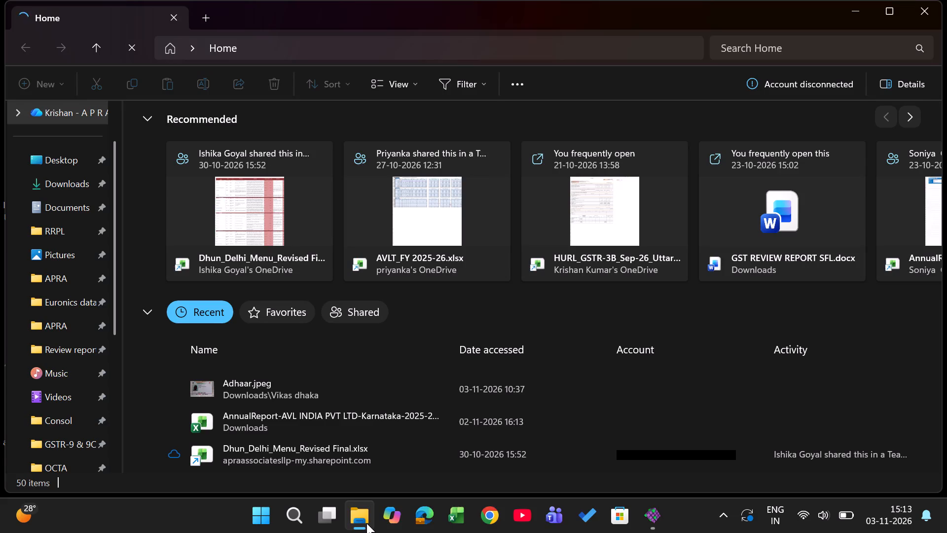
{"action": "left_click", "coordinate": [69, 188]}
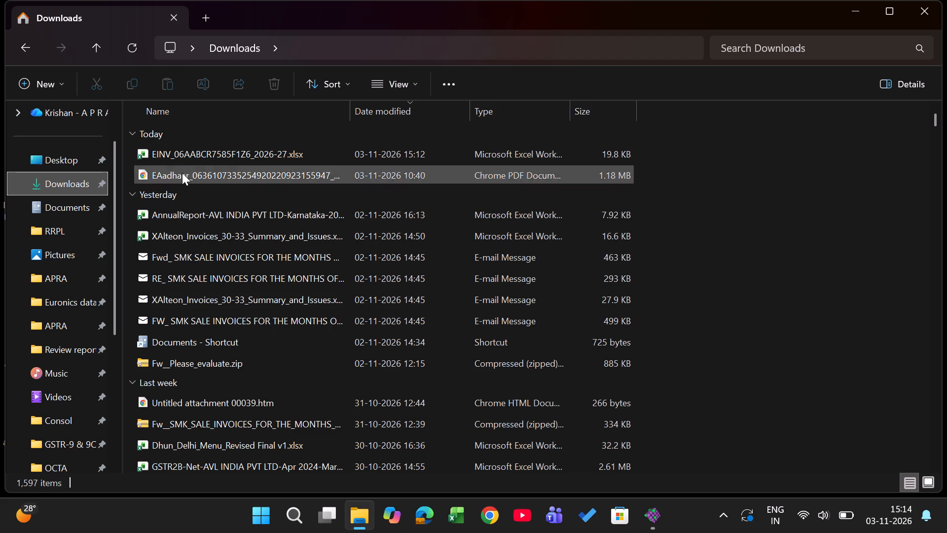
{"action": "left_click", "coordinate": [212, 155]}
{"action": "key", "text": "ctrl+x"}
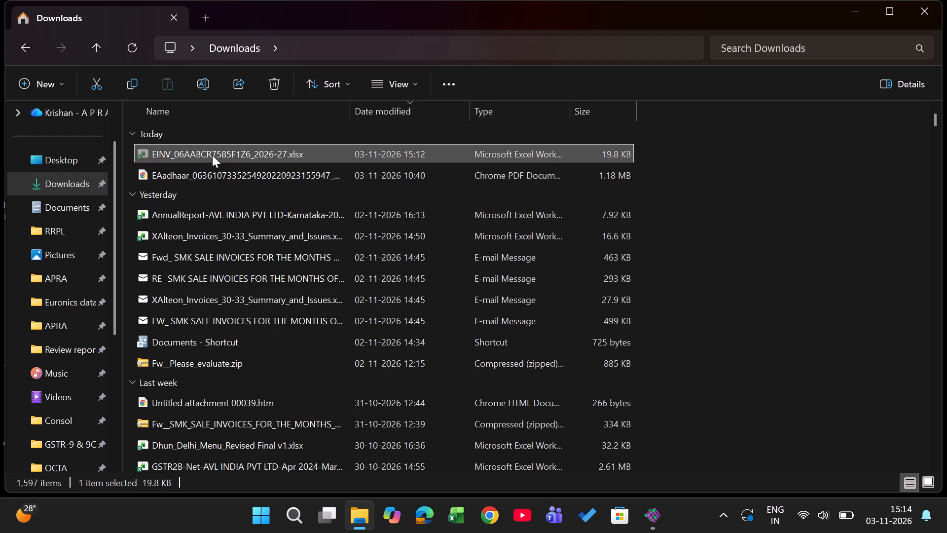
Open the Reach group folder inside APRA in the A P R A & Associates LLP OneDrive on New Volume (E:).
{"action": "scroll", "coordinate": [33, 363], "scroll_direction": "down", "scroll_amount": 8}
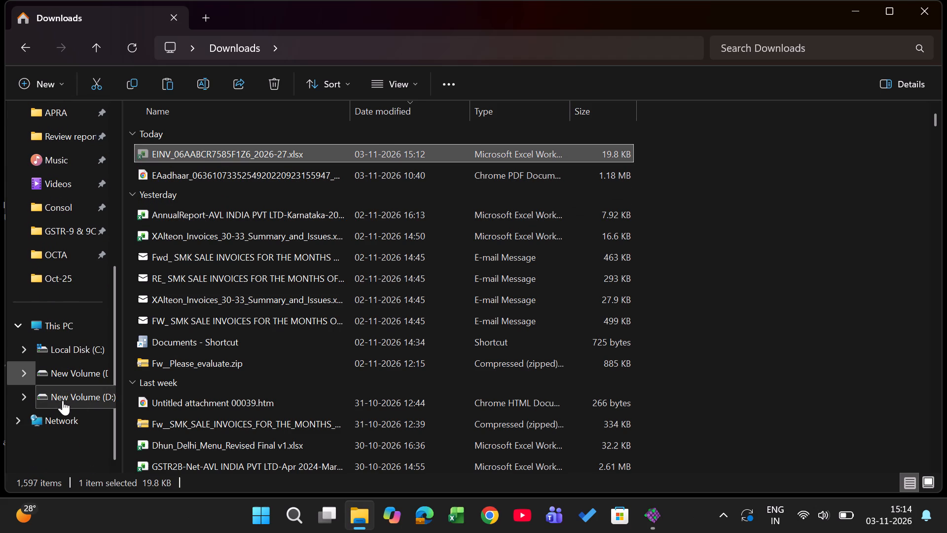
{"action": "left_click", "coordinate": [63, 400]}
{"action": "double_click", "coordinate": [358, 215]}
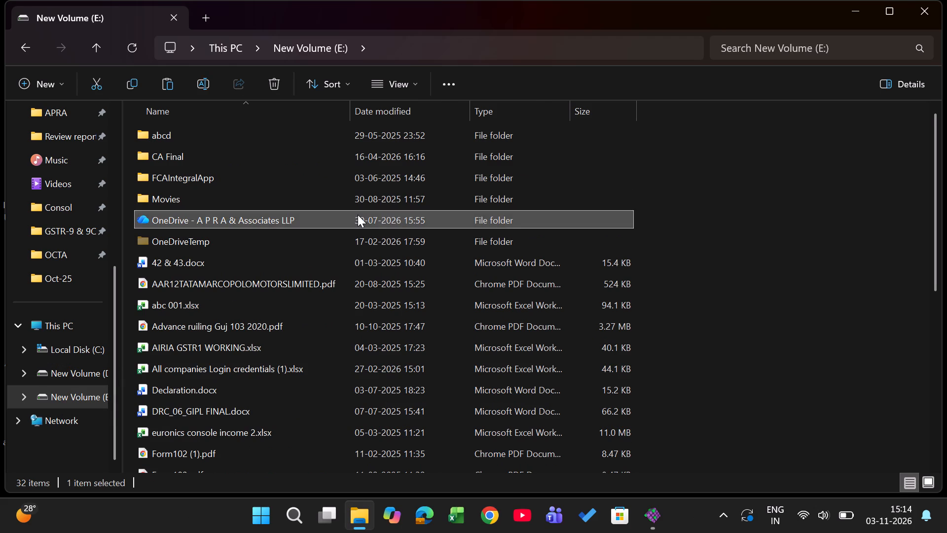
{"action": "key", "text": "Down"}
{"action": "key", "text": "Up"}
{"action": "key", "text": "Return"}
{"action": "key", "text": "Down"}
{"action": "key", "text": "Down"}
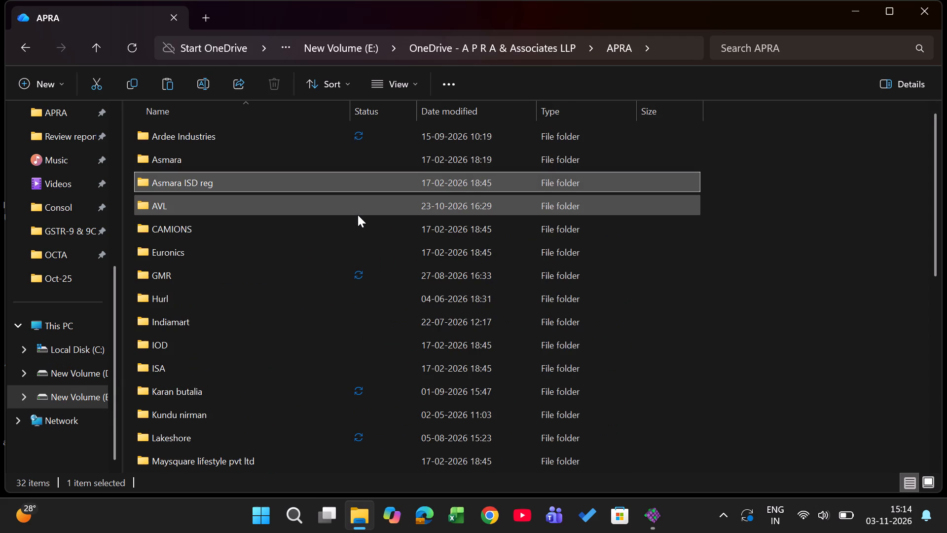
{"action": "key", "text": "Down"}
{"action": "key", "text": "Down"}
{"action": "key", "text": "Down"}
{"action": "key", "text": "Down"}
{"action": "key", "text": "Down"}
{"action": "key", "text": "Down"}
{"action": "key", "text": "Down"}
{"action": "key", "text": "Down"}
{"action": "key", "text": "Down"}
{"action": "key", "text": "Up"}
{"action": "key", "text": "Up"}
{"action": "key", "text": "Up"}
{"action": "key", "text": "Up"}
{"action": "key", "text": "Up"}
{"action": "key", "text": "Up"}
{"action": "key", "text": "Up"}
{"action": "key", "text": "Up"}
{"action": "key", "text": "Up"}
{"action": "key", "text": "Up"}
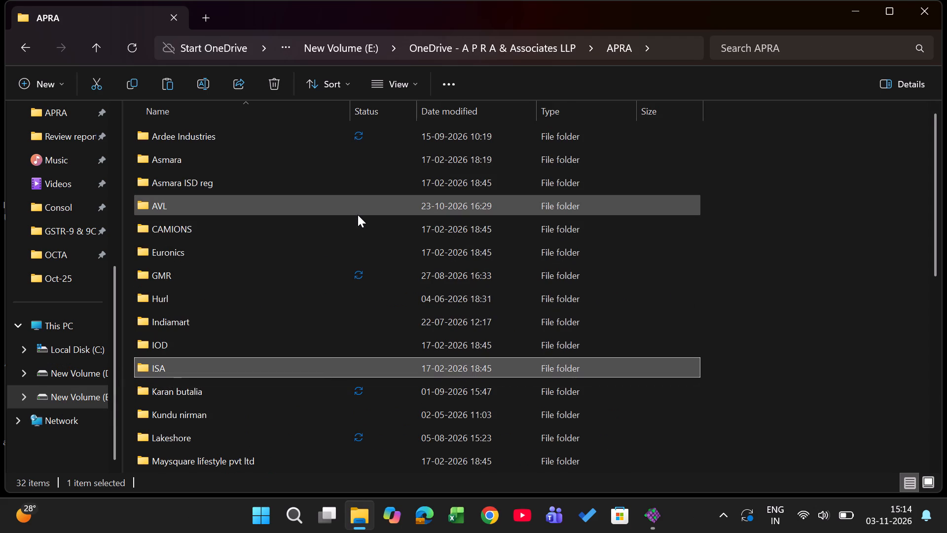
{"action": "key", "text": "Down"}
{"action": "key", "text": "Down"}
{"action": "key", "text": "Down"}
{"action": "key", "text": "Down"}
{"action": "key", "text": "Down"}
{"action": "key", "text": "Down"}
{"action": "key", "text": "Down"}
{"action": "key", "text": "Down"}
{"action": "key", "text": "Down"}
{"action": "key", "text": "Down"}
{"action": "key", "text": "Down"}
{"action": "key", "text": "Down"}
{"action": "key", "text": "Down"}
{"action": "key", "text": "Down"}
{"action": "key", "text": "Down"}
{"action": "key", "text": "Down"}
{"action": "key", "text": "Down"}
{"action": "key", "text": "Down"}
{"action": "key", "text": "Down"}
{"action": "key", "text": "Down"}
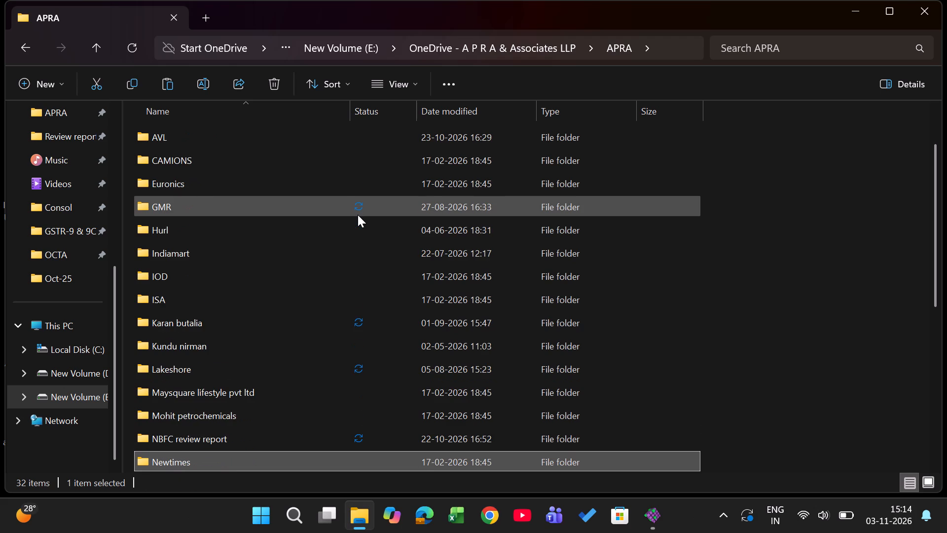
{"action": "key", "text": "Down"}
{"action": "key", "text": "Down"}
{"action": "key", "text": "Down"}
{"action": "key", "text": "Up"}
{"action": "key", "text": "Return"}
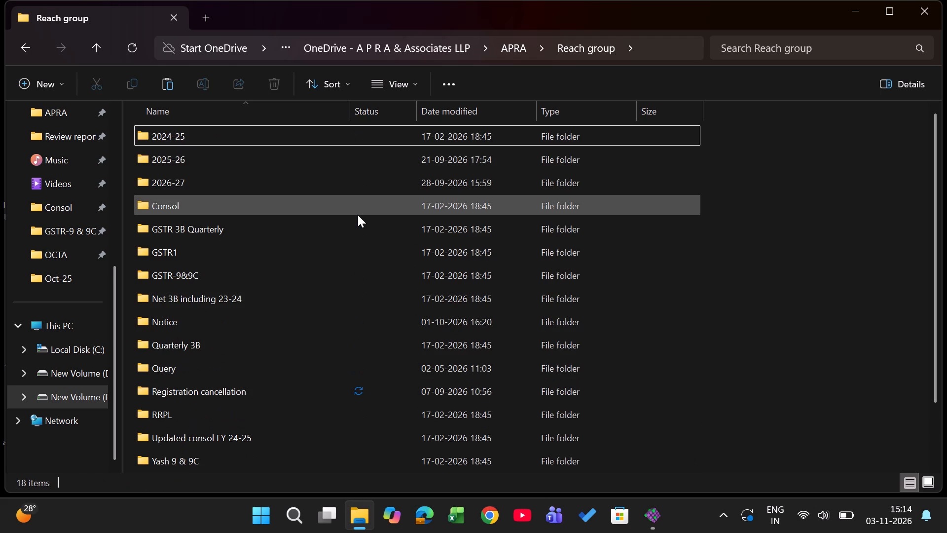
Paste the cut e-invoice workbook into the Oct-25 folder under 2026-27 > GSTR-1 and return to the GSTR-1 folder.
{"action": "key", "text": "Down"}
{"action": "key", "text": "Down"}
{"action": "key", "text": "Down"}
{"action": "key", "text": "Down"}
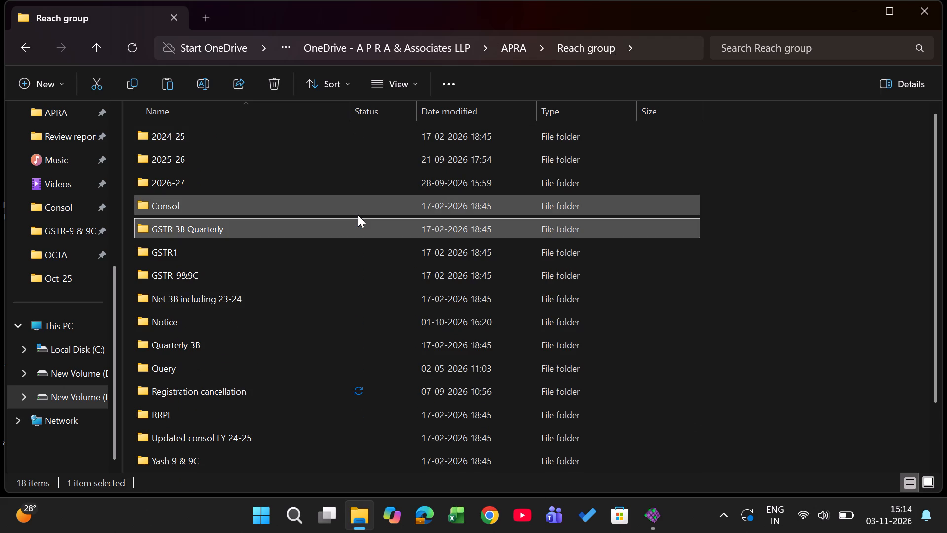
{"action": "key", "text": "Up"}
{"action": "key", "text": "Up"}
{"action": "key", "text": "Up"}
{"action": "key", "text": "Down"}
{"action": "key", "text": "Down"}
{"action": "key", "text": "Down"}
{"action": "key", "text": "Down"}
{"action": "key", "text": "Down"}
{"action": "key", "text": "Down"}
{"action": "key", "text": "Down"}
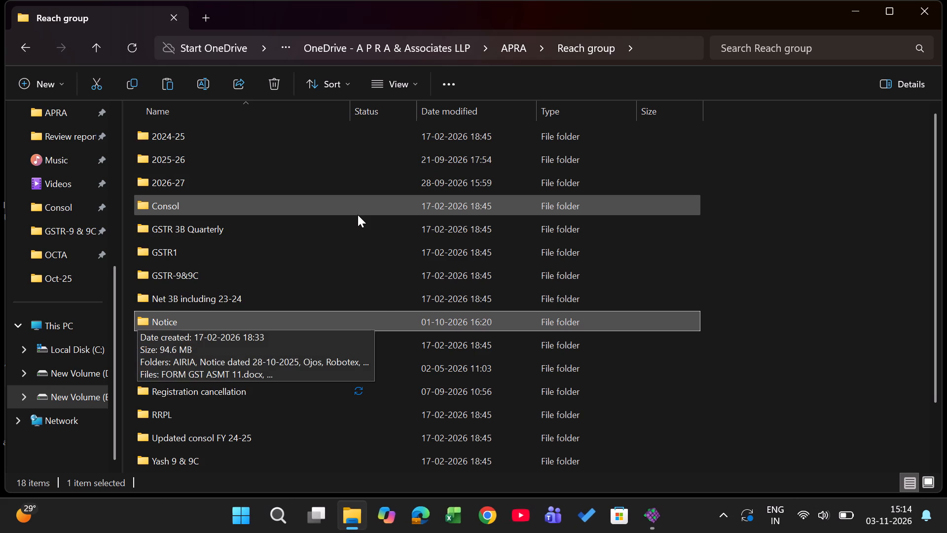
{"action": "key", "text": "Up"}
{"action": "key", "text": "Up"}
{"action": "key", "text": "Up"}
{"action": "key", "text": "Up"}
{"action": "key", "text": "Up"}
{"action": "key", "text": "Up"}
{"action": "key", "text": "Up"}
{"action": "key", "text": "Up"}
{"action": "key", "text": "Up"}
{"action": "key", "text": "Down"}
{"action": "key", "text": "Down"}
{"action": "key", "text": "Return"}
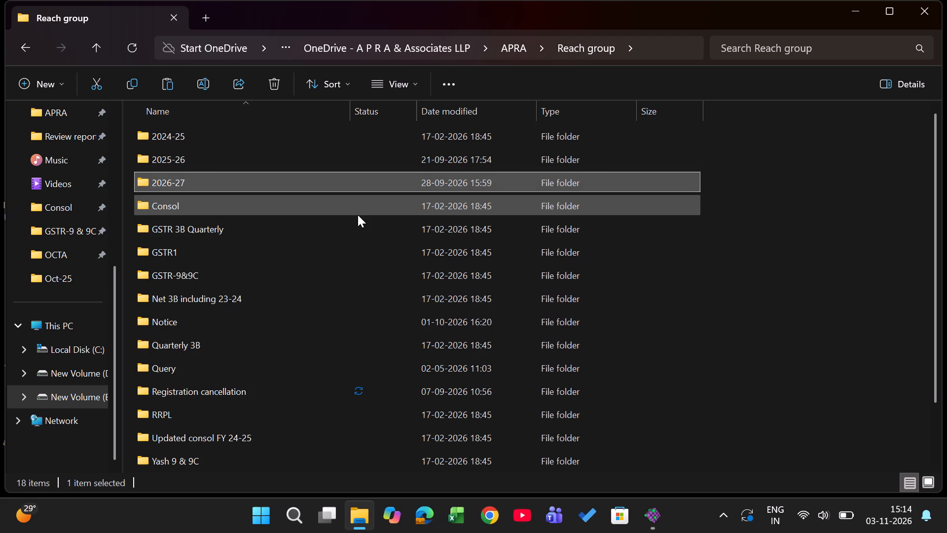
{"action": "key", "text": "Down"}
{"action": "key", "text": "Up"}
{"action": "key", "text": "Return"}
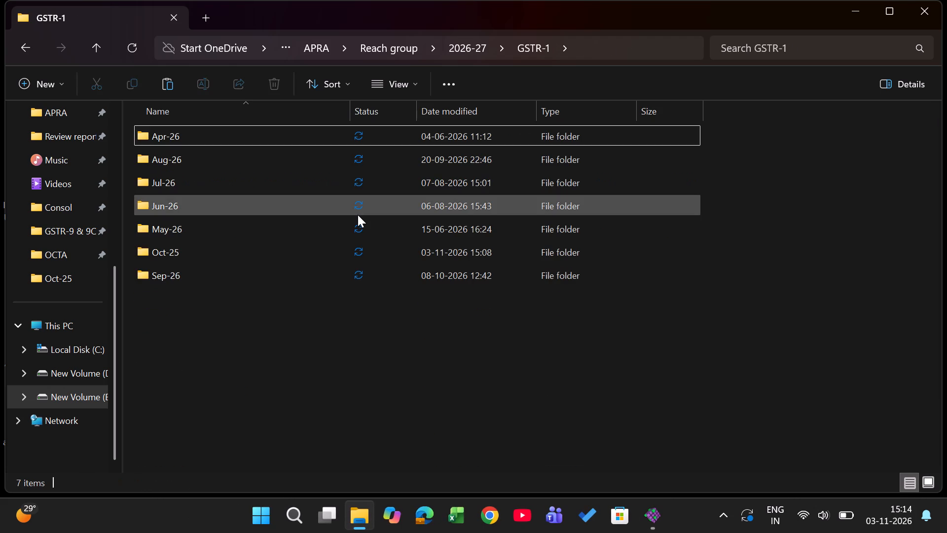
{"action": "key", "text": "Down"}
{"action": "key", "text": "Down"}
{"action": "key", "text": "Down"}
{"action": "key", "text": "Down"}
{"action": "key", "text": "Down"}
{"action": "key", "text": "Return"}
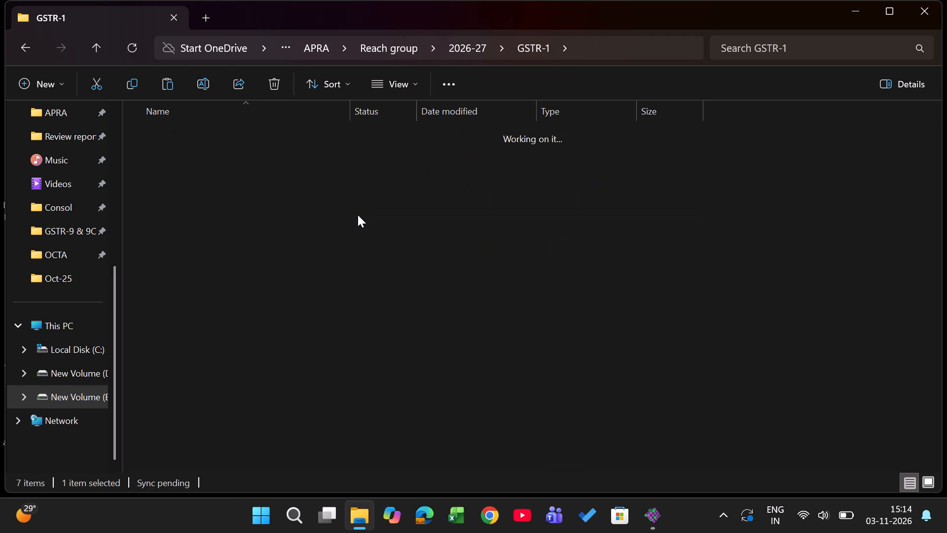
{"action": "key", "text": "ctrl+v"}
{"action": "key", "text": "BackSpace"}
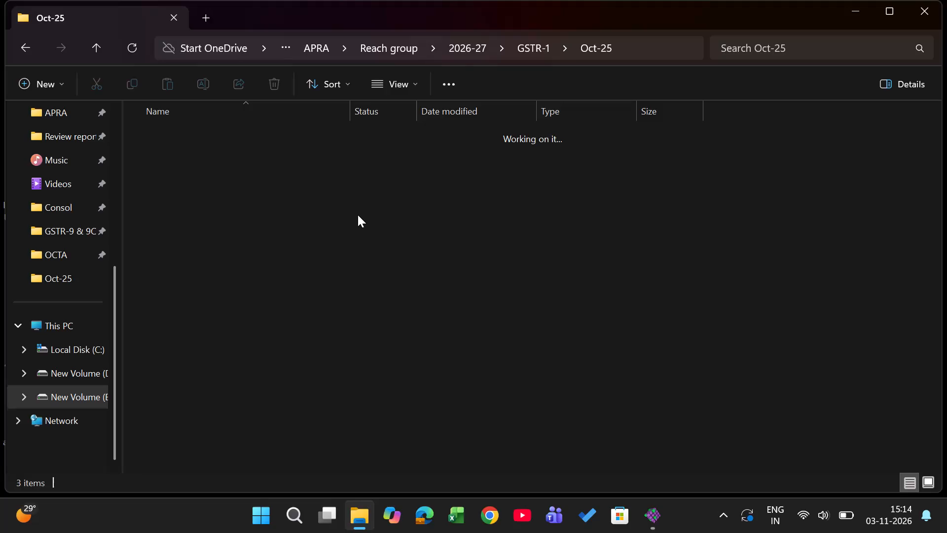
{"action": "key", "text": "Return"}
{"action": "key", "text": "BackSpace"}
Rename the Oct-25 folder as Oct-26.
{"action": "key", "text": "Down"}
{"action": "key", "text": "Up"}
{"action": "key", "text": "F2"}
{"action": "key", "text": "Right"}
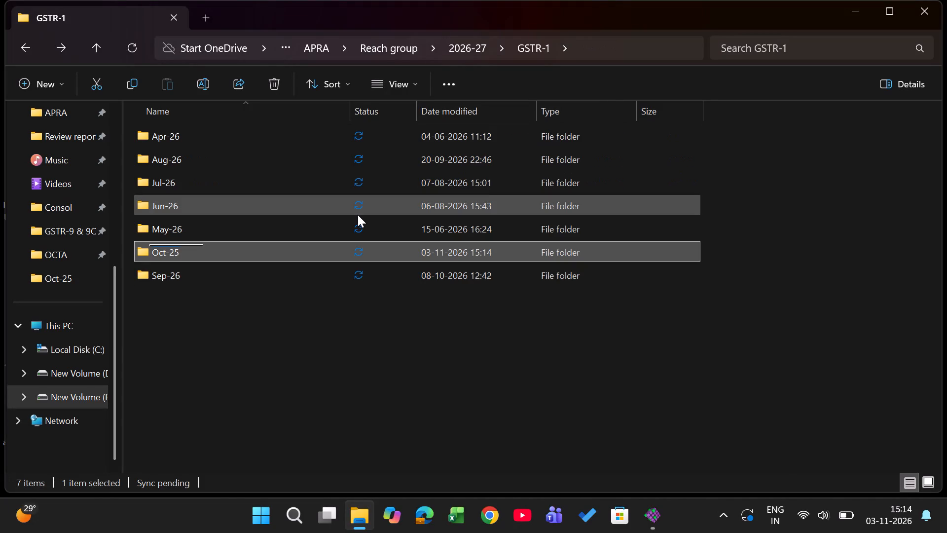
{"action": "key", "text": "BackSpace"}
{"action": "key", "text": "6"}
{"action": "key", "text": "Return"}
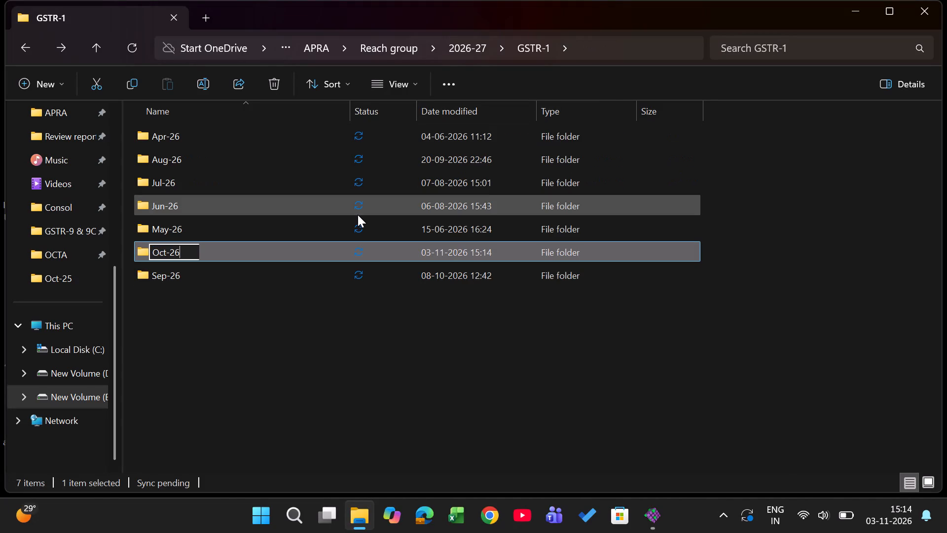
Copy the RRPL GSTR-1 Sep-26.xlsx workbook from the Sep-26 folder into the Oct-26 folder.
{"action": "key", "text": "Return"}
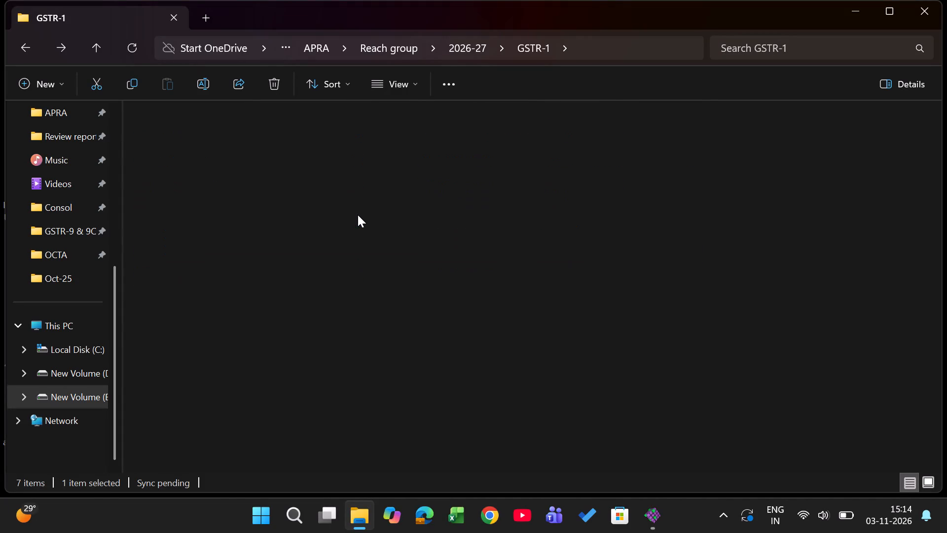
{"action": "key", "text": "BackSpace"}
{"action": "key", "text": "Down"}
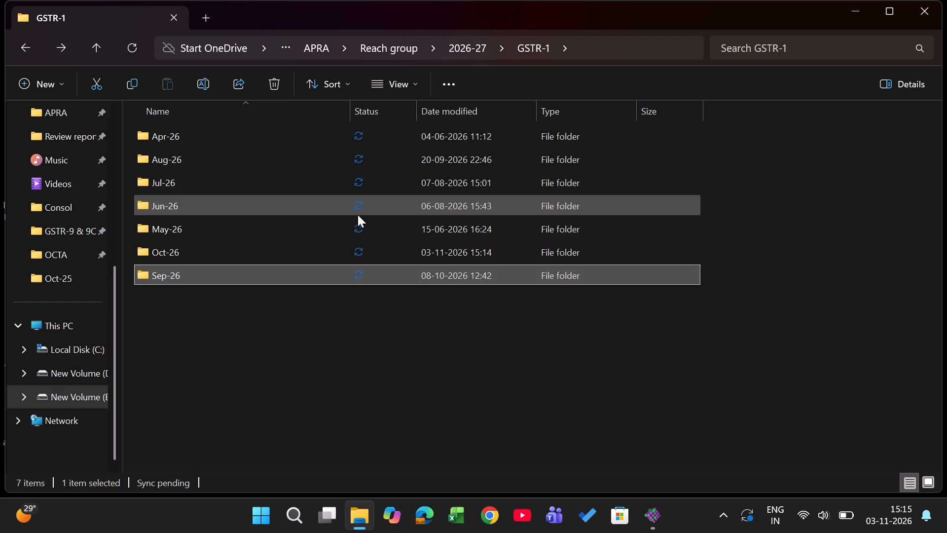
{"action": "key", "text": "Return"}
{"action": "key", "text": "Down"}
{"action": "key", "text": "Down"}
{"action": "key", "text": "ctrl+c"}
{"action": "key", "text": "BackSpace"}
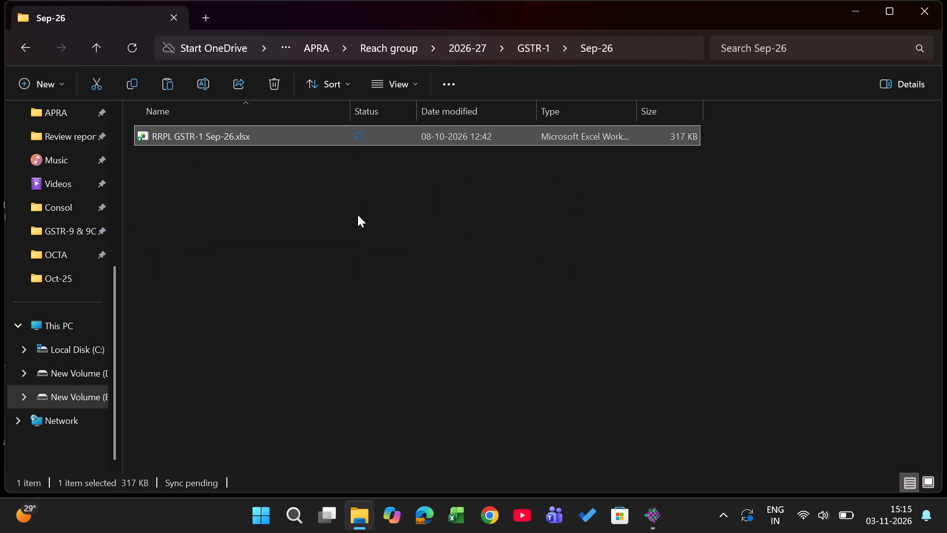
{"action": "key", "text": "Up"}
{"action": "key", "text": "Return"}
{"action": "key", "text": "ctrl+v"}
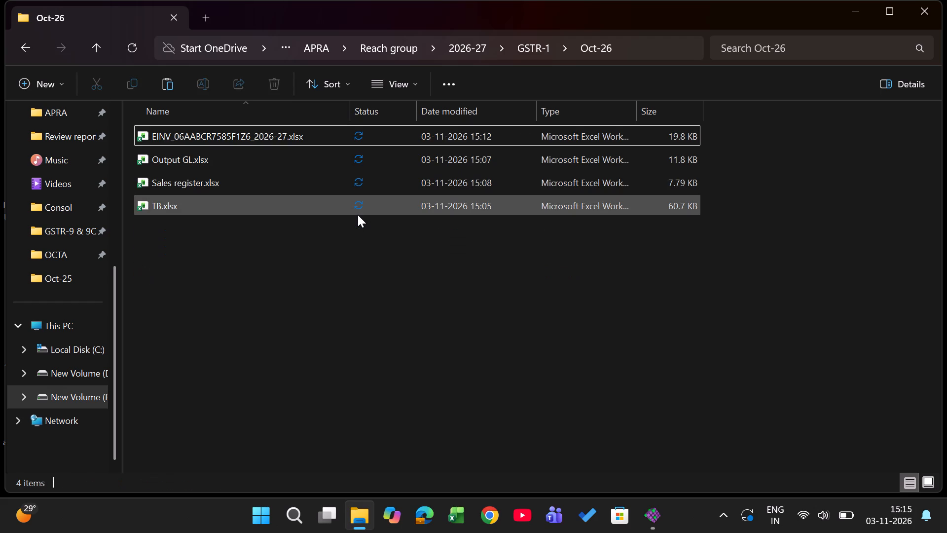
Rename the copied workbook in the Oct-26 folder as RRPL GSTR-1 Oct-26.xlsx.
{"action": "key", "text": "F2"}
{"action": "key", "text": "Right"}
{"action": "key", "text": "Left"}
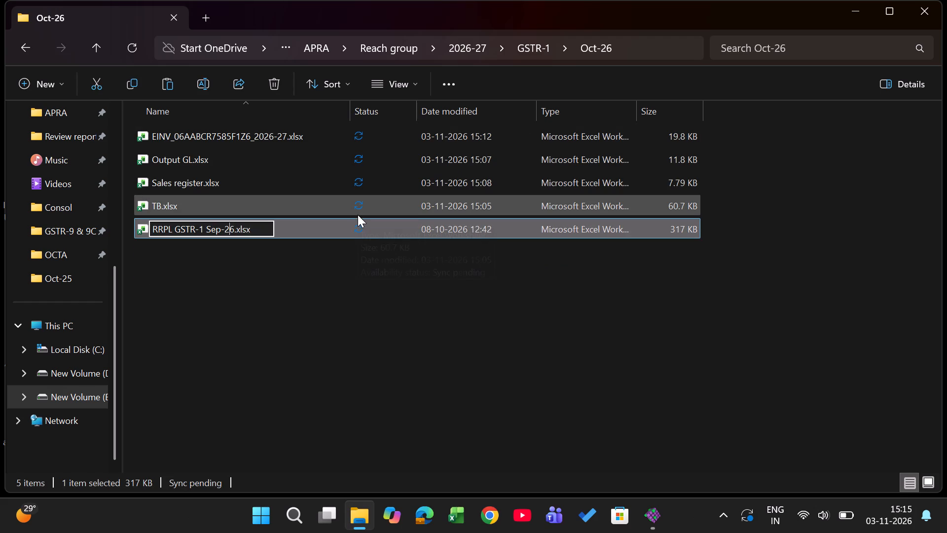
{"action": "key", "text": "Left"}
{"action": "key", "text": "Left"}
{"action": "key", "text": "BackSpace"}
{"action": "key", "text": "BackSpace"}
{"action": "key", "text": "BackSpace"}
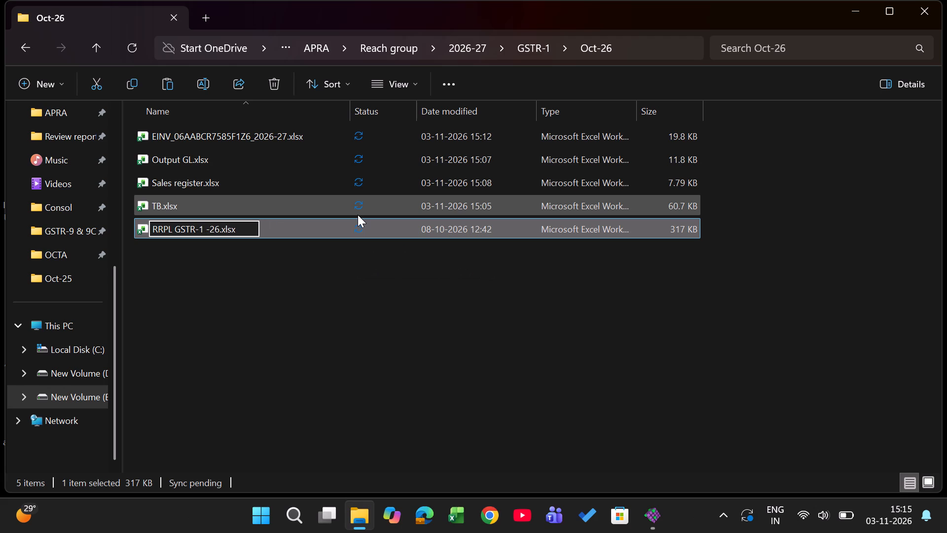
{"action": "key", "text": "shift+o"}
{"action": "type", "text": "ct"}
{"action": "key", "text": "Return"}
Open RRPL GSTR-1 Oct-26.xlsx in Excel.
{"action": "key", "text": "Return"}
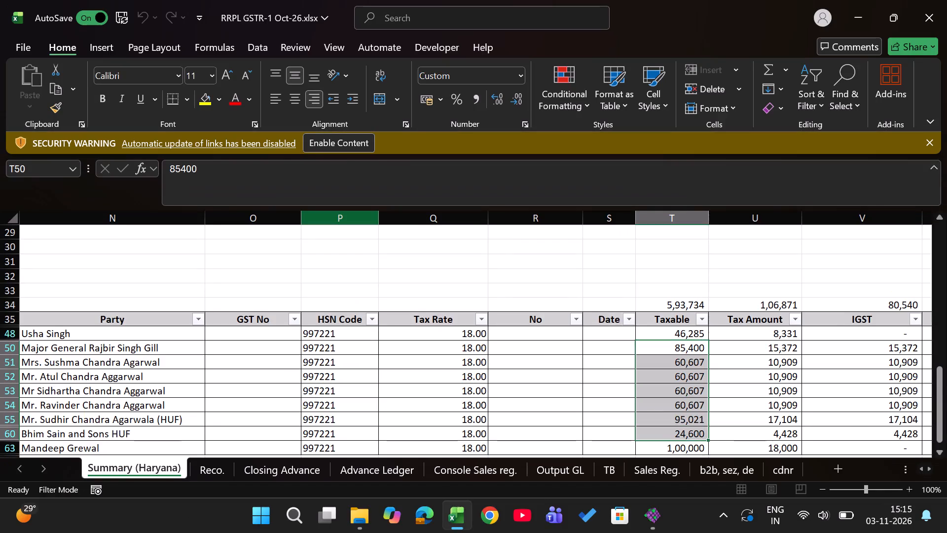
Look over the Summary (Haryana) sheet, from the filtered B2C invoices up through the advances to the category summary.
{"action": "key", "text": "ctrl+Up"}
{"action": "key", "text": "ctrl+Left"}
{"action": "key", "text": "ctrl+Left"}
{"action": "key", "text": "ctrl+Left"}
{"action": "key", "text": "ctrl+Left"}
{"action": "key", "text": "ctrl+Up"}
{"action": "key", "text": "ctrl+Up"}
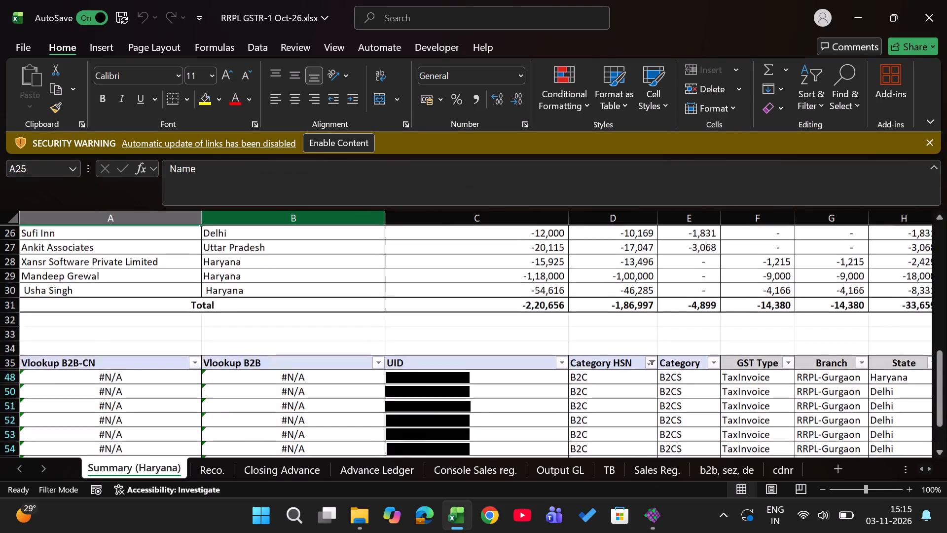
{"action": "key", "text": "ctrl+Up"}
{"action": "key", "text": "ctrl+Up"}
{"action": "key", "text": "ctrl+Up"}
{"action": "key", "text": "ctrl+Up"}
{"action": "key", "text": "ctrl+Up"}
{"action": "key", "text": "ctrl+Up"}
{"action": "key", "text": "ctrl+Up"}
{"action": "key", "text": "ctrl+Up"}
{"action": "key", "text": "ctrl+Up"}
{"action": "key", "text": "ctrl+Up"}
{"action": "key", "text": "ctrl+Up"}
{"action": "key", "text": "ctrl+Up"}
{"action": "key", "text": "ctrl+Up"}
{"action": "key", "text": "ctrl+Up"}
{"action": "key", "text": "ctrl+Up"}
{"action": "key", "text": "ctrl+Up"}
{"action": "key", "text": "ctrl+Up"}
{"action": "key", "text": "ctrl+Up"}
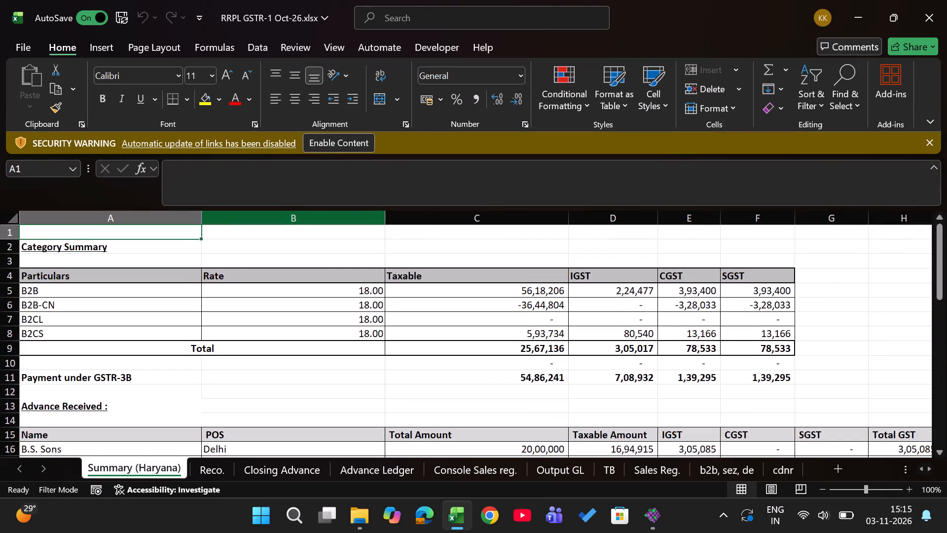
Look through the workbook's sheets as far as cdnr and examine its existing September credit note rows.
{"action": "key", "text": "ctrl+Page_Down"}
{"action": "key", "text": "ctrl+Page_Down"}
{"action": "key", "text": "ctrl+Page_Down"}
{"action": "key", "text": "ctrl+Page_Down"}
{"action": "key", "text": "ctrl+Page_Down"}
{"action": "key", "text": "ctrl+Page_Down"}
{"action": "key", "text": "ctrl+Page_Down"}
{"action": "key", "text": "ctrl+Page_Down"}
{"action": "key", "text": "ctrl+Page_Down"}
{"action": "key", "text": "ctrl+Page_Down"}
{"action": "key", "text": "ctrl+Page_Down"}
{"action": "key", "text": "ctrl+Page_Down"}
{"action": "key", "text": "ctrl+Page_Down"}
{"action": "key", "text": "ctrl+Page_Down"}
{"action": "key", "text": "ctrl+Page_Down"}
{"action": "key", "text": "ctrl+Page_Down"}
{"action": "key", "text": "ctrl+Page_Down"}
{"action": "key", "text": "ctrl+Page_Down"}
{"action": "key", "text": "ctrl+Page_Down"}
{"action": "key", "text": "ctrl+Page_Down"}
{"action": "key", "text": "ctrl+Page_Down"}
{"action": "key", "text": "ctrl+Page_Down"}
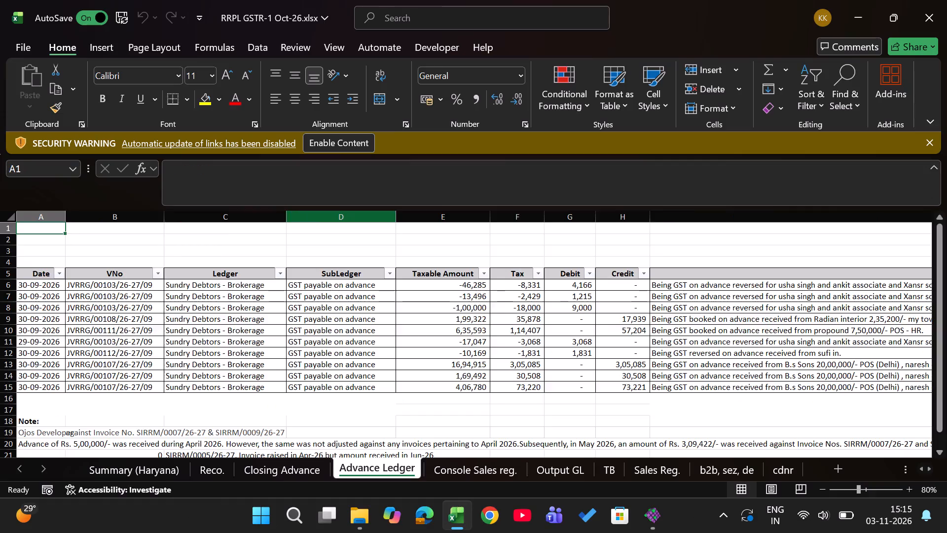
{"action": "key", "text": "ctrl+Page_Down"}
{"action": "key", "text": "ctrl+Page_Down"}
{"action": "key", "text": "ctrl+Page_Down"}
{"action": "key", "text": "ctrl+Page_Down"}
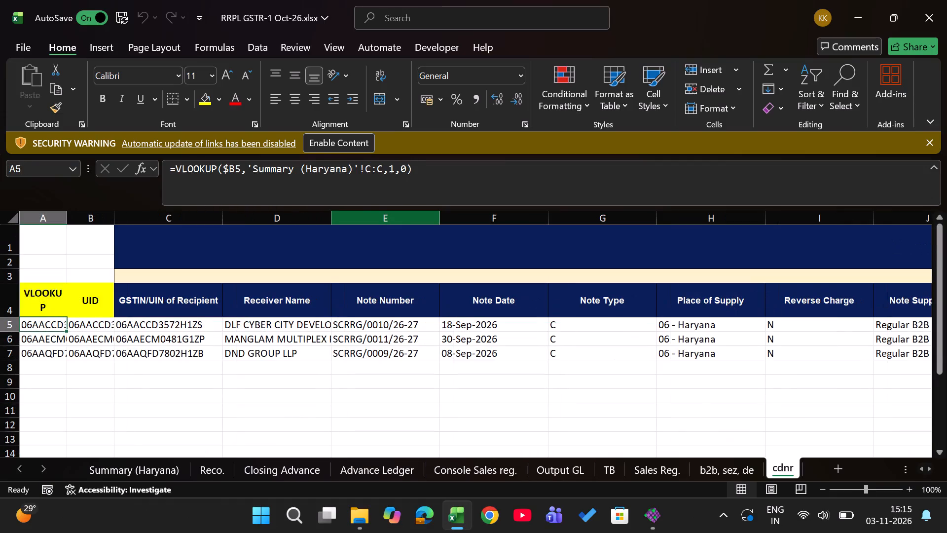
{"action": "key", "text": "Up"}
{"action": "key", "text": "Up"}
{"action": "key", "text": "Down"}
{"action": "key", "text": "Down"}
{"action": "key", "text": "Right"}
{"action": "key", "text": "Right"}
Switch to File Explorer and open the EINV e-invoice workbook from the Oct-26 folder.
{"action": "key", "text": "alt+Tab"}
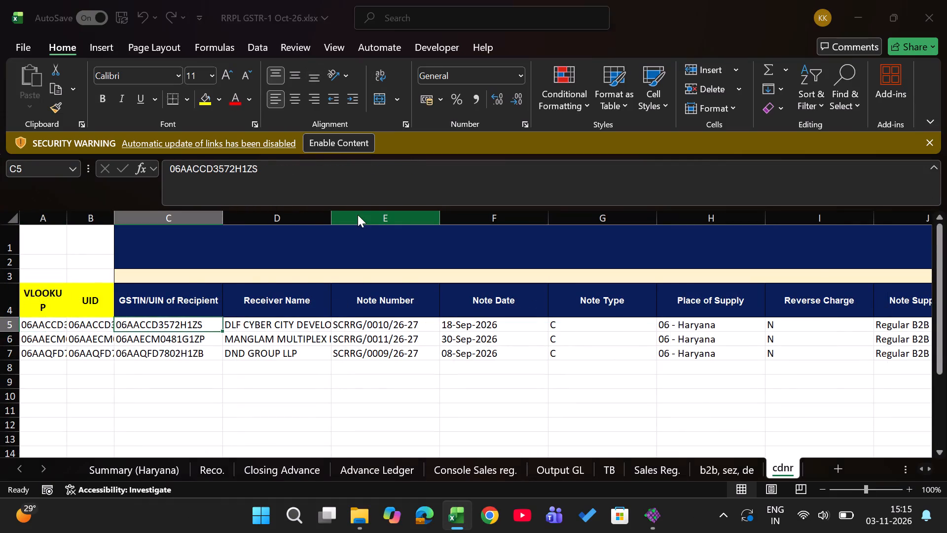
{"action": "key", "text": "Up"}
{"action": "key", "text": "Up"}
{"action": "key", "text": "Up"}
{"action": "key", "text": "Up"}
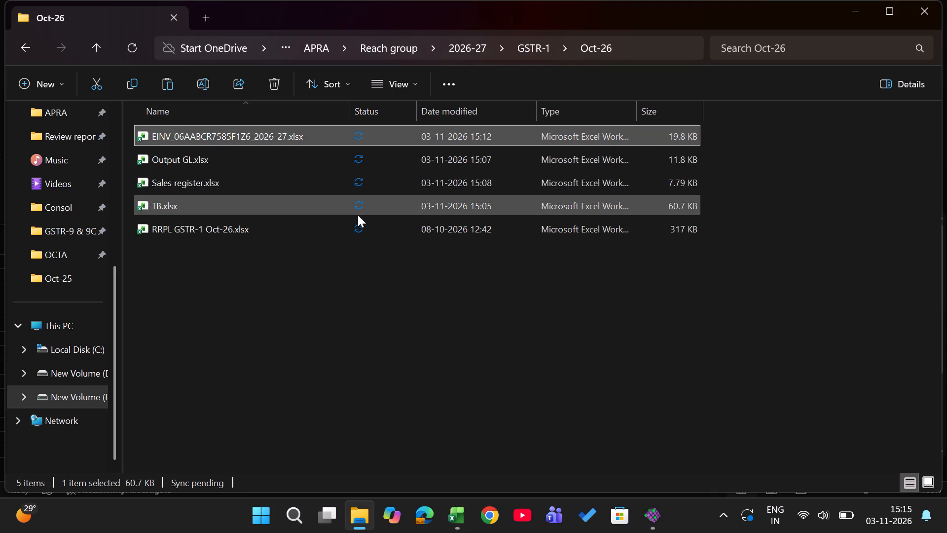
{"action": "key", "text": "Return"}
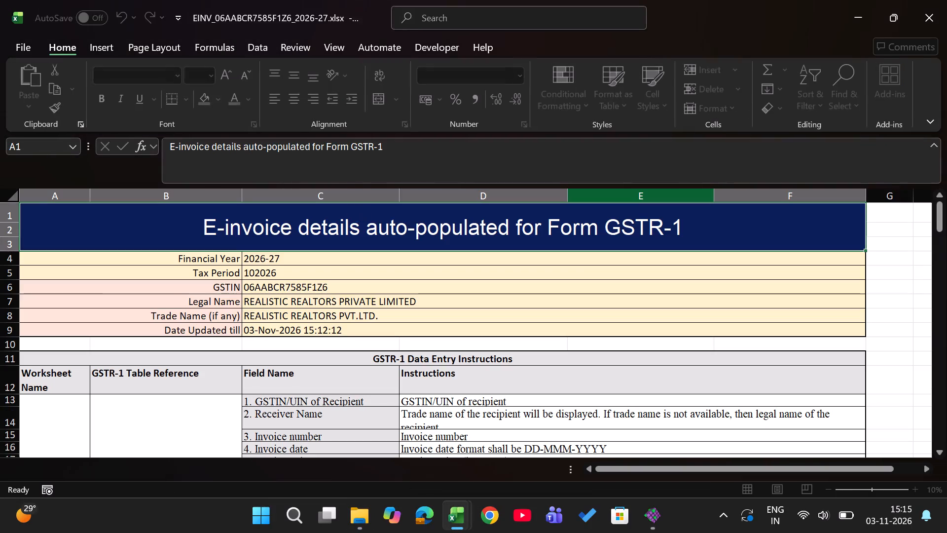
Copy the e-invoice workbook's cdnr header and credit note row into RRPL GSTR-1 Oct-26's cdnr sheet at C9, below the September rows.
{"action": "key", "text": "ctrl+Page_Down"}
{"action": "key", "text": "ctrl+Page_Down"}
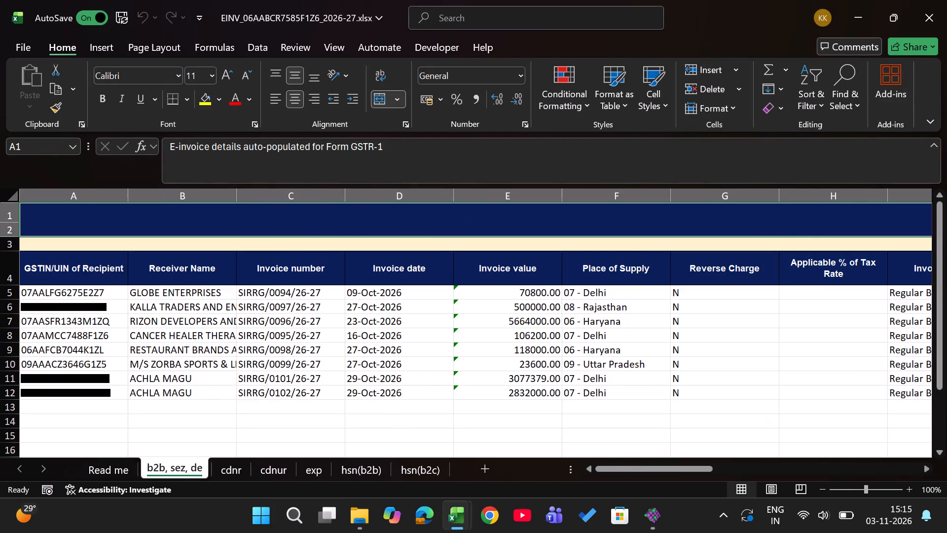
{"action": "key", "text": "Left"}
{"action": "key", "text": "Left"}
{"action": "key", "text": "Left"}
{"action": "key", "text": "Down"}
{"action": "key", "text": "Down"}
{"action": "key", "text": "Down"}
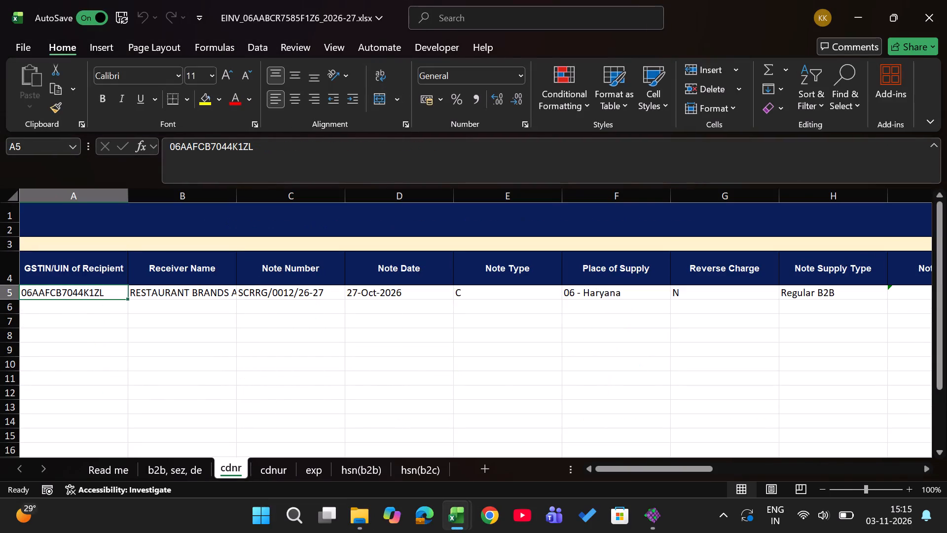
{"action": "key", "text": "Up"}
{"action": "key", "text": "ctrl+shift+Down"}
{"action": "key", "text": "ctrl+shift+Right"}
{"action": "key", "text": "ctrl+c"}
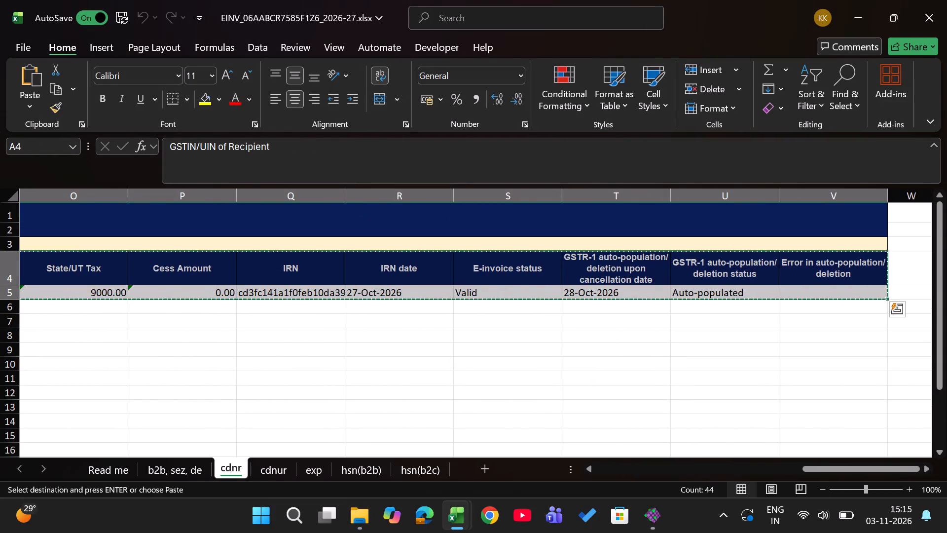
{"action": "key", "text": "alt+Tab"}
{"action": "key", "text": "Down"}
{"action": "key", "text": "Down"}
{"action": "key", "text": "Down"}
{"action": "key", "text": "Down"}
{"action": "key", "text": "Return"}
Compare the pasted October column headings with the existing cdnr headings across the full table width.
{"action": "key", "text": "Right"}
{"action": "key", "text": "Right"}
{"action": "key", "text": "Right"}
{"action": "key", "text": "Right"}
{"action": "key", "text": "Right"}
{"action": "key", "text": "Right"}
{"action": "key", "text": "Right"}
{"action": "key", "text": "Right"}
{"action": "key", "text": "Right"}
{"action": "key", "text": "Right"}
{"action": "key", "text": "Right"}
{"action": "key", "text": "Right"}
{"action": "key", "text": "Right"}
{"action": "key", "text": "Right"}
{"action": "key", "text": "Right"}
{"action": "key", "text": "Right"}
{"action": "key", "text": "Right"}
{"action": "key", "text": "Right"}
{"action": "key", "text": "Right"}
{"action": "key", "text": "Right"}
{"action": "key", "text": "Right"}
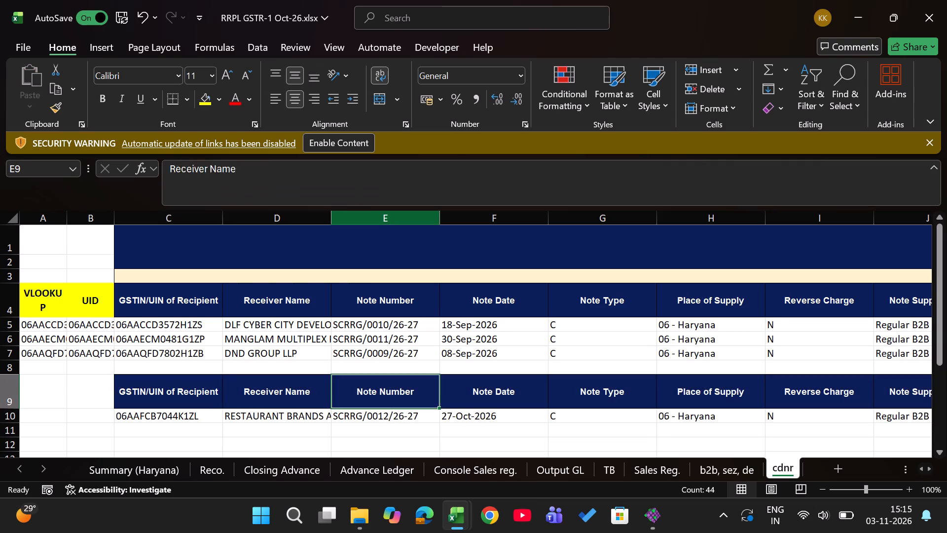
{"action": "key", "text": "Left"}
{"action": "key", "text": "Left"}
{"action": "key", "text": "Left"}
{"action": "key", "text": "Left"}
{"action": "key", "text": "Left"}
{"action": "key", "text": "Left"}
{"action": "key", "text": "Left"}
{"action": "key", "text": "Left"}
{"action": "key", "text": "Left"}
{"action": "key", "text": "Left"}
{"action": "key", "text": "Left"}
{"action": "key", "text": "Left"}
{"action": "key", "text": "Left"}
{"action": "key", "text": "Left"}
{"action": "key", "text": "Left"}
{"action": "key", "text": "Left"}
{"action": "key", "text": "Left"}
{"action": "key", "text": "Left"}
{"action": "key", "text": "Left"}
{"action": "key", "text": "Left"}
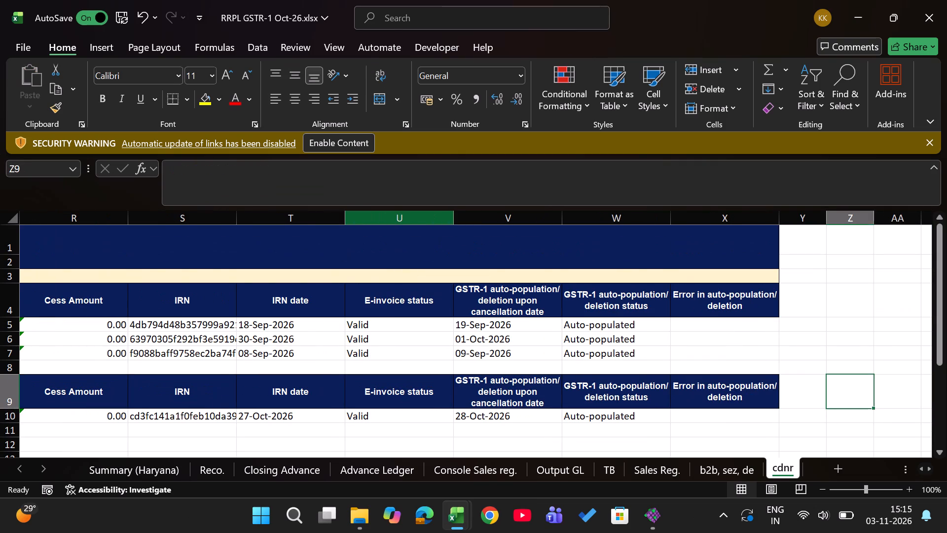
{"action": "key", "text": "Down"}
{"action": "key", "text": "Right"}
{"action": "key", "text": "Right"}
{"action": "key", "text": "Up"}
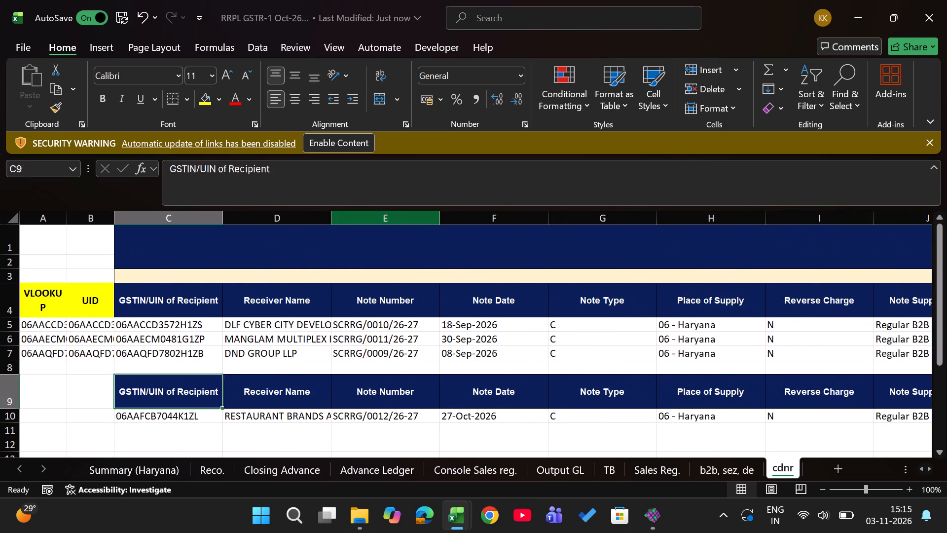
Delete the September credit note rows 6 and 7 from the cdnr sheet.
{"action": "key", "text": "Up"}
{"action": "key", "text": "Up"}
{"action": "key", "text": "Up"}
{"action": "key", "text": "shift+space"}
{"action": "key", "text": "shift+Down"}
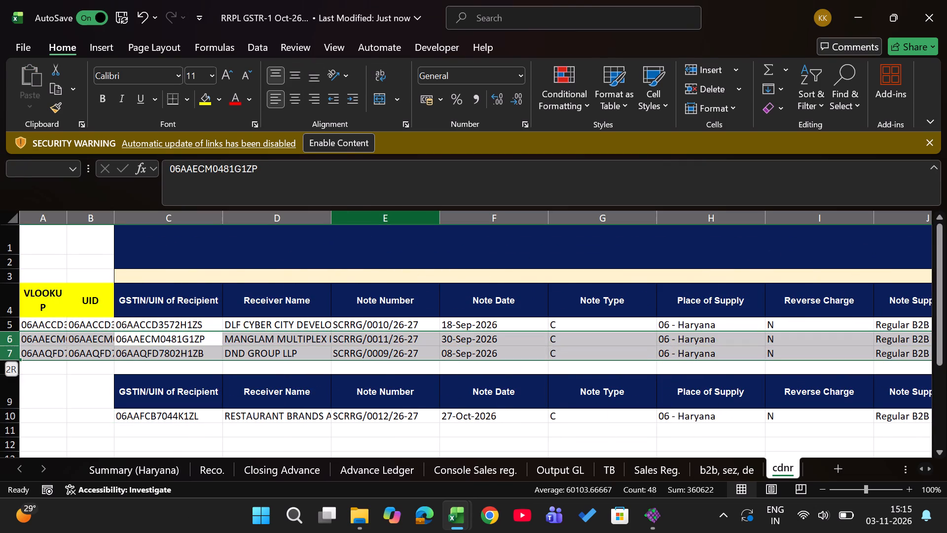
{"action": "key", "text": "ctrl+minus"}
Copy the October credit note SCRRG/0012/26-27 row over the remaining September entry, starting at C5.
{"action": "key", "text": "Down"}
{"action": "key", "text": "Down"}
{"action": "key", "text": "ctrl+shift+Right"}
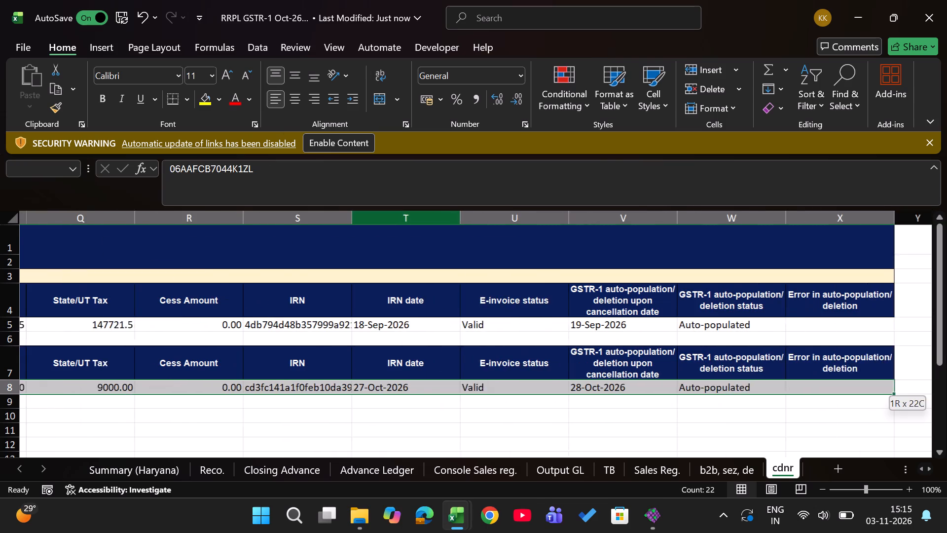
{"action": "key", "text": "ctrl+c"}
{"action": "key", "text": "Up"}
{"action": "key", "text": "Up"}
{"action": "key", "text": "Up"}
{"action": "key", "text": "Up"}
{"action": "key", "text": "Down"}
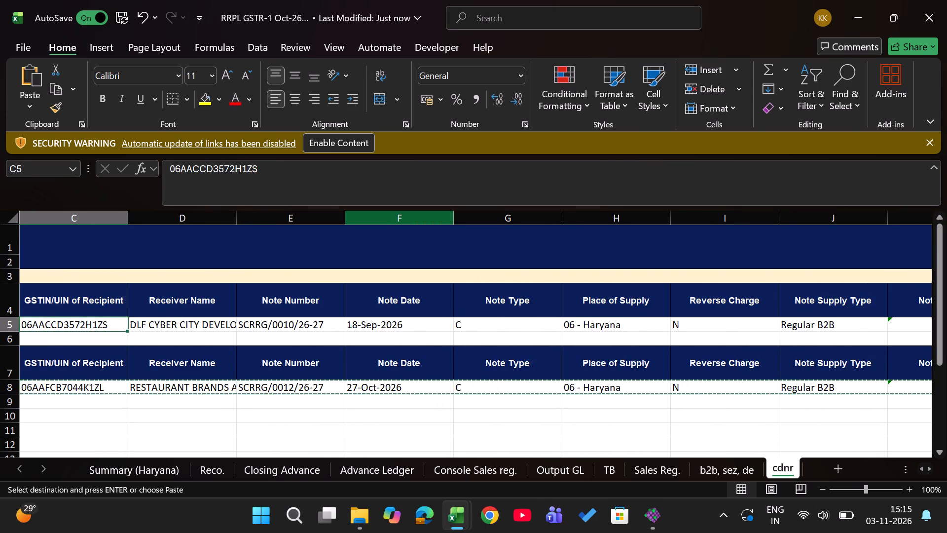
{"action": "key", "text": "Return"}
Delete rows 7 and 8 holding the duplicate header and October credit note from the cdnr sheet.
{"action": "key", "text": "Left"}
{"action": "key", "text": "Down"}
{"action": "key", "text": "Down"}
{"action": "key", "text": "shift+space"}
{"action": "key", "text": "shift+Down"}
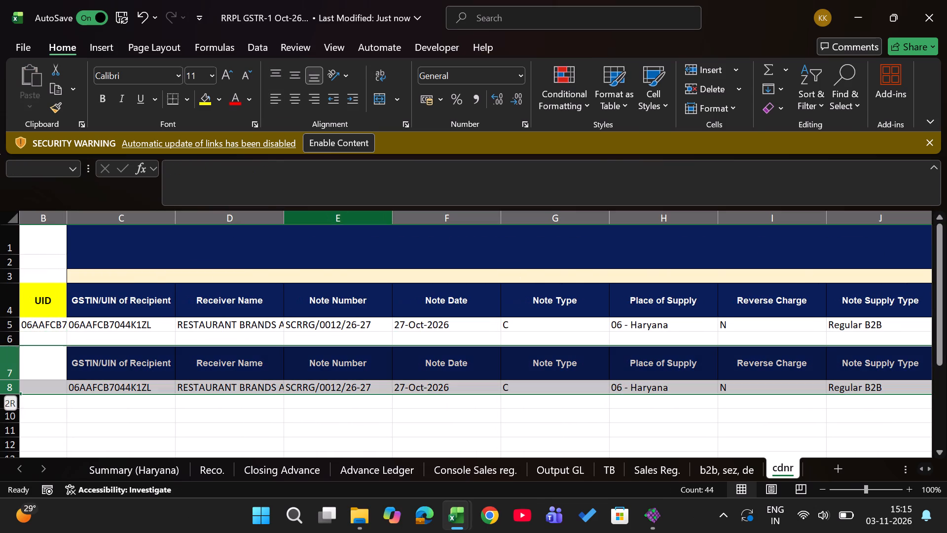
{"action": "key", "text": "ctrl+equal"}
{"action": "key", "text": "ctrl+minus"}
{"action": "key", "text": "Up"}
{"action": "key", "text": "Up"}
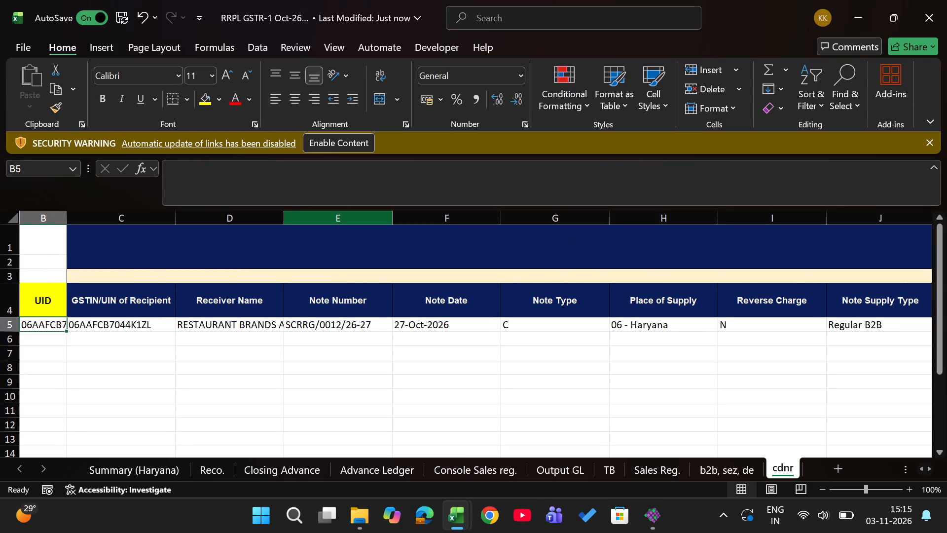
Review the October credit note entry in row 5 of the cdnr sheet, from the UID through the tax columns.
{"action": "key", "text": "Right"}
{"action": "key", "text": "Right"}
{"action": "key", "text": "Right"}
{"action": "key", "text": "Right"}
{"action": "key", "text": "Right"}
{"action": "key", "text": "Right"}
{"action": "key", "text": "Right"}
{"action": "key", "text": "Right"}
{"action": "key", "text": "Right"}
{"action": "key", "text": "Right"}
{"action": "key", "text": "Right"}
{"action": "key", "text": "Right"}
{"action": "key", "text": "Right"}
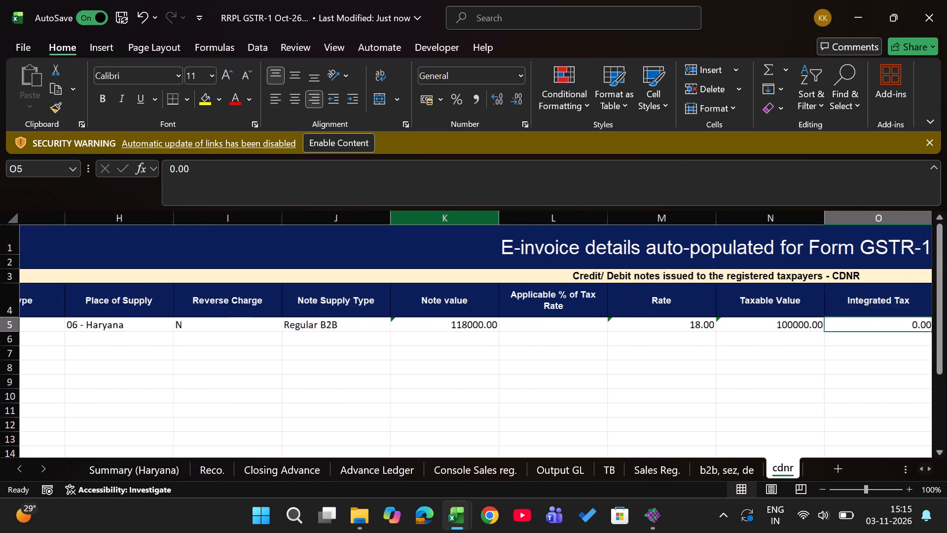
{"action": "key", "text": "Right"}
{"action": "key", "text": "Left"}
{"action": "key", "text": "Left"}
{"action": "key", "text": "Left"}
{"action": "key", "text": "Left"}
{"action": "key", "text": "Left"}
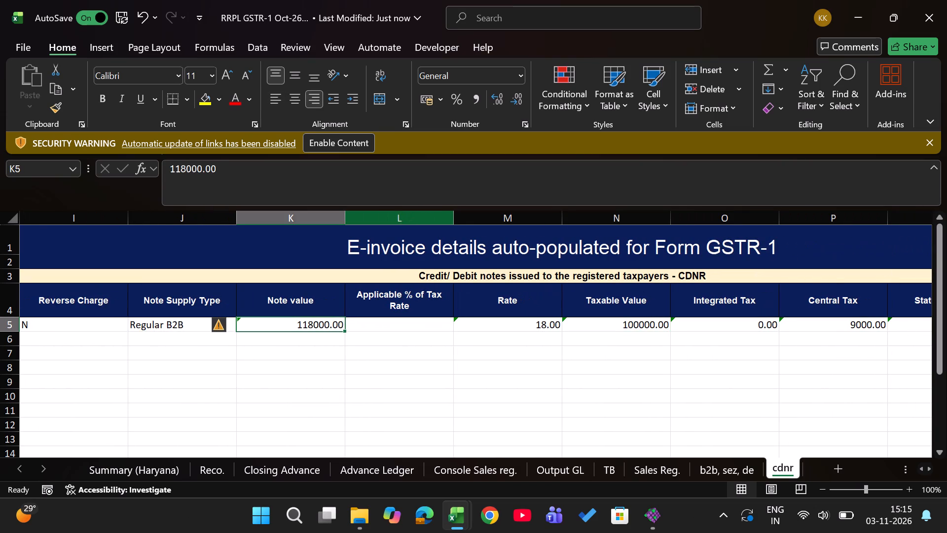
Apply comma style and reduce the decimals on the note value in K5 of the cdnr sheet.
{"action": "type", "text": "hk"}
{"action": "type", "text": "h9"}
{"action": "key", "text": "alt+h"}
{"action": "key", "text": "9"}
Convert the Central Tax entry in P5 from text to a number using Text to Columns.
{"action": "key", "text": "Right"}
{"action": "key", "text": "Right"}
{"action": "key", "text": "Right"}
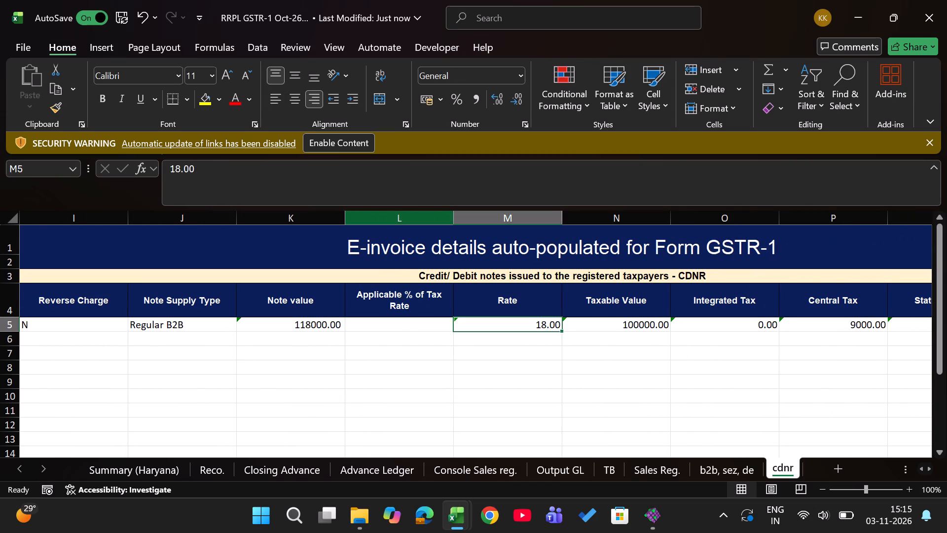
{"action": "key", "text": "Up"}
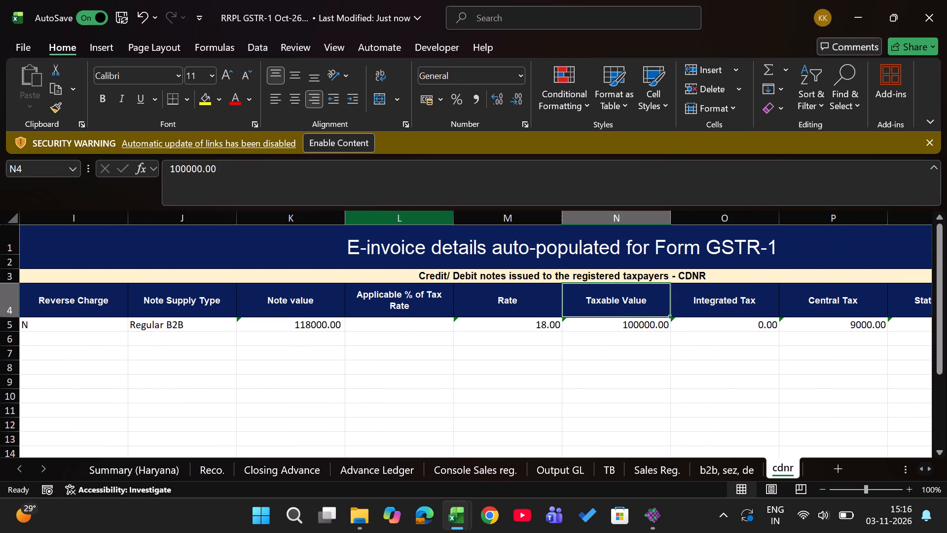
{"action": "key", "text": "Down"}
{"action": "key", "text": "Right"}
{"action": "key", "text": "Right"}
{"action": "key", "text": "Right"}
{"action": "key", "text": "Right"}
{"action": "key", "text": "Left"}
{"action": "key", "text": "Left"}
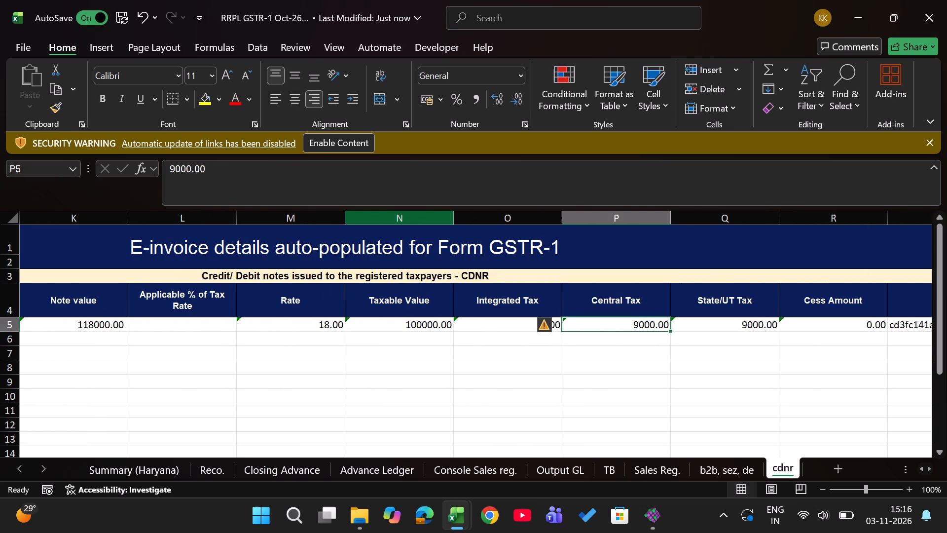
{"action": "type", "text": "ae"}
{"action": "key", "text": "Return"}
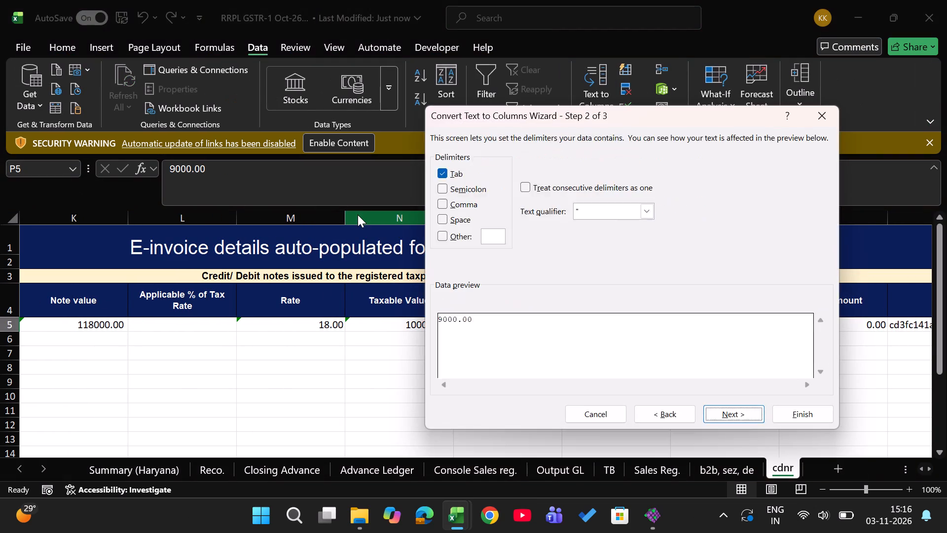
{"action": "key", "text": "Return"}
{"action": "key", "text": "Return"}
{"action": "key", "text": "Right"}
{"action": "key", "text": "Left"}
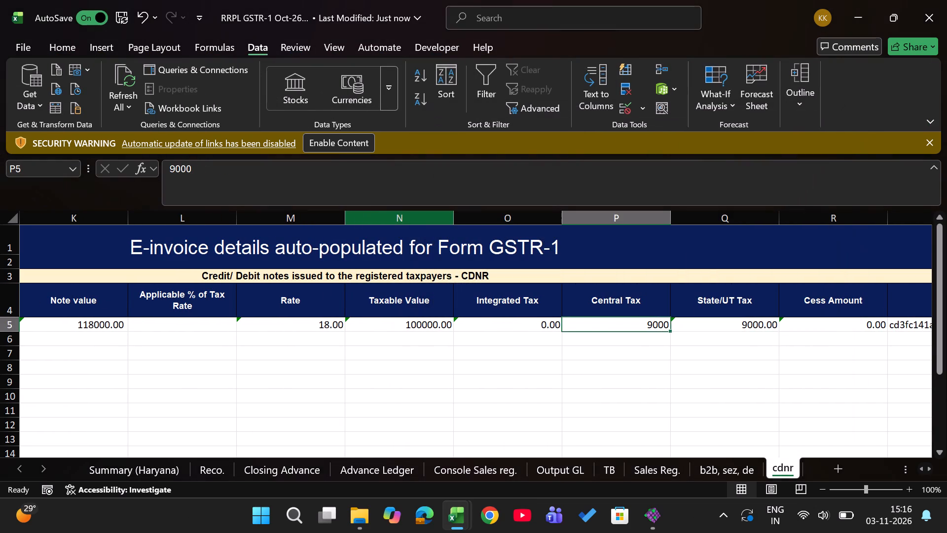
Copy the converted Central Tax value from P5 into the State/UT Tax cell Q5.
{"action": "key", "text": "ctrl+c"}
{"action": "key", "text": "Right"}
{"action": "key", "text": "Return"}
{"action": "key", "text": "Right"}
{"action": "key", "text": "Right"}
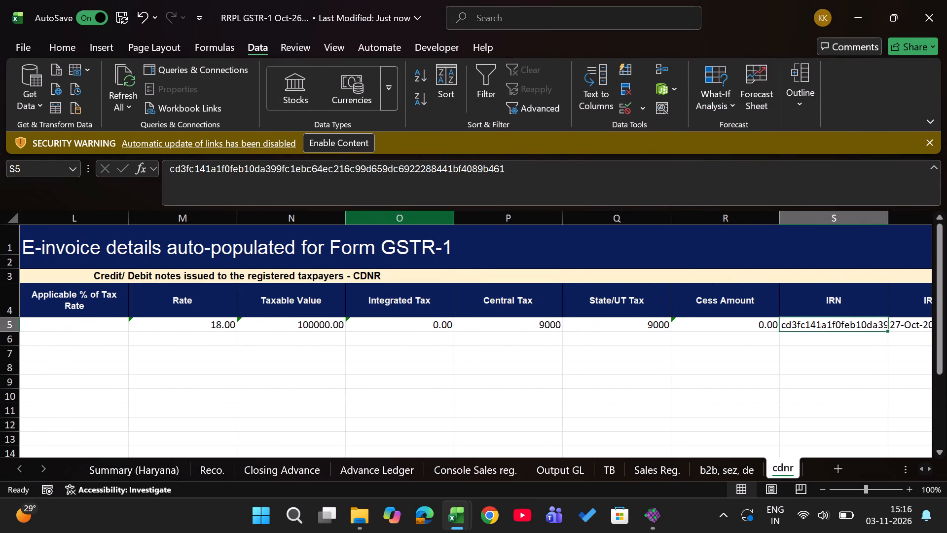
Convert the Taxable Value entry in N5 from text to a number using Text to Columns.
{"action": "key", "text": "Left"}
{"action": "key", "text": "Left"}
{"action": "key", "text": "Left"}
{"action": "key", "text": "Left"}
{"action": "key", "text": "Left"}
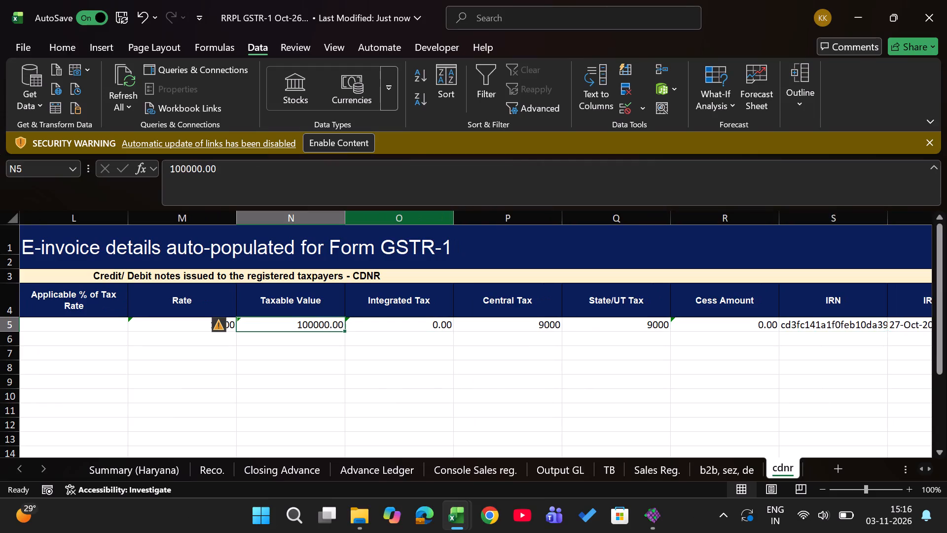
{"action": "key", "text": "a"}
{"action": "key", "text": "e"}
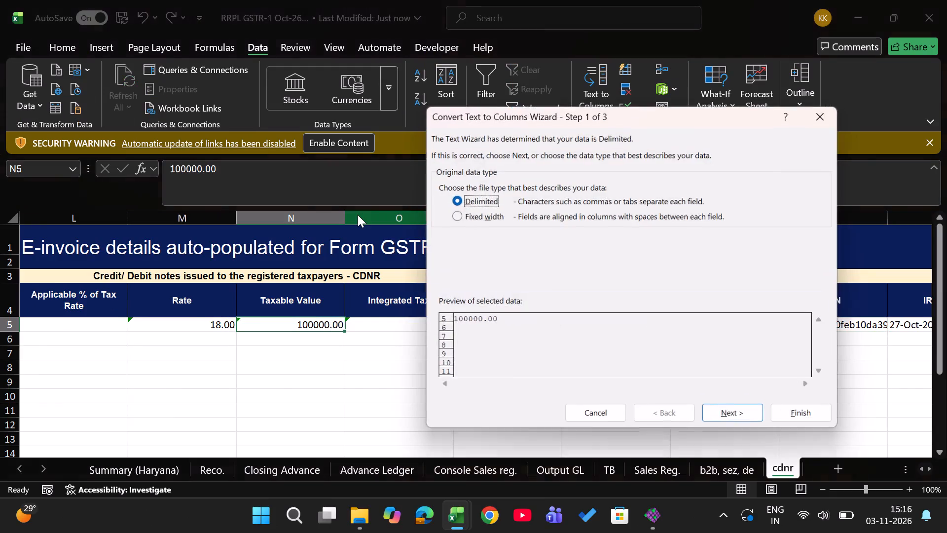
{"action": "key", "text": "Return"}
{"action": "key", "text": "Return"}
{"action": "key", "text": "Return"}
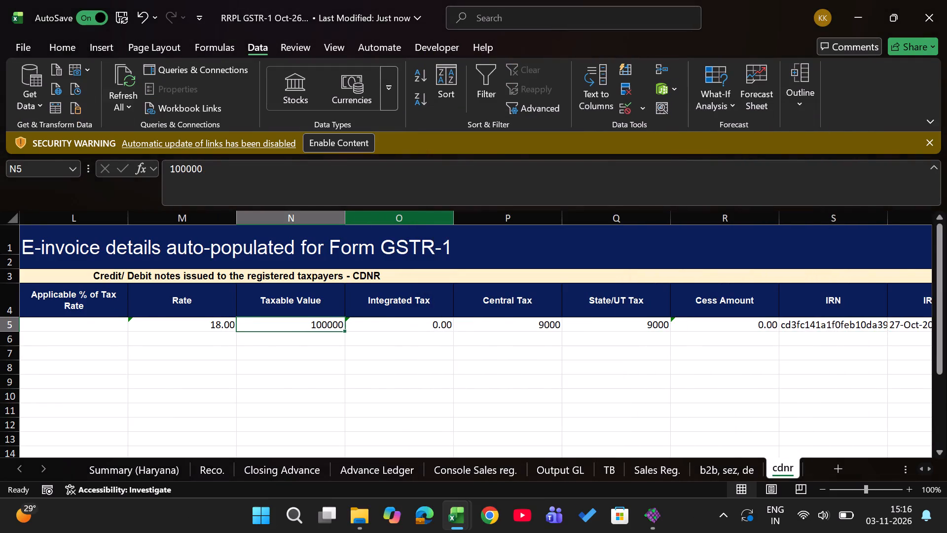
Clear the active filter on the b2b, sez, de sheet's September invoice table.
{"action": "key", "text": "ctrl+Page_Up"}
{"action": "key", "text": "Left"}
{"action": "key", "text": "Left"}
{"action": "key", "text": "Left"}
{"action": "key", "text": "Left"}
{"action": "key", "text": "Left"}
{"action": "key", "text": "Left"}
{"action": "key", "text": "Left"}
{"action": "key", "text": "Left"}
{"action": "key", "text": "Left"}
{"action": "key", "text": "Left"}
{"action": "key", "text": "Left"}
{"action": "key", "text": "Left"}
{"action": "key", "text": "Left"}
{"action": "key", "text": "Left"}
{"action": "key", "text": "Left"}
{"action": "key", "text": "Left"}
{"action": "key", "text": "Left"}
{"action": "key", "text": "Left"}
{"action": "key", "text": "Left"}
{"action": "key", "text": "Left"}
{"action": "key", "text": "Left"}
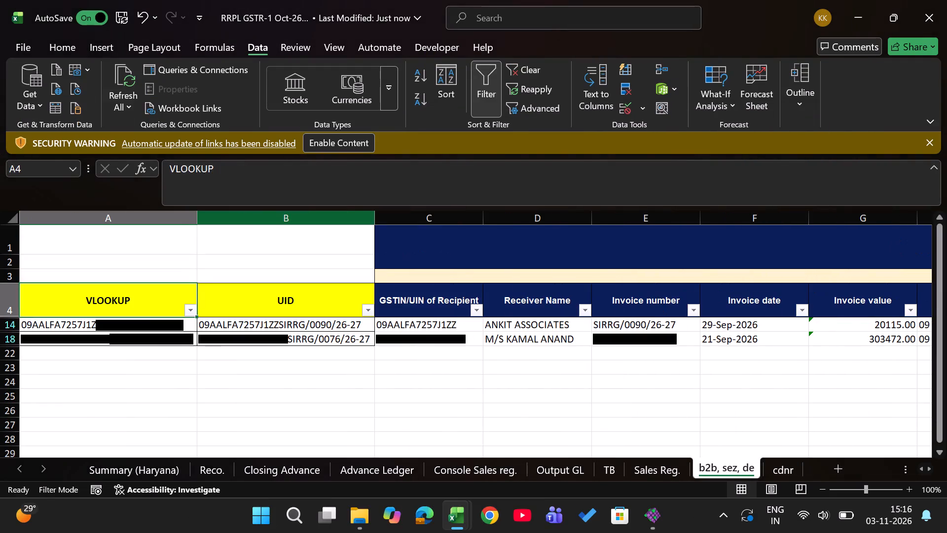
{"action": "key", "text": "Down"}
{"action": "key", "text": "Right"}
{"action": "key", "text": "Right"}
{"action": "type", "text": "ac"}
{"action": "key", "text": "Right"}
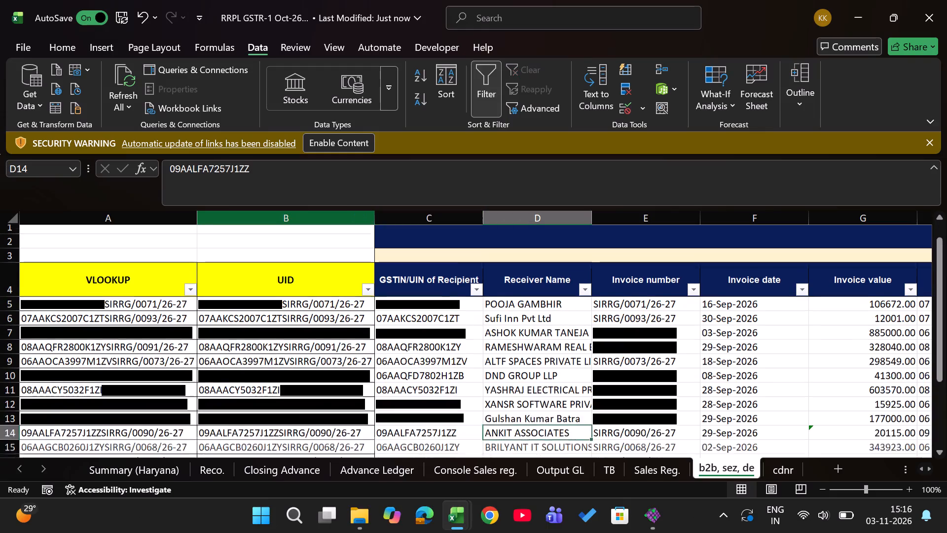
Delete the September invoice rows 6 to 21 from the b2b, sez, de sheet, keeping row 5.
{"action": "key", "text": "Down"}
{"action": "key", "text": "Up"}
{"action": "key", "text": "Up"}
{"action": "key", "text": "Up"}
{"action": "key", "text": "Up"}
{"action": "key", "text": "Up"}
{"action": "key", "text": "Up"}
{"action": "key", "text": "Up"}
{"action": "key", "text": "Up"}
{"action": "key", "text": "Up"}
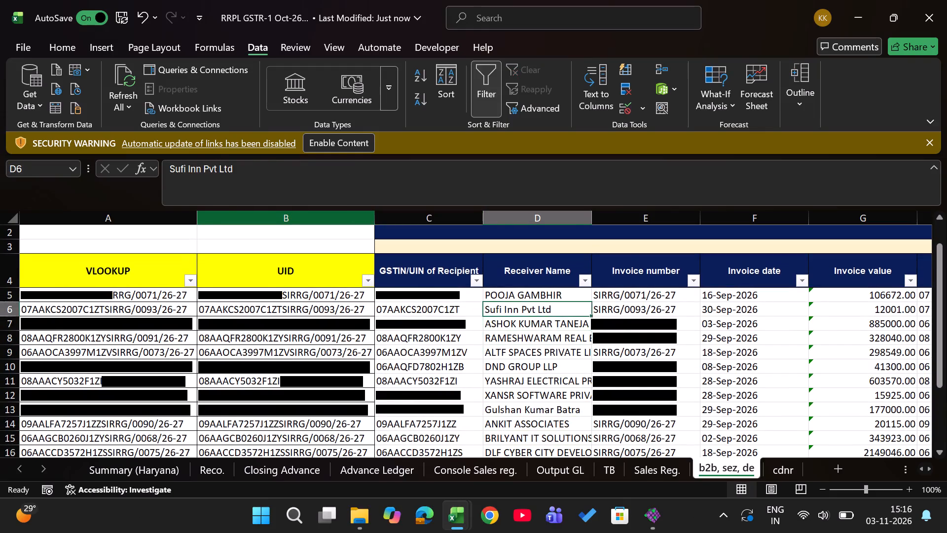
{"action": "key", "text": "shift+space"}
{"action": "key", "text": "ctrl+shift+Down"}
{"action": "key", "text": "ctrl+minus"}
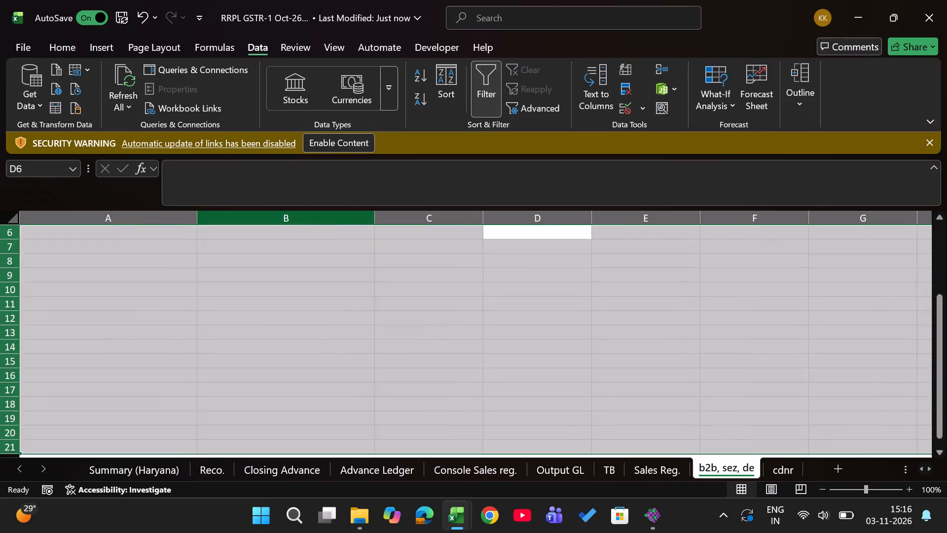
{"action": "key", "text": "Up"}
{"action": "key", "text": "Up"}
{"action": "key", "text": "Down"}
{"action": "key", "text": "Left"}
{"action": "key", "text": "Down"}
{"action": "key", "text": "Down"}
Switch to the October e-invoice workbook and check its cdnur, exp, hsn(b2b) and hsn(b2c) sheets for data.
{"action": "key", "text": "alt+Tab"}
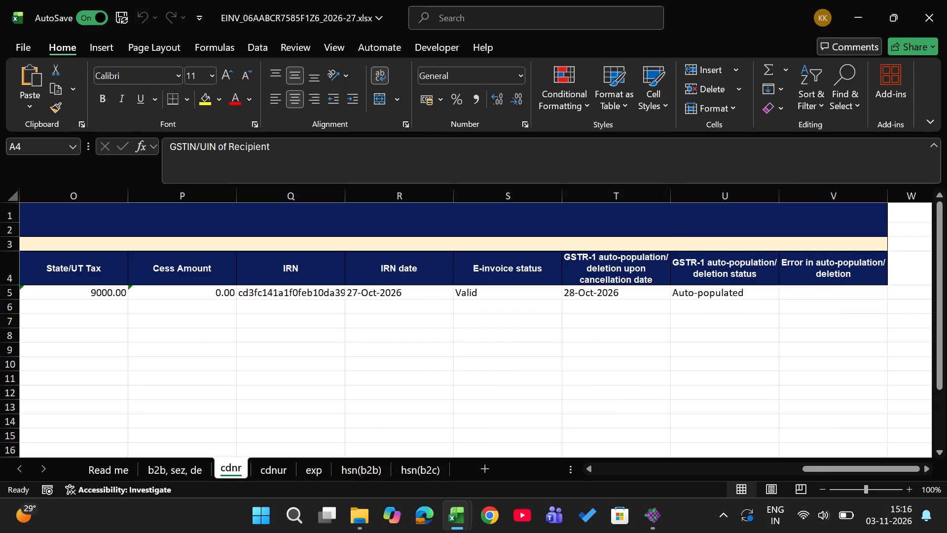
{"action": "key", "text": "ctrl+Page_Down"}
{"action": "key", "text": "ctrl+Page_Down"}
{"action": "key", "text": "ctrl+Page_Down"}
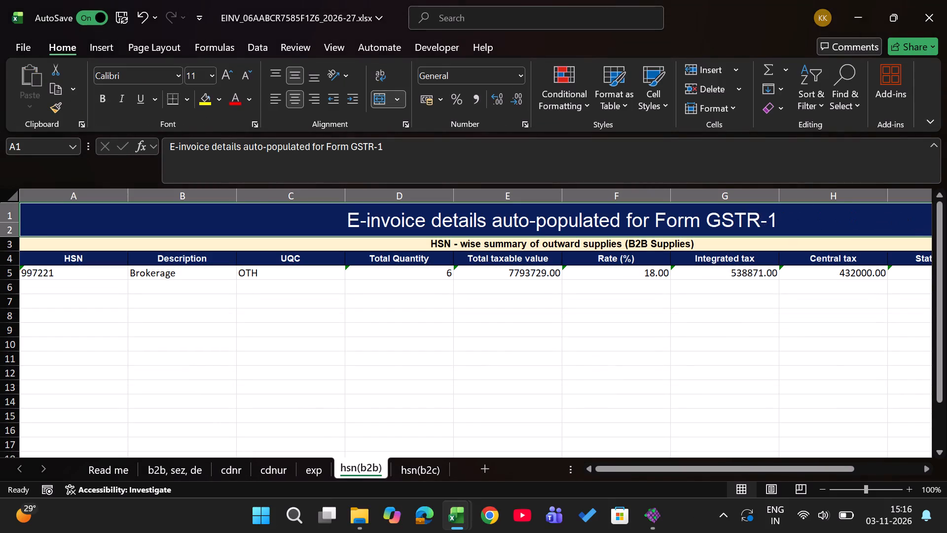
{"action": "key", "text": "ctrl+Page_Down"}
{"action": "key", "text": "ctrl+Page_Up"}
{"action": "key", "text": "ctrl+Page_Up"}
{"action": "key", "text": "ctrl+Page_Up"}
{"action": "key", "text": "ctrl+Page_Up"}
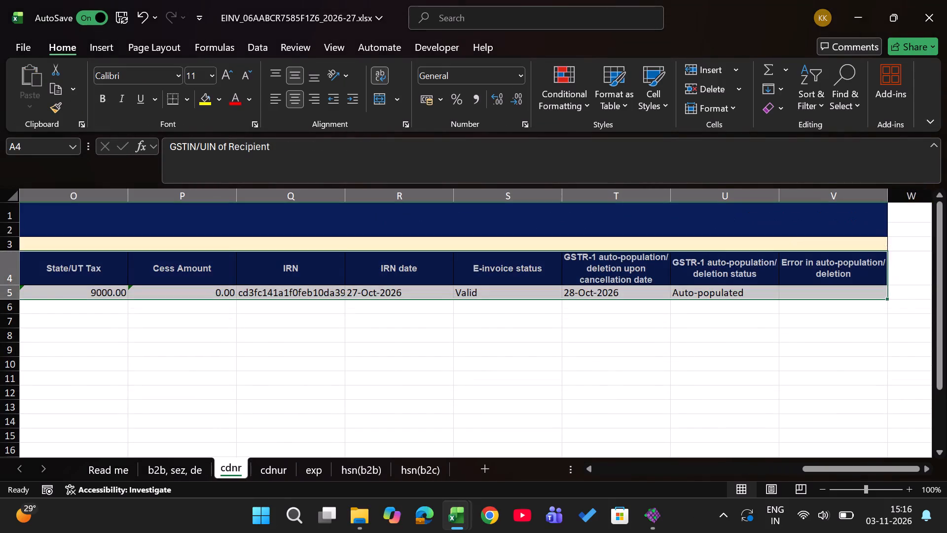
Copy the October b2b, sez, de table with its headings from the e-invoice workbook into the GSTR-1 workbook's matching sheet at C8.
{"action": "key", "text": "ctrl+Page_Up"}
{"action": "key", "text": "Left"}
{"action": "key", "text": "Left"}
{"action": "key", "text": "Down"}
{"action": "key", "text": "Down"}
{"action": "key", "text": "ctrl+shift+Down"}
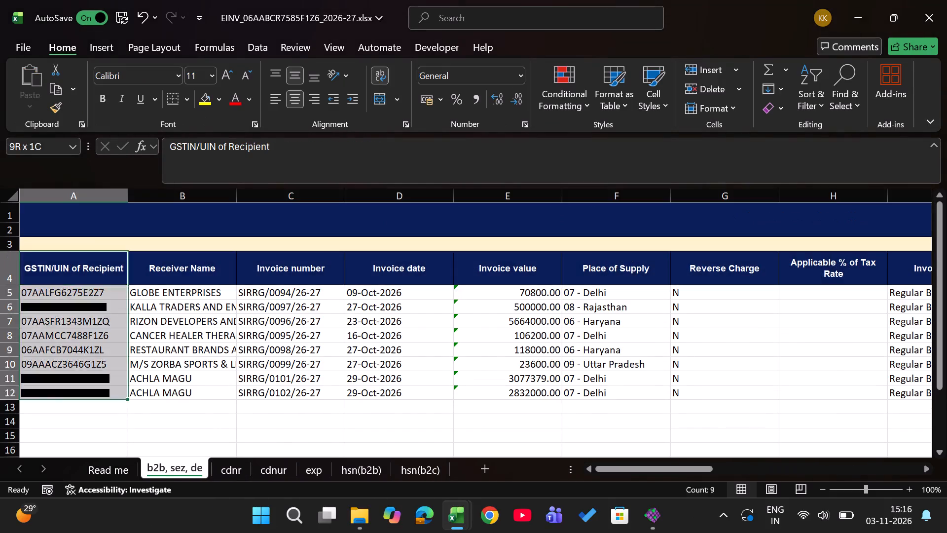
{"action": "key", "text": "ctrl+shift+Right"}
{"action": "key", "text": "ctrl+c"}
{"action": "key", "text": "alt+Tab"}
{"action": "key", "text": "Down"}
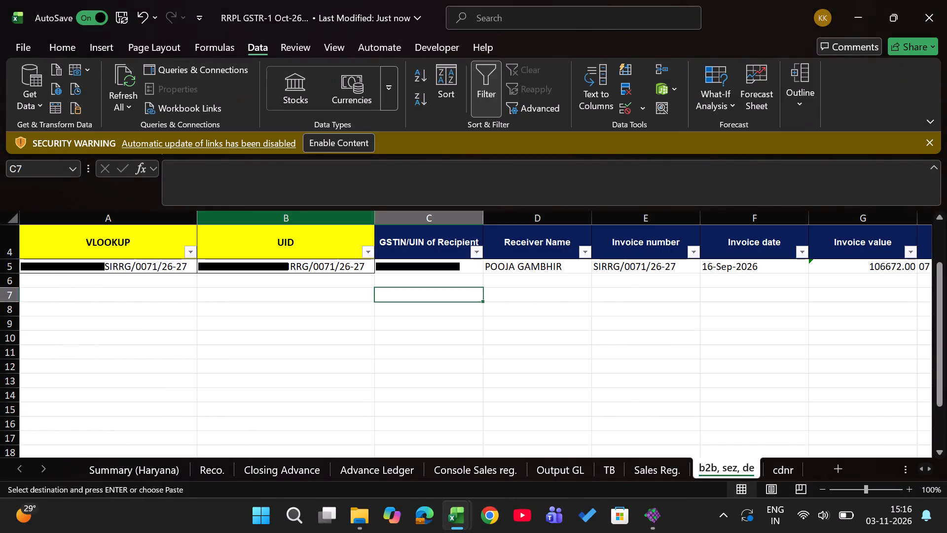
{"action": "key", "text": "Down"}
{"action": "key", "text": "Down"}
{"action": "key", "text": "Up"}
{"action": "key", "text": "Up"}
{"action": "key", "text": "Return"}
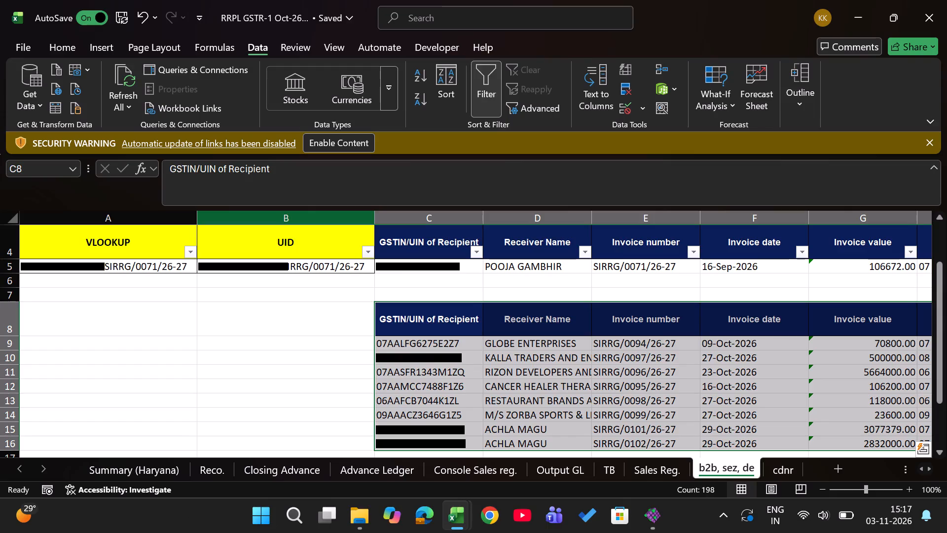
Compare the pasted October column headings in row 8 with the existing b2b headings in row 4.
{"action": "key", "text": "Up"}
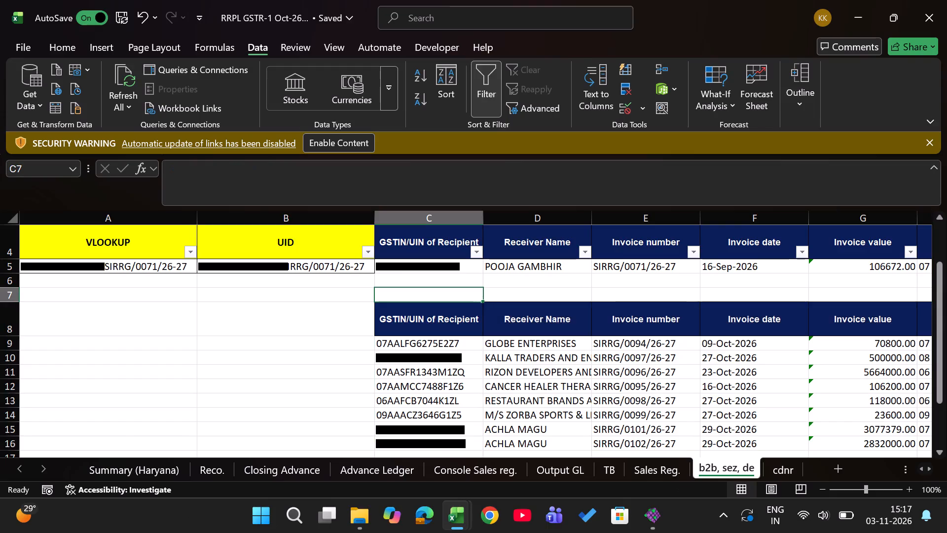
{"action": "scroll", "coordinate": [597, 335], "scroll_direction": "left", "scroll_amount": 10}
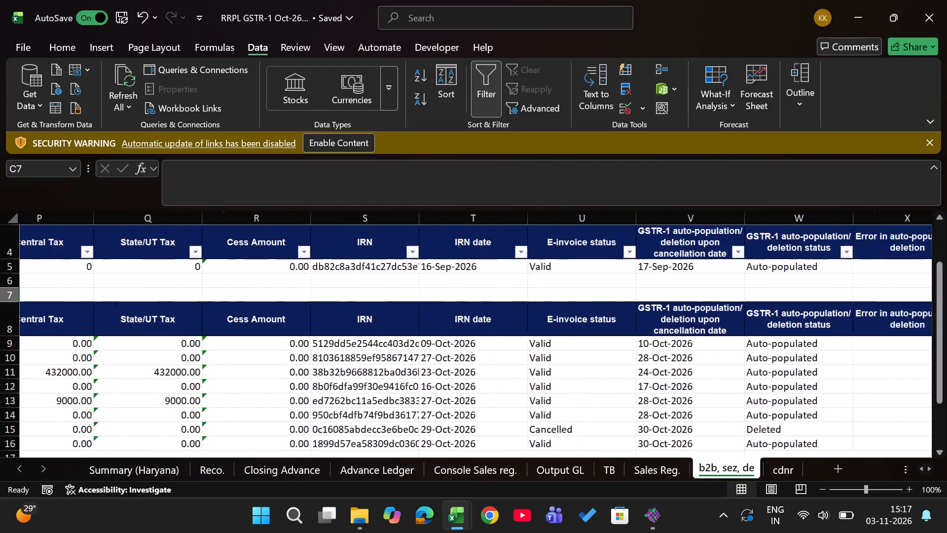
{"action": "scroll", "coordinate": [597, 335], "scroll_direction": "left", "scroll_amount": 2}
{"action": "scroll", "coordinate": [597, 335], "scroll_direction": "right", "scroll_amount": 10}
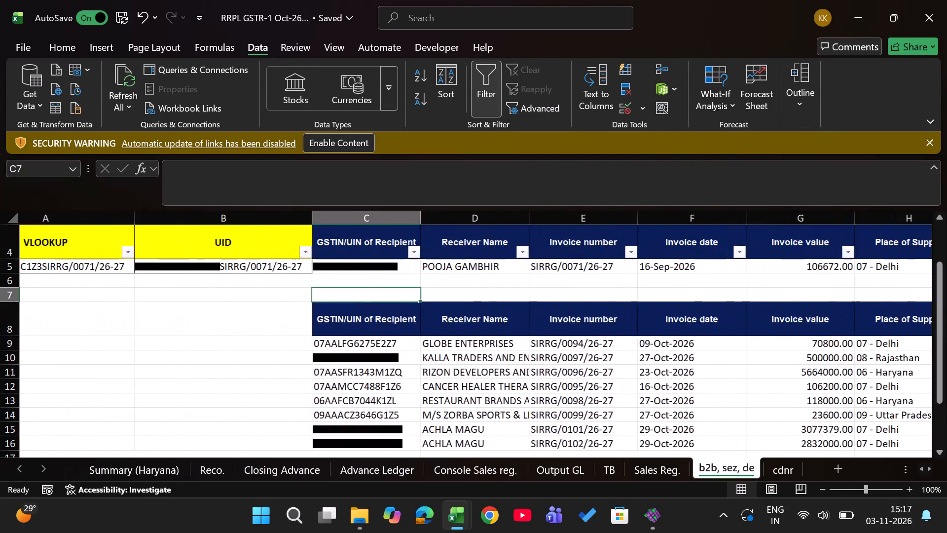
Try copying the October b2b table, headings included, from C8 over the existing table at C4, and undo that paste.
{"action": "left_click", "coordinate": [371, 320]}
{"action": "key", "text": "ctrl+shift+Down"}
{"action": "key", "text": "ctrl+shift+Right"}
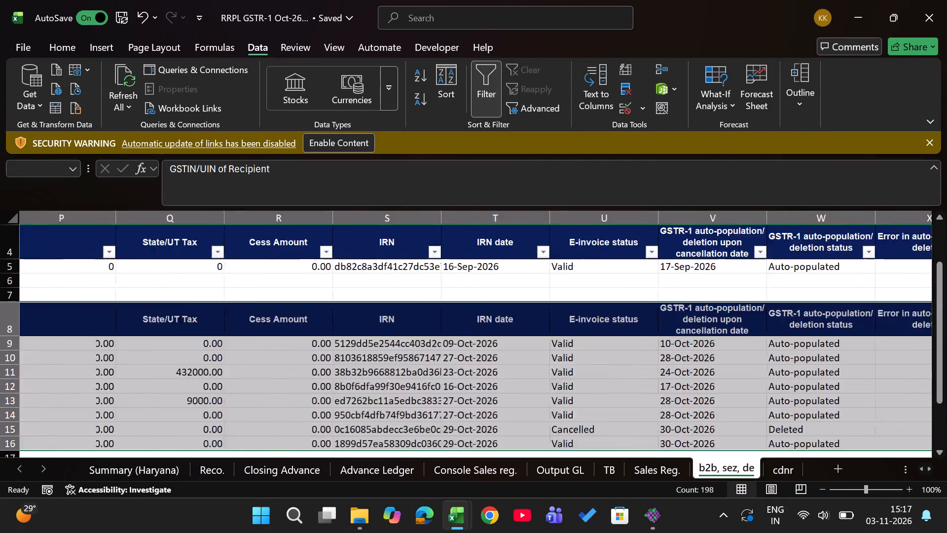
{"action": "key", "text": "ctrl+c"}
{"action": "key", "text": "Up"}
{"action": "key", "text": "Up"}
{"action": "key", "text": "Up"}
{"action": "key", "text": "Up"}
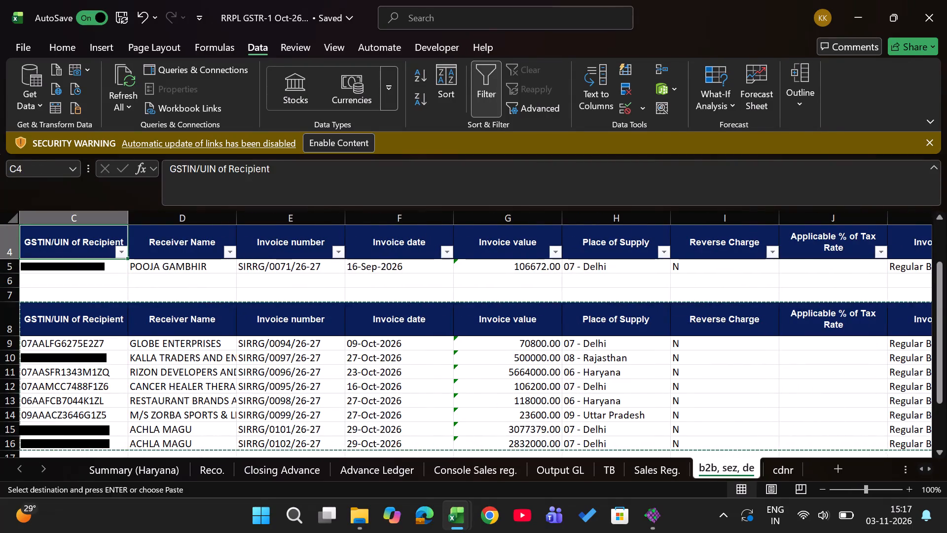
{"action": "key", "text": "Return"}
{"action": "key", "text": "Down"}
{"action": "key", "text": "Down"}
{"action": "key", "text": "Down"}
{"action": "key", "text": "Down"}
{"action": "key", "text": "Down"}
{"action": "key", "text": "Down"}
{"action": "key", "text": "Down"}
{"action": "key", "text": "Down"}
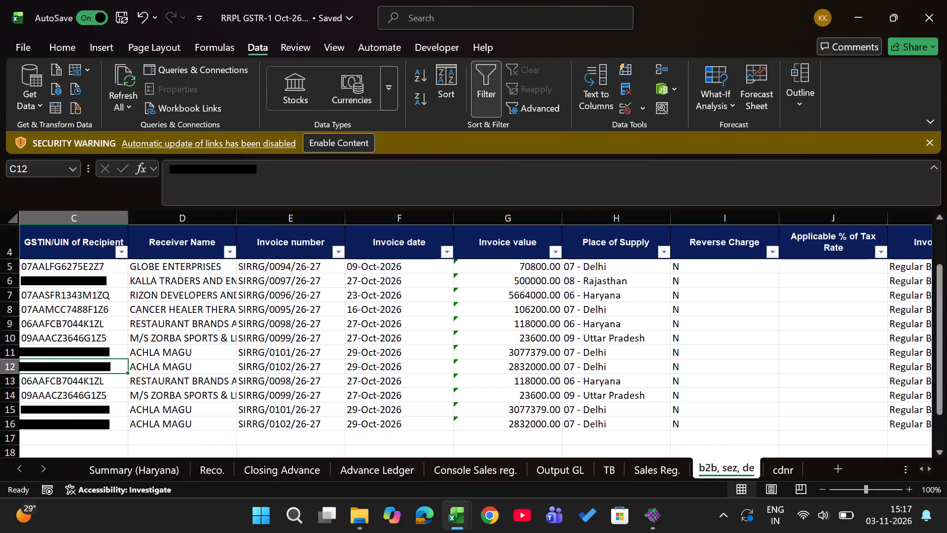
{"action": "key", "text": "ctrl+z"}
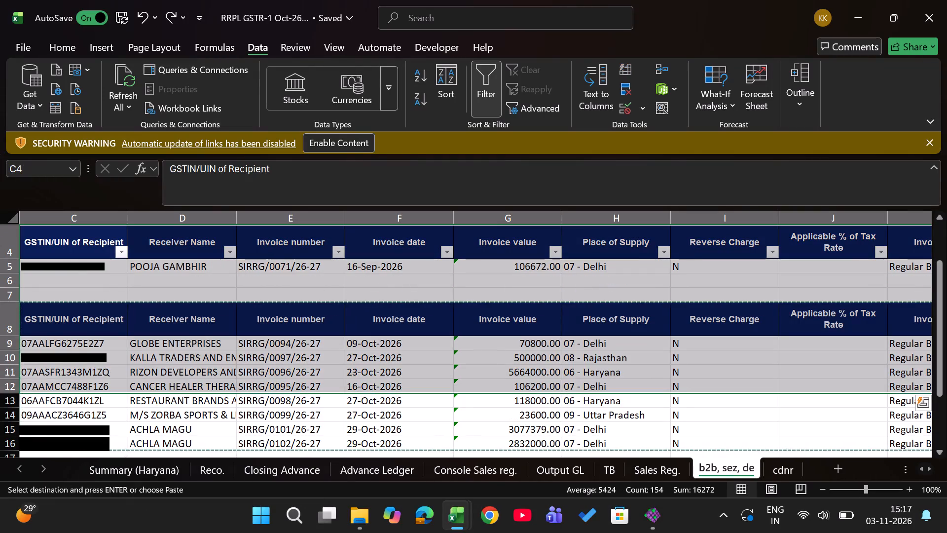
Copy the October b2b rows without their headings, from C9 to the table's end, over the September row starting at C5.
{"action": "key", "text": "Down"}
{"action": "key", "text": "Down"}
{"action": "key", "text": "Down"}
{"action": "key", "text": "Down"}
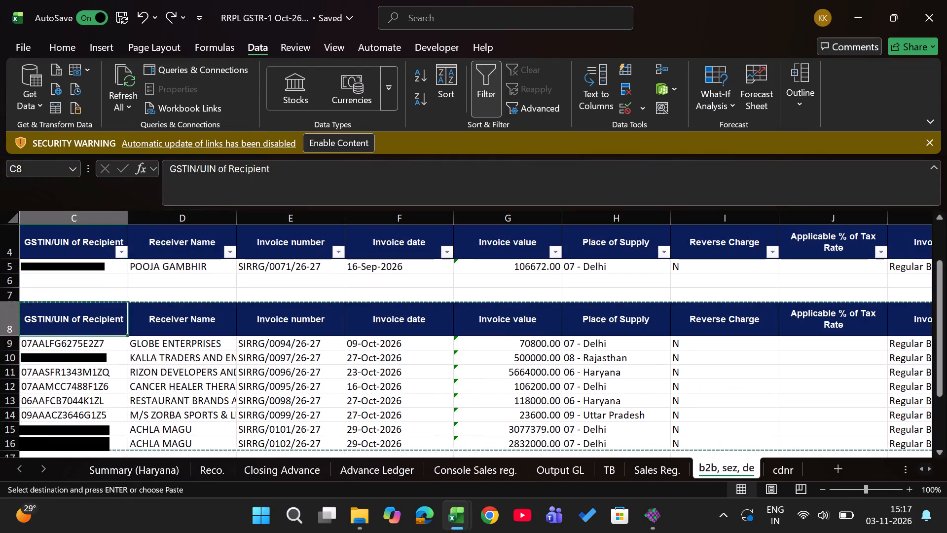
{"action": "key", "text": "ctrl+shift+Down"}
{"action": "key", "text": "ctrl+shift+Right"}
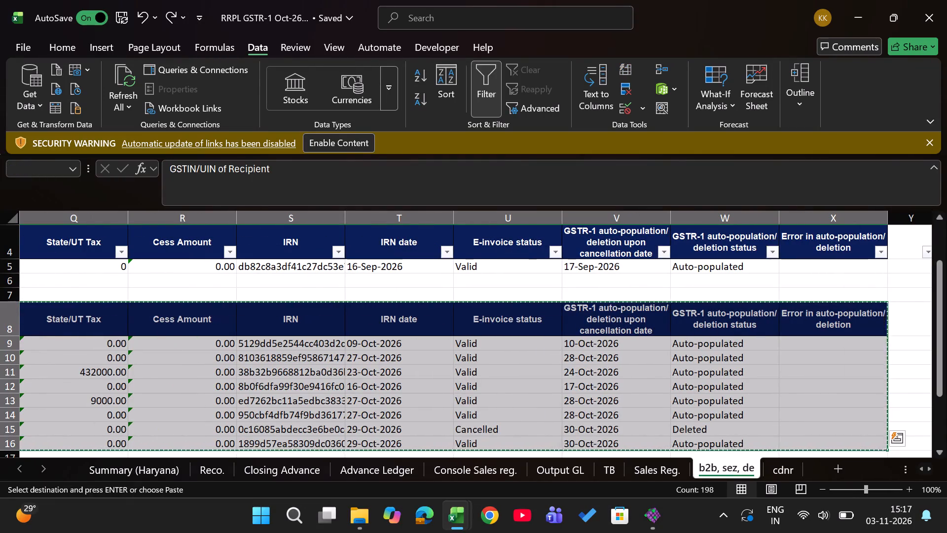
{"action": "key", "text": "Left"}
{"action": "key", "text": "Left"}
{"action": "key", "text": "Left"}
{"action": "key", "text": "Left"}
{"action": "key", "text": "Right"}
{"action": "key", "text": "Right"}
{"action": "key", "text": "Right"}
{"action": "key", "text": "Left"}
{"action": "key", "text": "Down"}
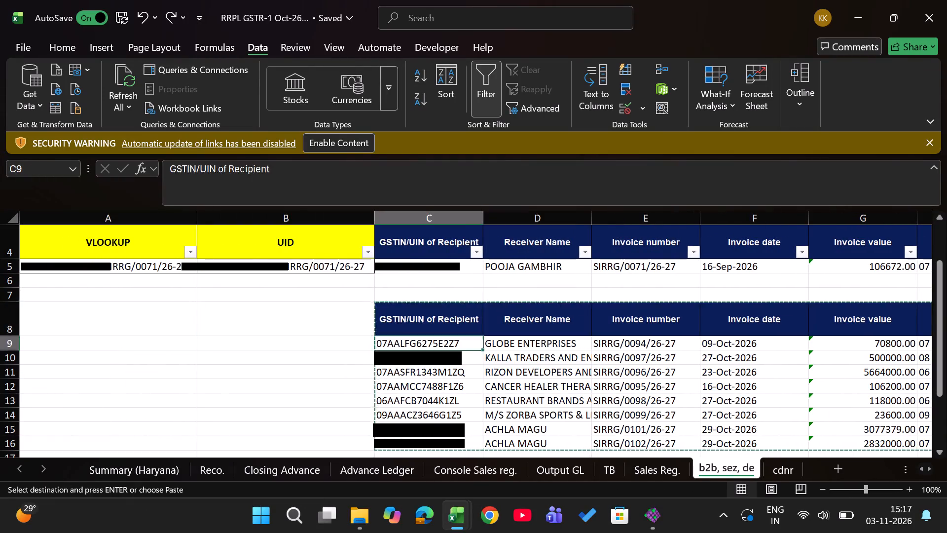
{"action": "key", "text": "ctrl+shift+Down"}
{"action": "key", "text": "ctrl+shift+Right"}
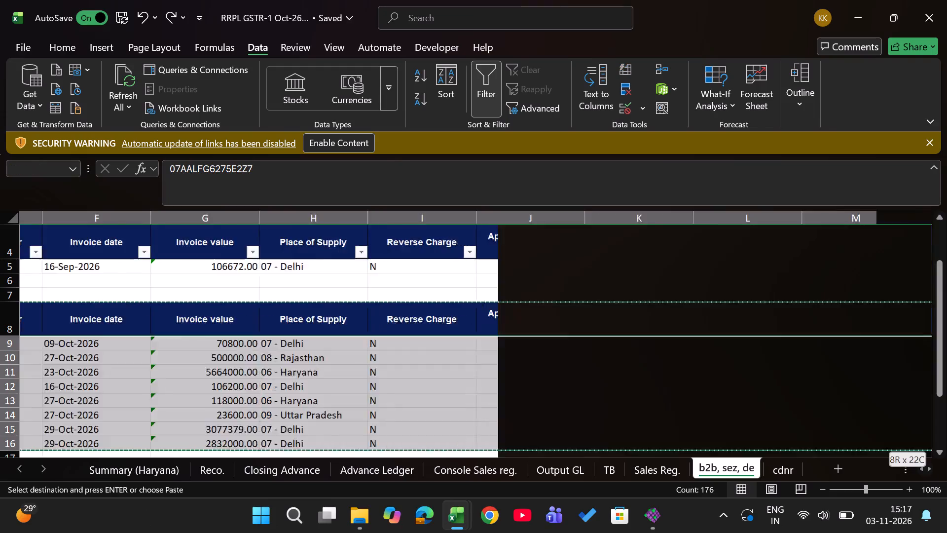
{"action": "key", "text": "ctrl+c"}
{"action": "key", "text": "Up"}
{"action": "key", "text": "Up"}
{"action": "key", "text": "Up"}
{"action": "key", "text": "Up"}
{"action": "key", "text": "Down"}
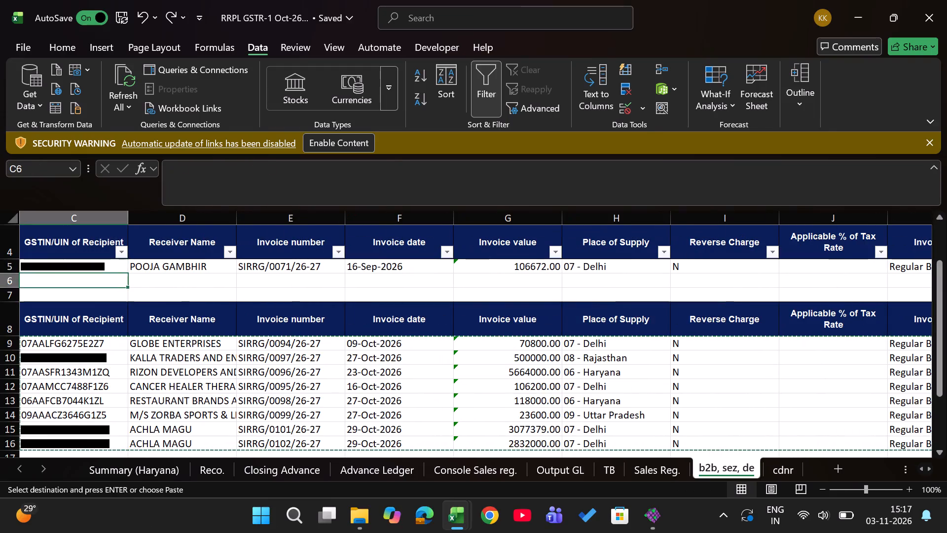
{"action": "key", "text": "Up"}
{"action": "key", "text": "Return"}
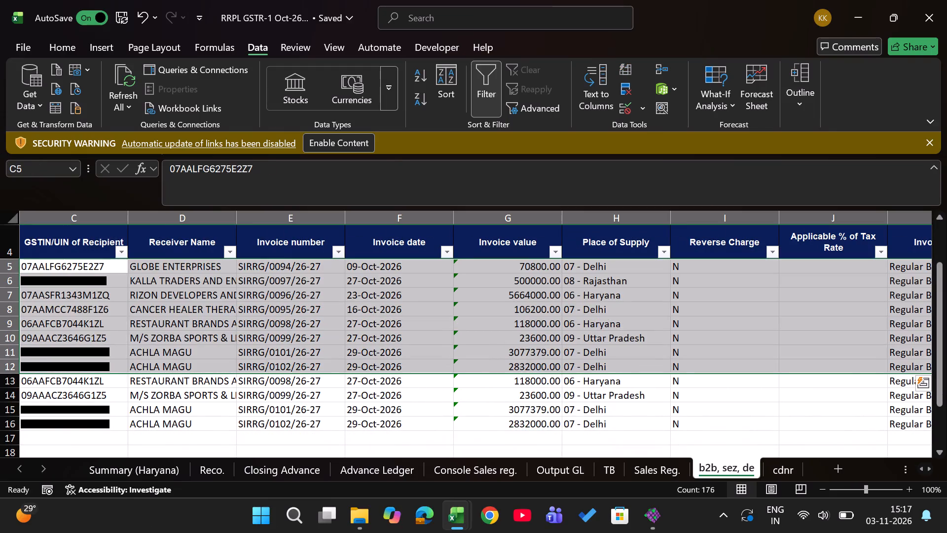
Delete the leftover duplicate invoice rows 13 to 16 from the b2b, sez, de sheet.
{"action": "left_click", "coordinate": [6, 379]}
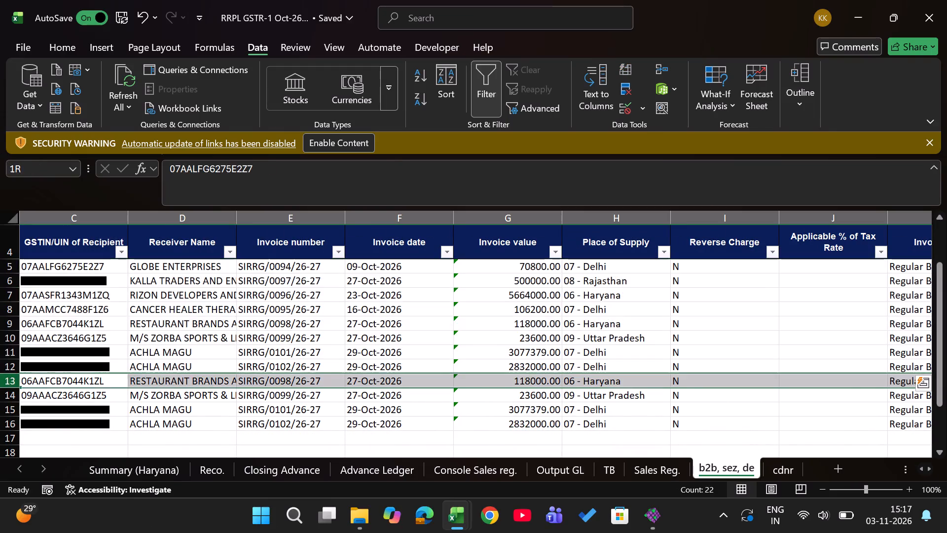
{"action": "key", "text": "shift+Down"}
{"action": "key", "text": "shift+Down"}
{"action": "key", "text": "shift+Down"}
{"action": "key", "text": "ctrl+minus"}
Review the pasted invoices' taxable values, tax amounts, IRN dates and e-invoice status, especially the row 11 invoice.
{"action": "key", "text": "Up"}
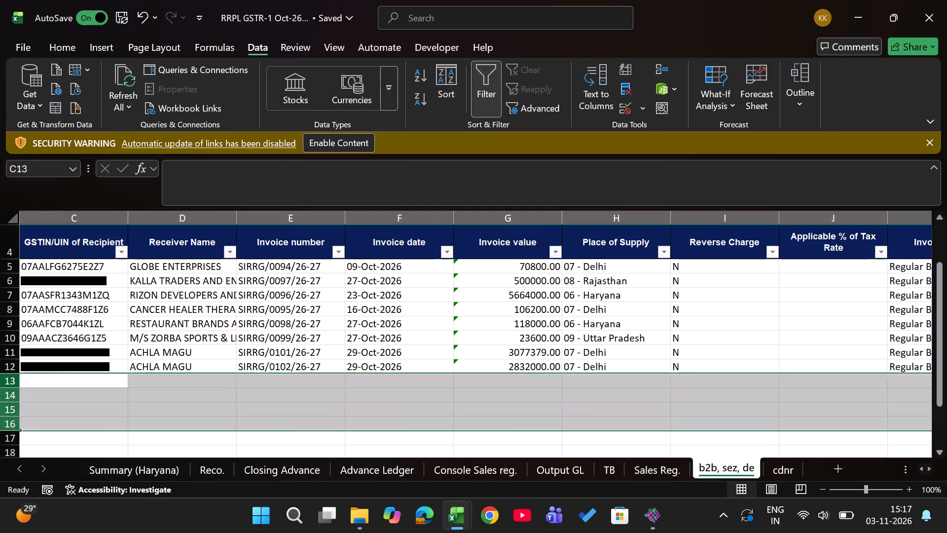
{"action": "key", "text": "Up"}
{"action": "key", "text": "Right"}
{"action": "key", "text": "Right"}
{"action": "key", "text": "Right"}
{"action": "key", "text": "Right"}
{"action": "key", "text": "Right"}
{"action": "key", "text": "Right"}
{"action": "key", "text": "Right"}
{"action": "key", "text": "Right"}
{"action": "key", "text": "Right"}
{"action": "key", "text": "Right"}
{"action": "key", "text": "Right"}
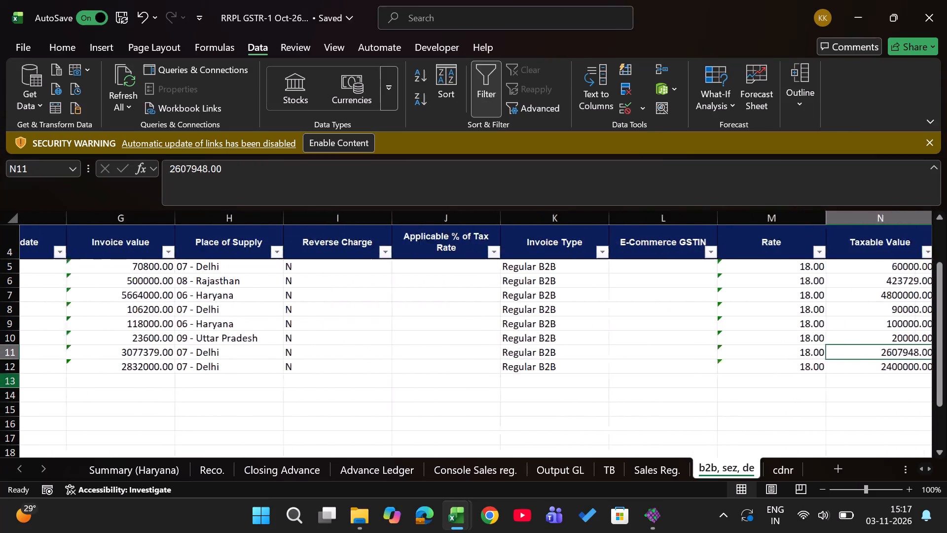
{"action": "key", "text": "Right"}
{"action": "key", "text": "Right"}
{"action": "key", "text": "Right"}
{"action": "key", "text": "Right"}
{"action": "key", "text": "Left"}
{"action": "key", "text": "Left"}
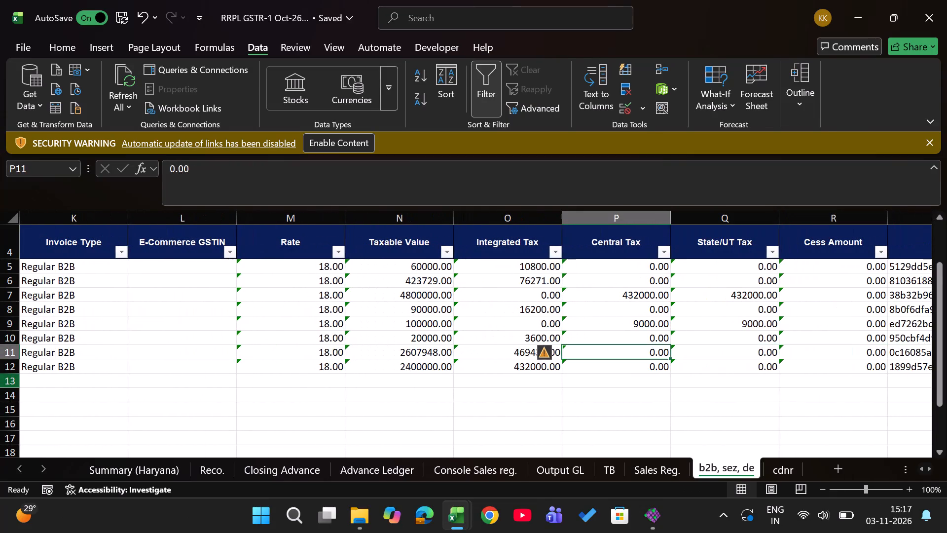
{"action": "key", "text": "Right"}
{"action": "key", "text": "Right"}
{"action": "key", "text": "Right"}
{"action": "key", "text": "Right"}
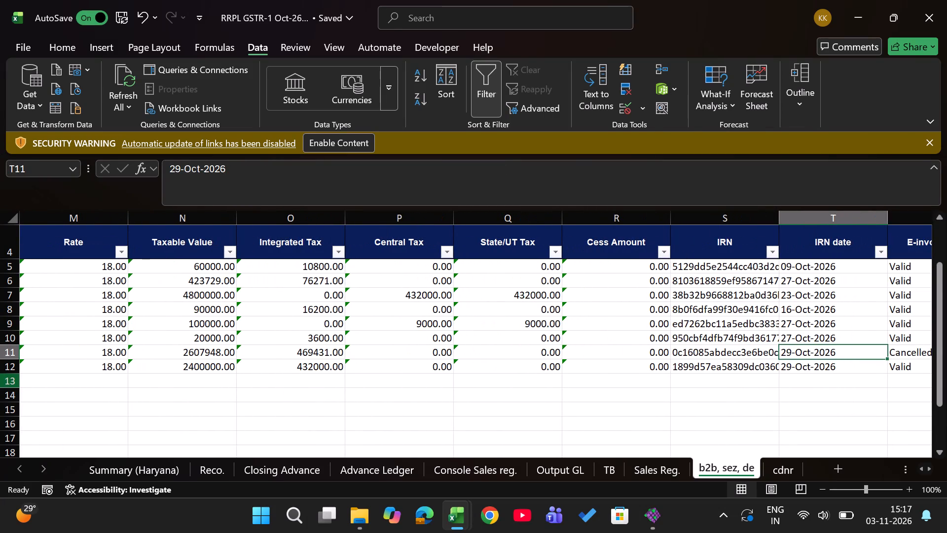
{"action": "key", "text": "Right"}
{"action": "key", "text": "Right"}
{"action": "key", "text": "Left"}
{"action": "key", "text": "Left"}
{"action": "key", "text": "Left"}
{"action": "key", "text": "Left"}
{"action": "key", "text": "Left"}
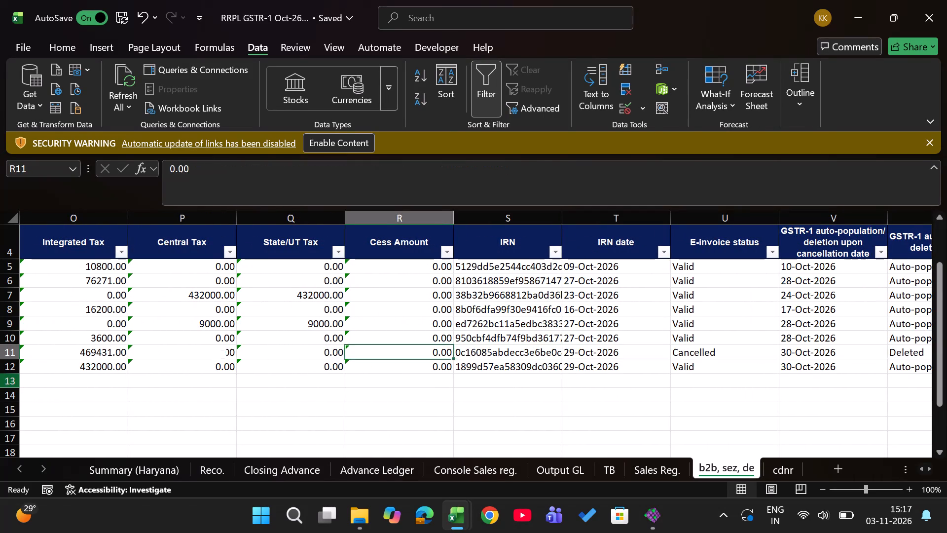
{"action": "key", "text": "Left"}
{"action": "key", "text": "Left"}
{"action": "key", "text": "Left"}
{"action": "key", "text": "Left"}
{"action": "key", "text": "Up"}
{"action": "key", "text": "Up"}
{"action": "key", "text": "Right"}
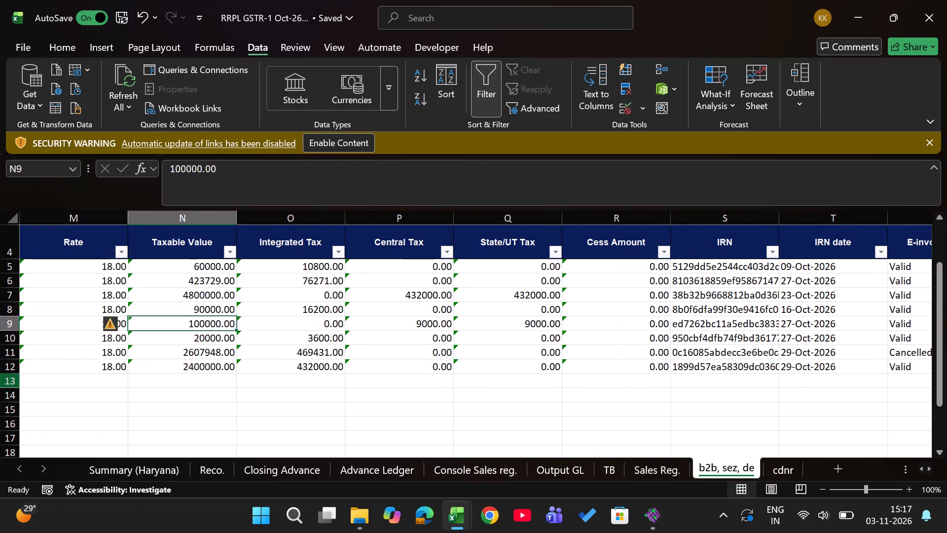
{"action": "key", "text": "Right"}
{"action": "key", "text": "Right"}
Convert the Taxable Value entries in N5:N12 from text to numbers with Text to Columns, using the default delimited settings.
{"action": "key", "text": "Up"}
{"action": "key", "text": "Up"}
{"action": "key", "text": "Up"}
{"action": "key", "text": "Up"}
{"action": "key", "text": "Left"}
{"action": "key", "text": "Left"}
{"action": "key", "text": "ctrl+shift+Down"}
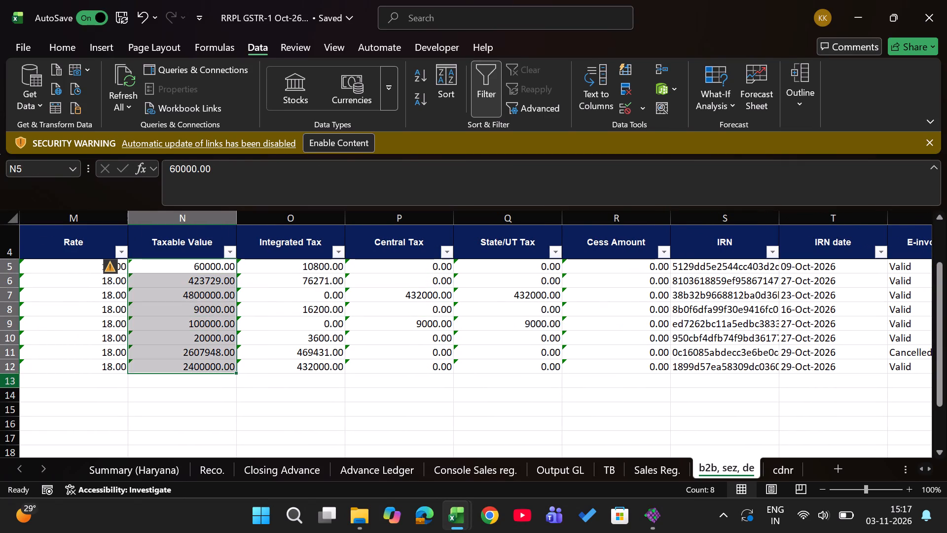
{"action": "key", "text": "alt+a"}
{"action": "key", "text": "e"}
{"action": "key", "text": "Return"}
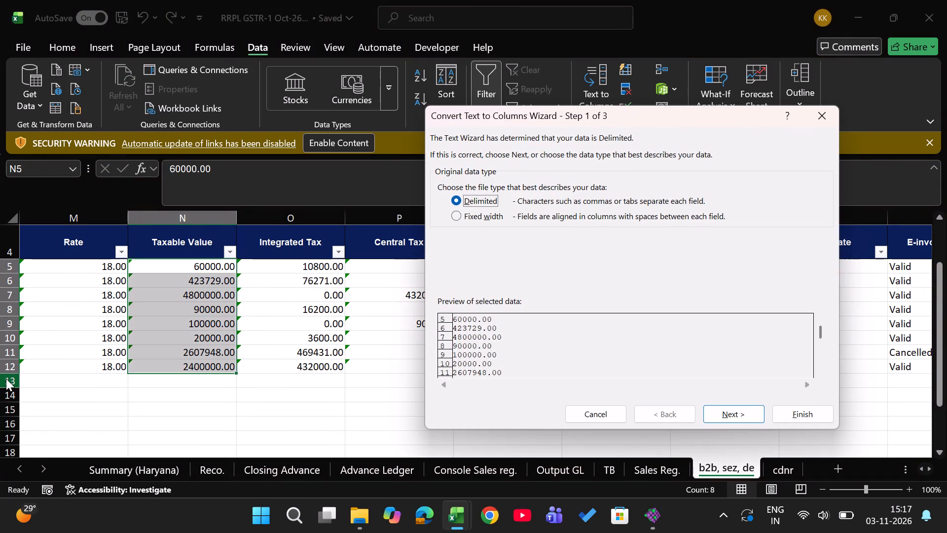
{"action": "key", "text": "Return"}
{"action": "key", "text": "Return"}
Convert the Integrated Tax entries in O5:O12 to numbers with Text to Columns, using the default settings.
{"action": "key", "text": "Right"}
{"action": "key", "text": "ctrl+shift+Down"}
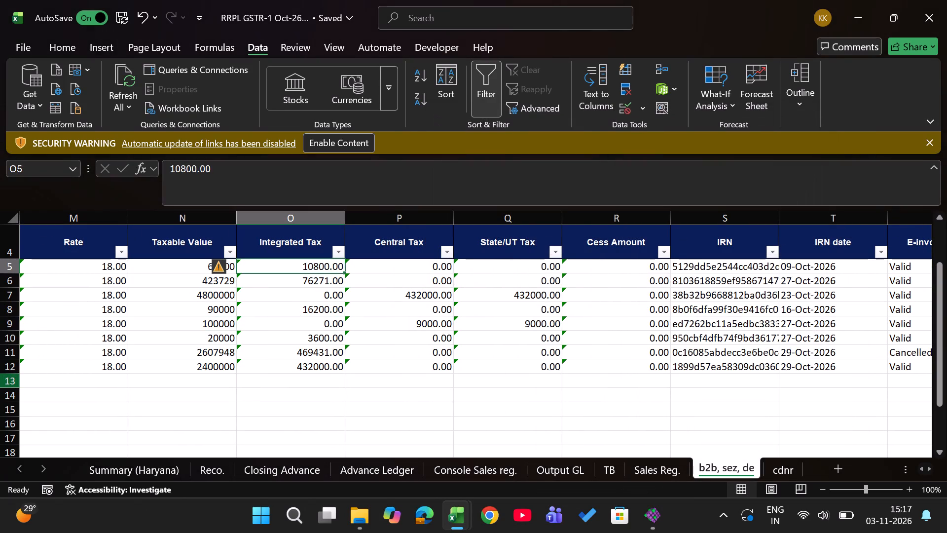
{"action": "type", "text": "ae"}
{"action": "key", "text": "Return"}
{"action": "key", "text": "Return"}
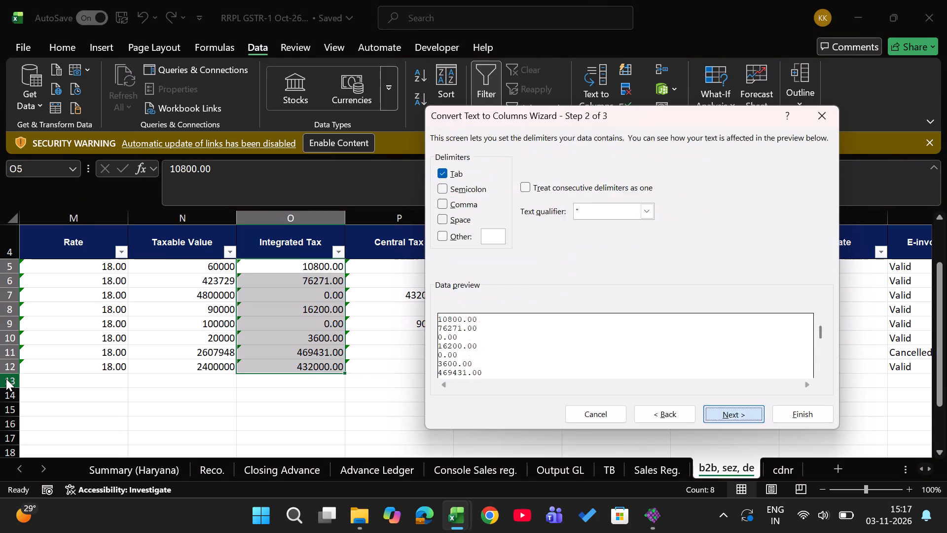
{"action": "key", "text": "Return"}
Convert the Central Tax entries in P5:P12 to numbers with Text to Columns in General format.
{"action": "key", "text": "Right"}
{"action": "key", "text": "ctrl+shift+Down"}
{"action": "key", "text": "alt+a"}
{"action": "key", "text": "e"}
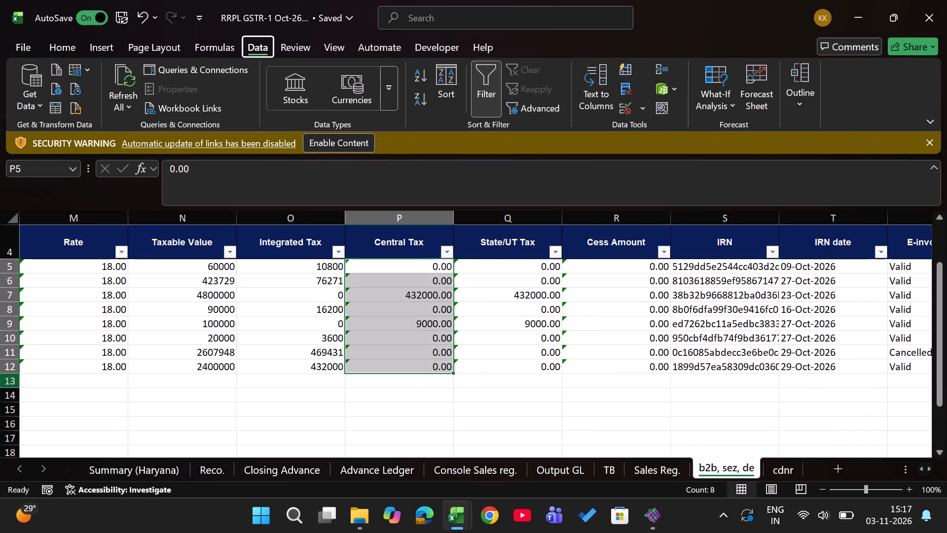
{"action": "key", "text": "Return"}
{"action": "key", "text": "Return"}
{"action": "key", "text": "Return"}
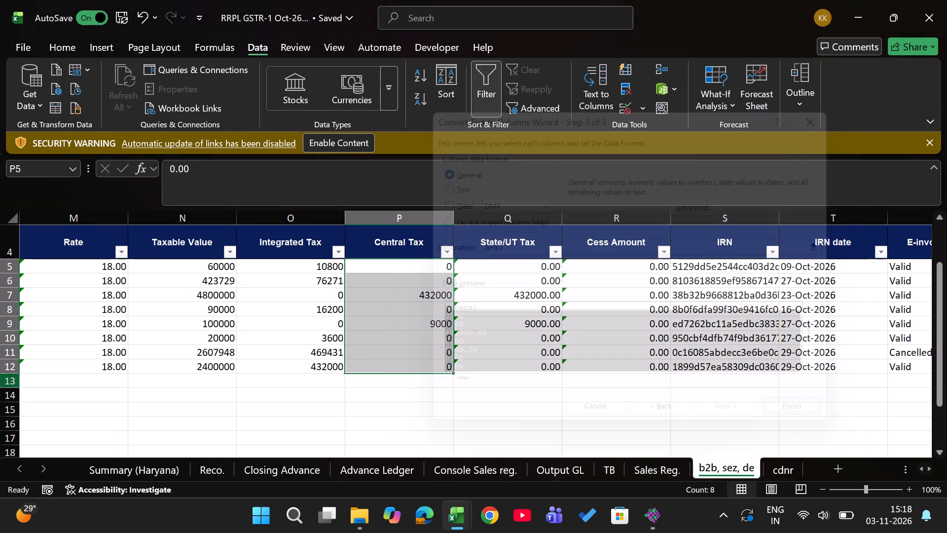
Convert the State/UT Tax entries in Q5:Q12 to numbers with Text to Columns, using the default settings.
{"action": "key", "text": "Right"}
{"action": "key", "text": "ctrl+shift+Down"}
{"action": "key", "text": "alt+a"}
{"action": "key", "text": "e"}
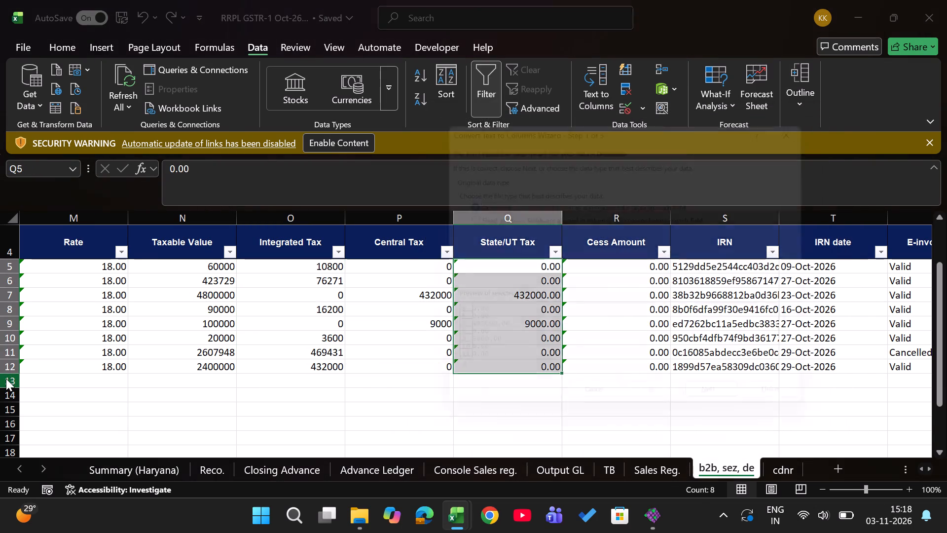
{"action": "key", "text": "Return"}
{"action": "key", "text": "Return"}
{"action": "key", "text": "Return"}
Examine the e-invoice status, auto-population/deletion status and error columns for the last October invoices, especially row 11.
{"action": "key", "text": "Right"}
{"action": "key", "text": "Right"}
{"action": "key", "text": "Down"}
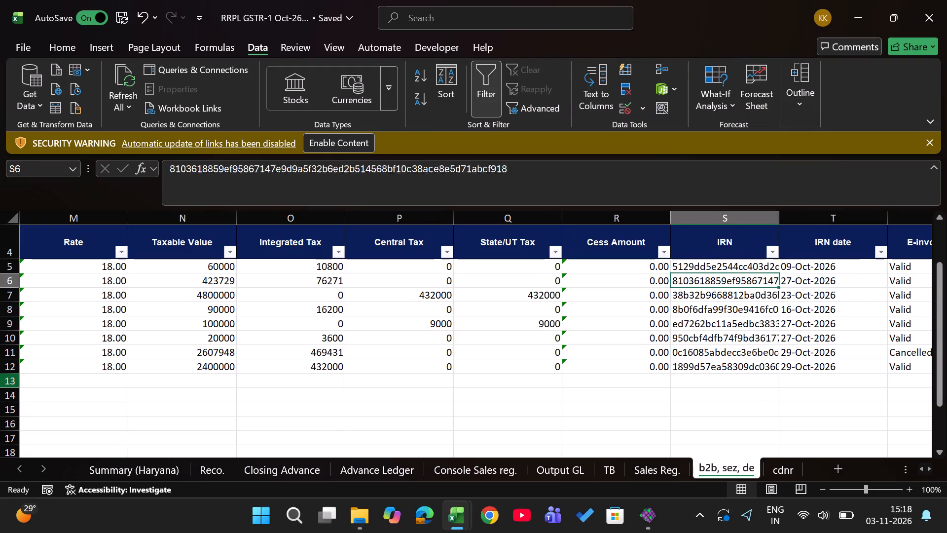
{"action": "key", "text": "Down"}
{"action": "key", "text": "Down"}
{"action": "key", "text": "Down"}
{"action": "key", "text": "Down"}
{"action": "key", "text": "Down"}
{"action": "key", "text": "Down"}
{"action": "key", "text": "Down"}
{"action": "key", "text": "Right"}
{"action": "key", "text": "Right"}
{"action": "key", "text": "Right"}
{"action": "key", "text": "Right"}
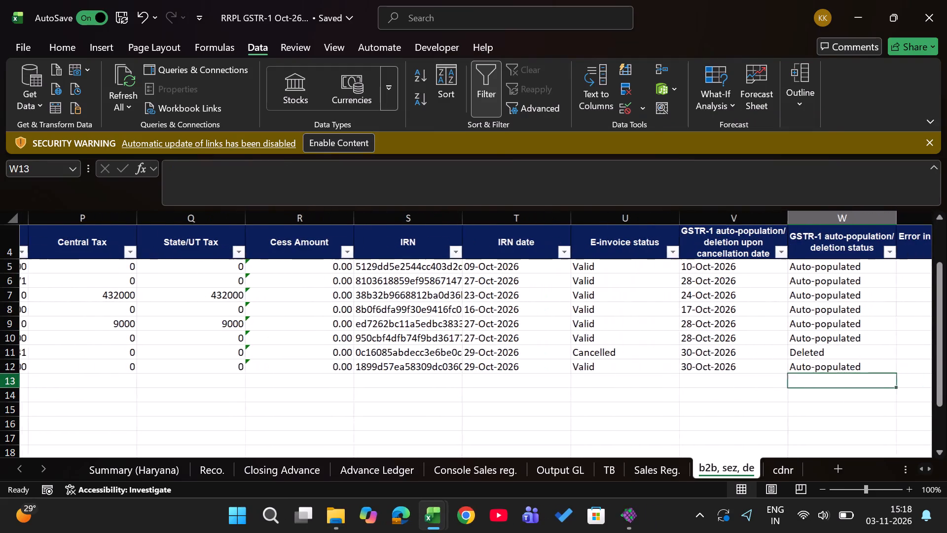
{"action": "key", "text": "Up"}
{"action": "key", "text": "Up"}
{"action": "key", "text": "Left"}
{"action": "key", "text": "Left"}
{"action": "key", "text": "Right"}
{"action": "key", "text": "Right"}
{"action": "key", "text": "Right"}
{"action": "key", "text": "Right"}
{"action": "key", "text": "Right"}
{"action": "key", "text": "Right"}
{"action": "key", "text": "Left"}
{"action": "key", "text": "Left"}
Fill the VLOOKUP and UID formulas in columns A and B down from row 5 to row 12.
{"action": "key", "text": "ctrl+Left"}
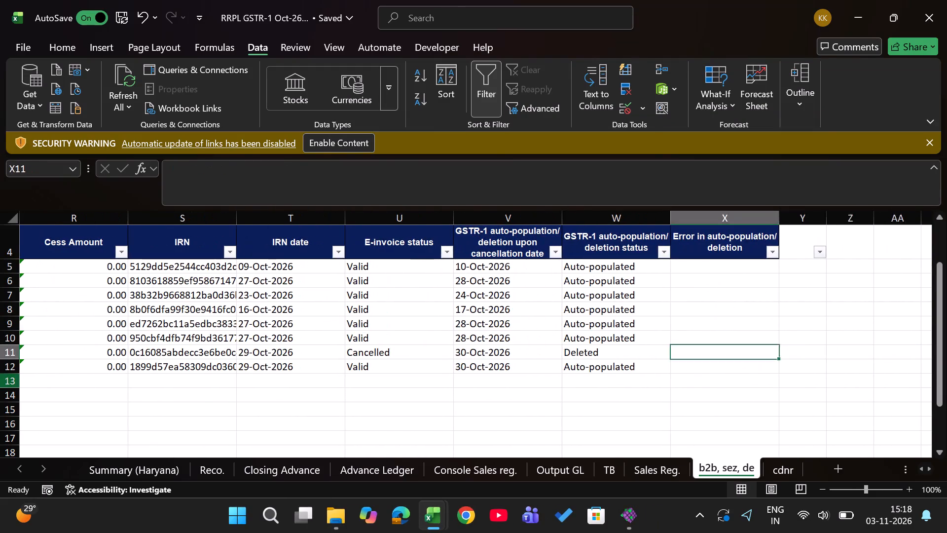
{"action": "key", "text": "ctrl+Left"}
{"action": "key", "text": "ctrl+Left"}
{"action": "key", "text": "ctrl+Left"}
{"action": "key", "text": "ctrl+Left"}
{"action": "key", "text": "ctrl+Left"}
{"action": "key", "text": "Right"}
{"action": "key", "text": "Right"}
{"action": "key", "text": "Down"}
{"action": "key", "text": "ctrl+Left"}
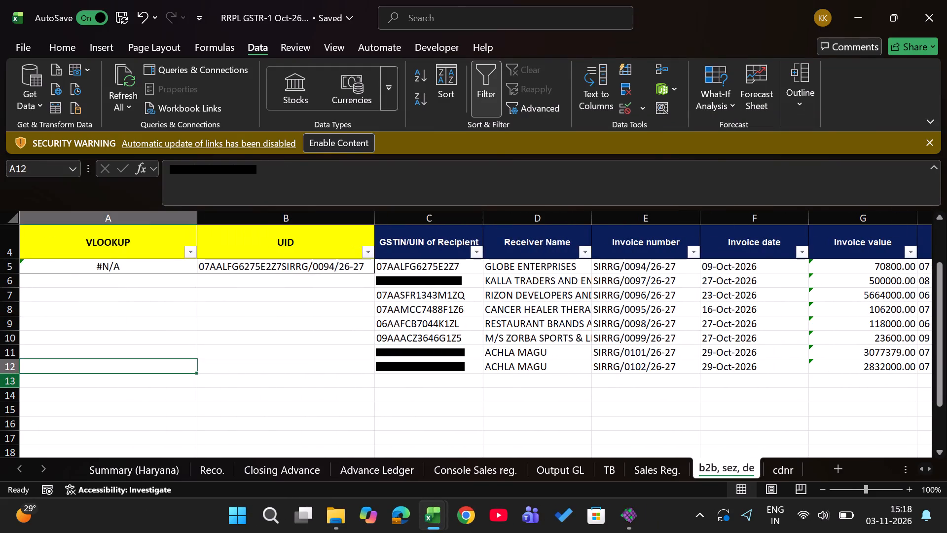
{"action": "key", "text": "ctrl+shift+Up"}
{"action": "key", "text": "shift+Right"}
{"action": "key", "text": "ctrl+d"}
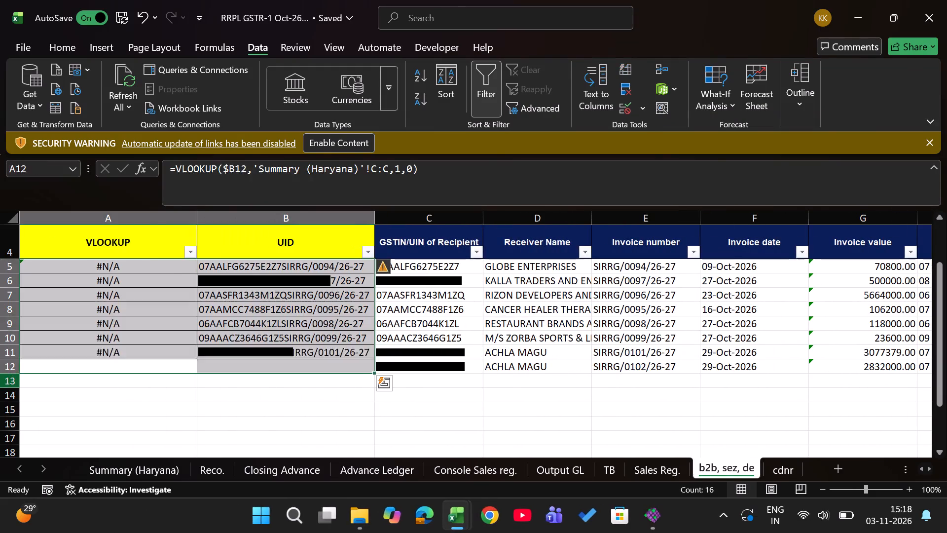
Check the VLOOKUP and UID formulas for the October credit note on the cdnr sheet.
{"action": "key", "text": "ctrl+Page_Down"}
{"action": "key", "text": "Left"}
{"action": "key", "text": "Left"}
{"action": "key", "text": "ctrl+Left"}
{"action": "key", "text": "ctrl+Left"}
{"action": "key", "text": "ctrl+Left"}
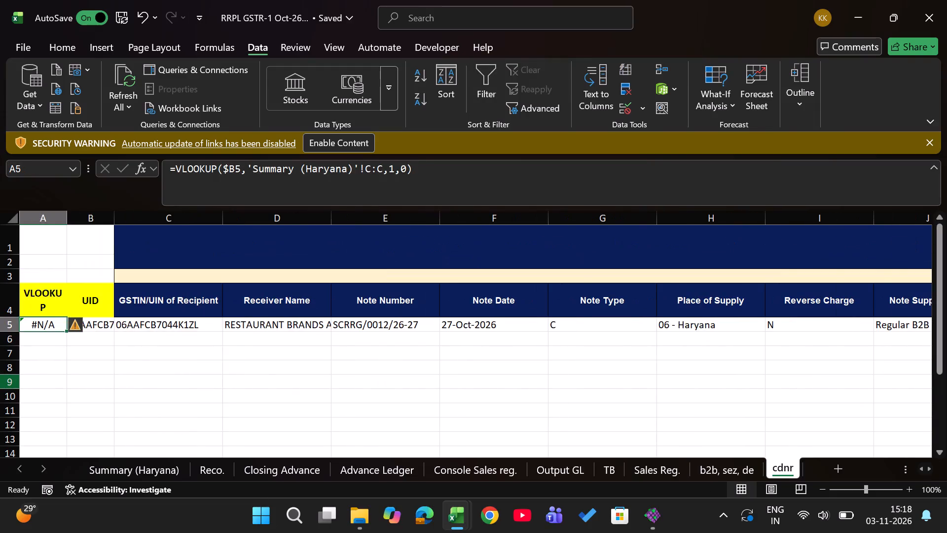
{"action": "key", "text": "Right"}
Delete the lower block of September trial balance rows on the TB sheet, down to and including the grand total in row 637.
{"action": "key", "text": "ctrl+Page_Up"}
{"action": "key", "text": "ctrl+Page_Up"}
{"action": "key", "text": "ctrl+Page_Up"}
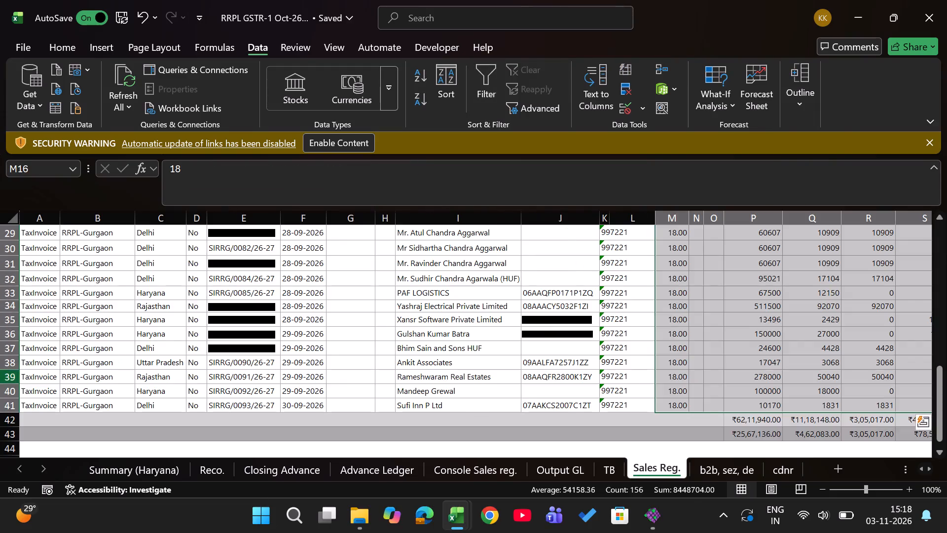
{"action": "key", "text": "ctrl+Up"}
{"action": "key", "text": "ctrl+Up"}
{"action": "key", "text": "ctrl+Up"}
{"action": "key", "text": "ctrl+Left"}
{"action": "key", "text": "Left"}
{"action": "key", "text": "Left"}
{"action": "key", "text": "Left"}
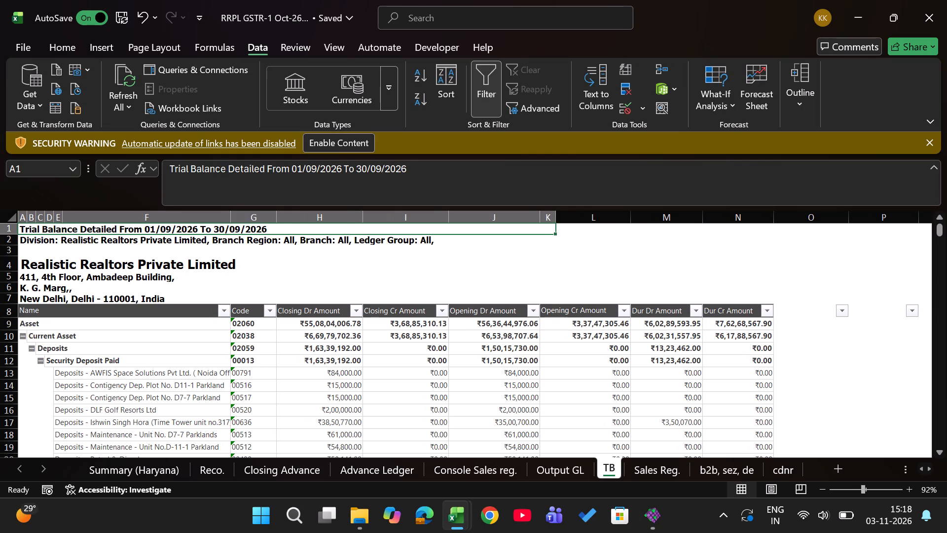
{"action": "key", "text": "Down"}
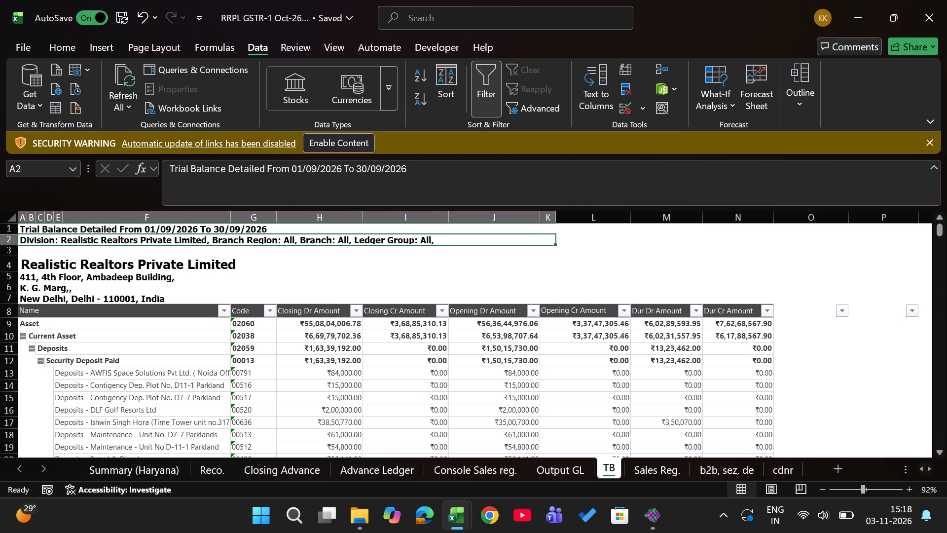
{"action": "key", "text": "ctrl+Down"}
{"action": "key", "text": "ctrl+Down"}
{"action": "key", "text": "ctrl+Down"}
{"action": "key", "text": "ctrl+Down"}
{"action": "key", "text": "ctrl+Down"}
{"action": "key", "text": "ctrl+Down"}
{"action": "key", "text": "ctrl+Down"}
{"action": "key", "text": "ctrl+Down"}
{"action": "key", "text": "ctrl+Down"}
{"action": "key", "text": "ctrl+Down"}
{"action": "key", "text": "ctrl+Down"}
{"action": "key", "text": "ctrl+Down"}
{"action": "key", "text": "ctrl+Down"}
{"action": "key", "text": "ctrl+Down"}
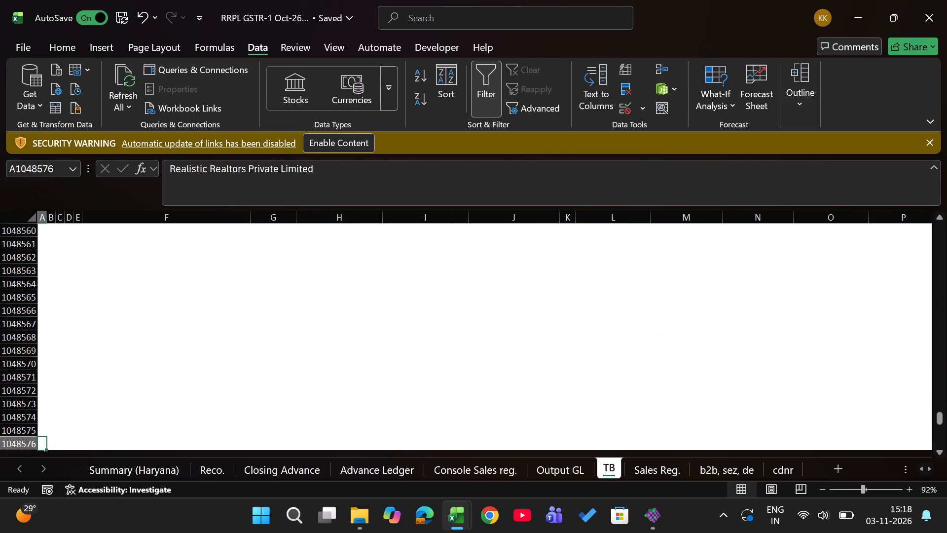
{"action": "key", "text": "Right"}
{"action": "key", "text": "ctrl+Up"}
{"action": "key", "text": "Right"}
{"action": "key", "text": "Right"}
{"action": "key", "text": "Down"}
{"action": "key", "text": "Down"}
{"action": "key", "text": "Down"}
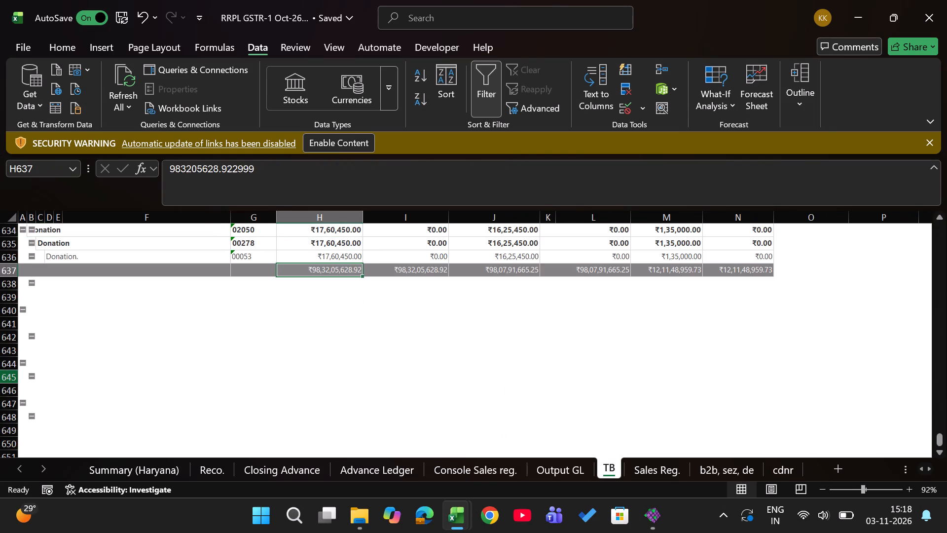
{"action": "key", "text": "shift+space"}
{"action": "key", "text": "shift+Up"}
{"action": "key", "text": "shift+Up"}
{"action": "key", "text": "shift+Up"}
{"action": "key", "text": "shift+Up"}
{"action": "key", "text": "shift+Up"}
{"action": "key", "text": "shift+Up"}
{"action": "key", "text": "shift+Up"}
{"action": "key", "text": "shift+Up"}
{"action": "key", "text": "shift+Up"}
{"action": "key", "text": "shift+Up"}
{"action": "key", "text": "shift+Up"}
{"action": "key", "text": "shift+Up"}
{"action": "key", "text": "shift+Up"}
{"action": "key", "text": "shift+Up"}
{"action": "key", "text": "shift+Up"}
{"action": "key", "text": "shift+Up"}
{"action": "key", "text": "shift+Up"}
{"action": "key", "text": "shift+Up"}
{"action": "key", "text": "shift+Up"}
{"action": "key", "text": "shift+Up"}
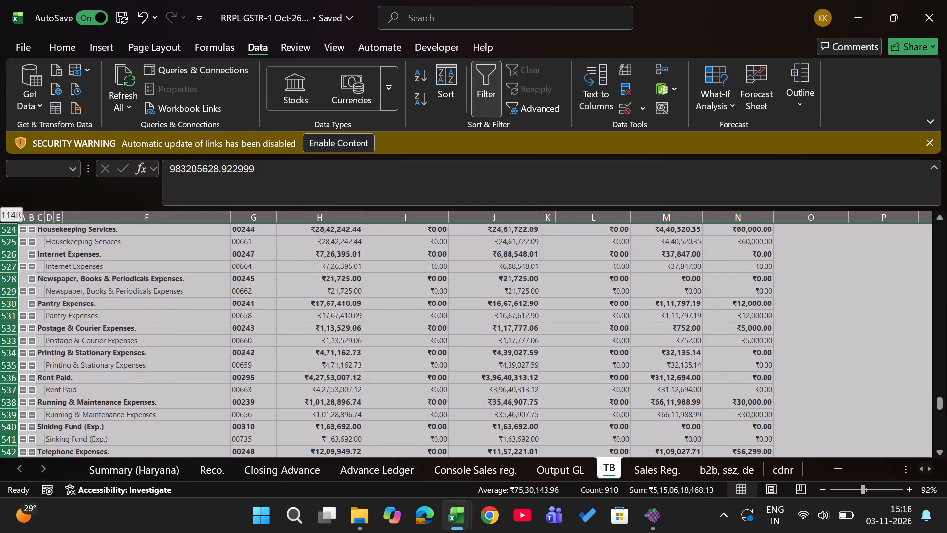
{"action": "key", "text": "ctrl+shift+Up"}
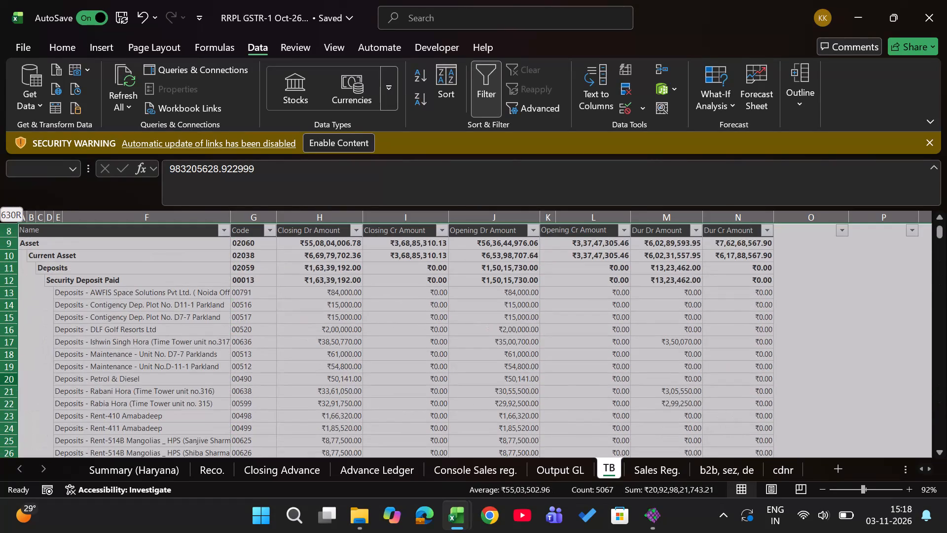
{"action": "key", "text": "ctrl+shift+Down"}
{"action": "key", "text": "shift+Up"}
{"action": "key", "text": "shift+Up"}
{"action": "key", "text": "shift+Up"}
{"action": "key", "text": "shift+Up"}
{"action": "key", "text": "shift+Up"}
{"action": "key", "text": "shift+Up"}
{"action": "key", "text": "shift+Up"}
{"action": "key", "text": "shift+Up"}
{"action": "key", "text": "shift+Up"}
{"action": "key", "text": "shift+Up"}
{"action": "key", "text": "shift+Up"}
{"action": "key", "text": "shift+Up"}
{"action": "key", "text": "shift+Up"}
{"action": "key", "text": "shift+Up"}
{"action": "key", "text": "shift+Up"}
{"action": "key", "text": "shift+Up"}
{"action": "key", "text": "shift+Up"}
{"action": "key", "text": "shift+Up"}
{"action": "key", "text": "shift+Up"}
{"action": "key", "text": "shift+Up"}
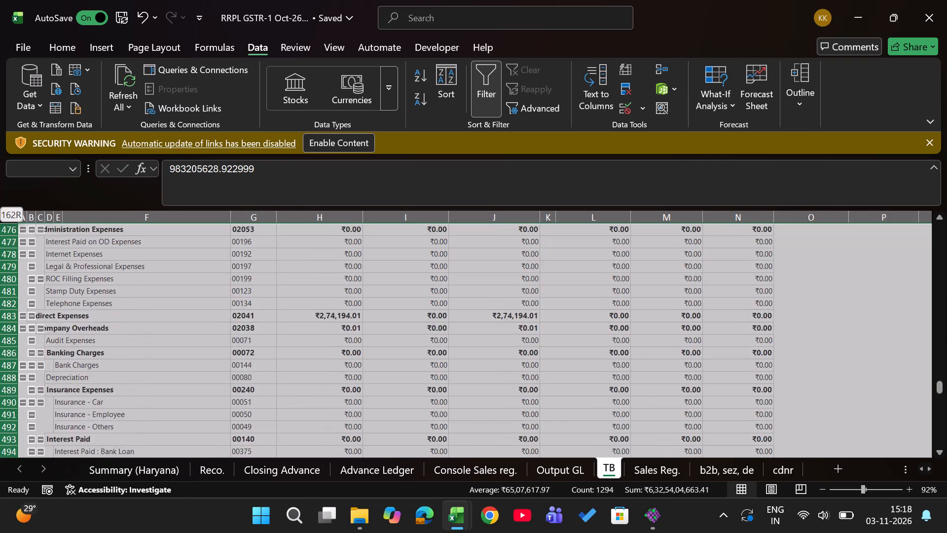
{"action": "key", "text": "ctrl+minus"}
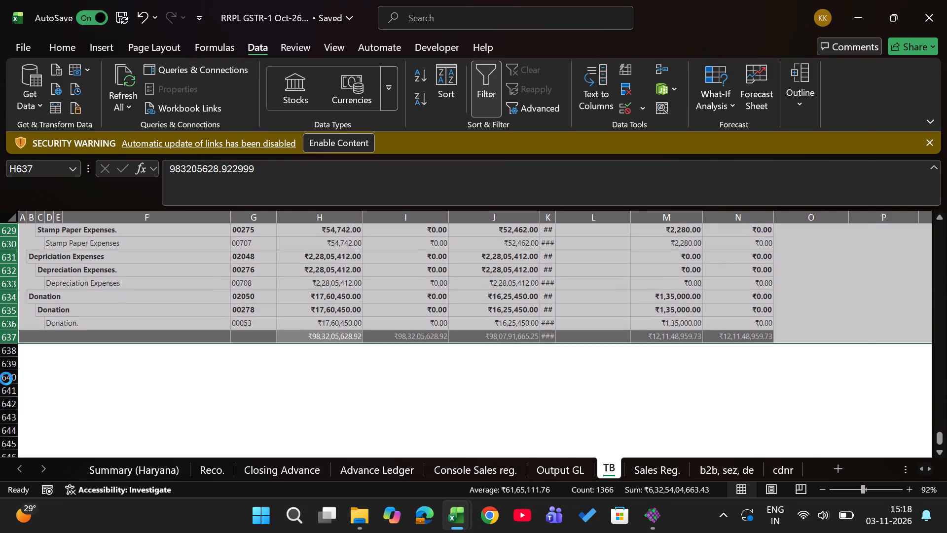
{"action": "key", "text": "alt+Tab"}
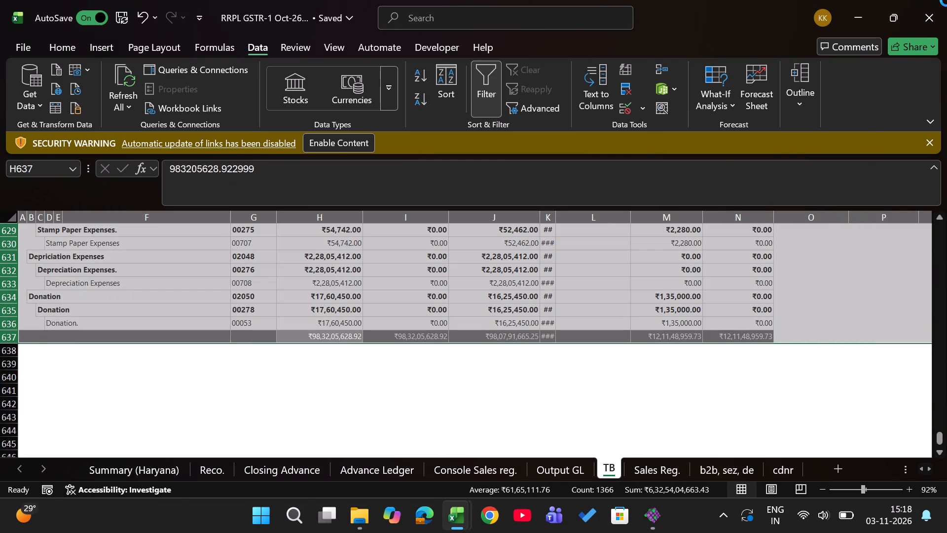
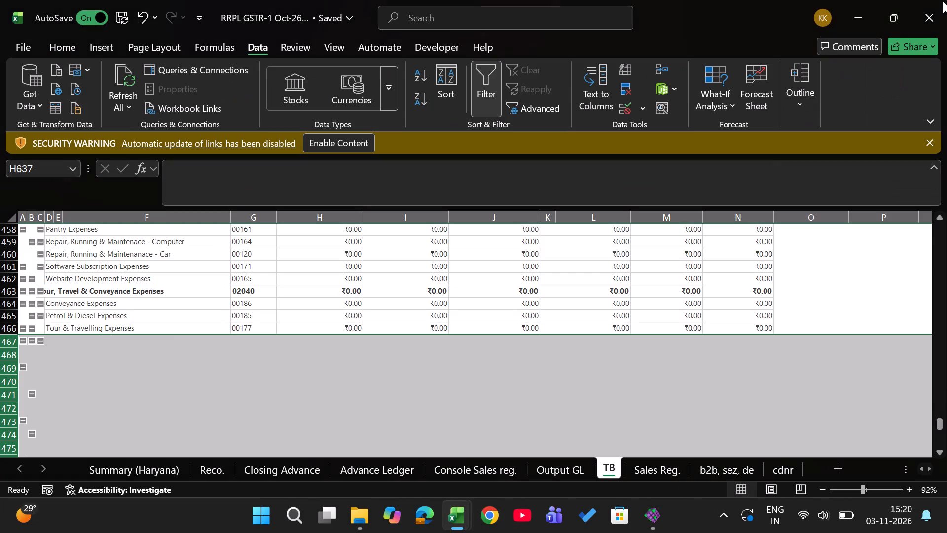
Open the October trial balance workbook TB.xlsx from the Oct-26 folder.
{"action": "key", "text": "alt+Tab"}
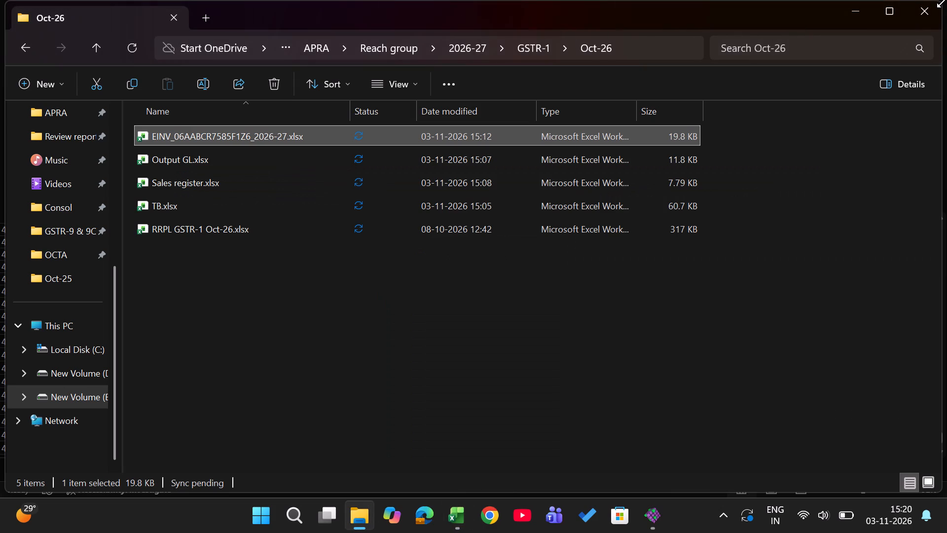
{"action": "key", "text": "Down"}
{"action": "key", "text": "Down"}
{"action": "key", "text": "Down"}
{"action": "key", "text": "Return"}
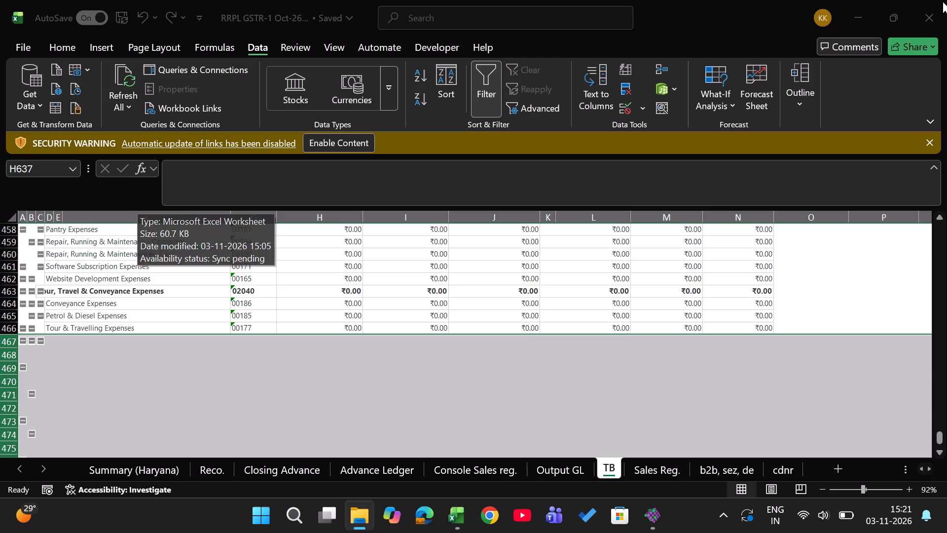
Copy the full October trial balance in TB.xlsx, columns A to N from the title in row 1 to the totals in row 607.
{"action": "key", "text": "Right"}
{"action": "key", "text": "Right"}
{"action": "key", "text": "Down"}
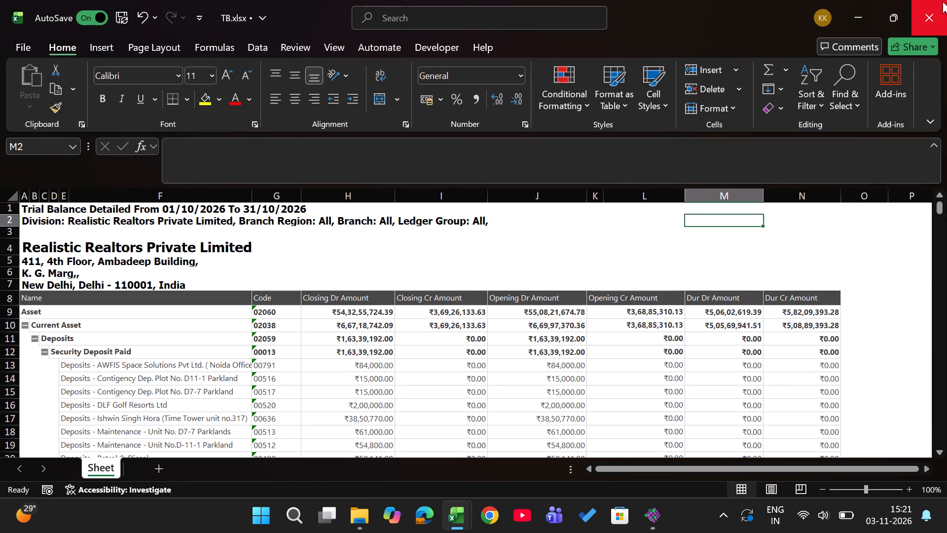
{"action": "key", "text": "Left"}
{"action": "key", "text": "Left"}
{"action": "key", "text": "Down"}
{"action": "key", "text": "ctrl+Down"}
{"action": "key", "text": "ctrl+Down"}
{"action": "key", "text": "ctrl+Down"}
{"action": "key", "text": "ctrl+Down"}
{"action": "key", "text": "ctrl+Down"}
{"action": "key", "text": "ctrl+Down"}
{"action": "key", "text": "ctrl+Down"}
{"action": "key", "text": "ctrl+Down"}
{"action": "key", "text": "ctrl+Down"}
{"action": "key", "text": "ctrl+Down"}
{"action": "key", "text": "ctrl+Down"}
{"action": "key", "text": "ctrl+Down"}
{"action": "key", "text": "ctrl+Down"}
{"action": "key", "text": "ctrl+Down"}
{"action": "key", "text": "ctrl+Down"}
{"action": "key", "text": "ctrl+Down"}
{"action": "key", "text": "ctrl+Down"}
{"action": "key", "text": "ctrl+Down"}
{"action": "key", "text": "ctrl+Down"}
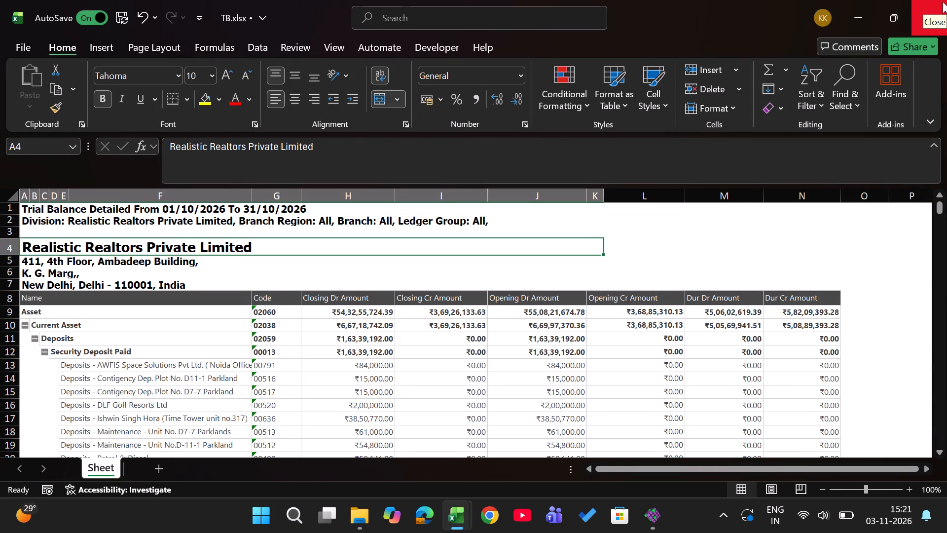
{"action": "key", "text": "ctrl+Up"}
{"action": "key", "text": "Up"}
{"action": "key", "text": "Down"}
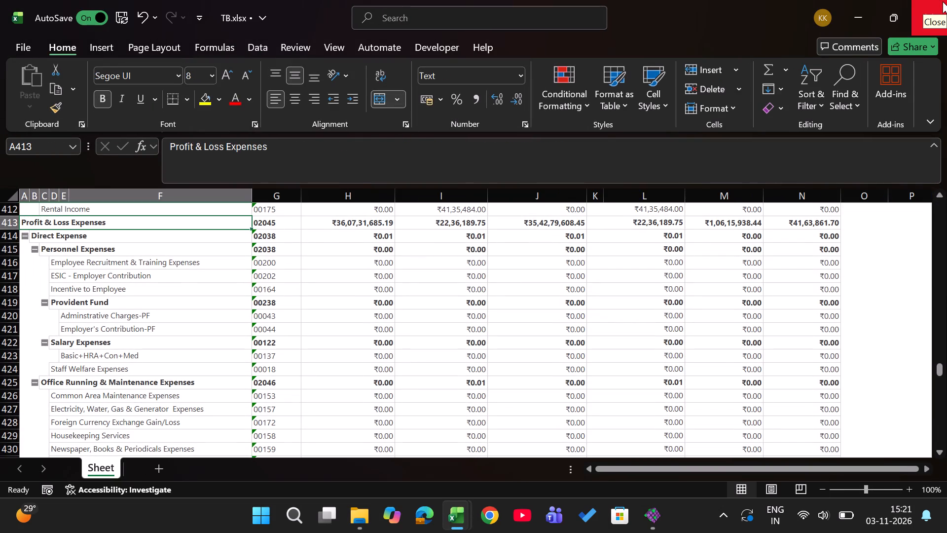
{"action": "scroll", "coordinate": [623, 267], "scroll_direction": "down", "scroll_amount": 8}
{"action": "scroll", "coordinate": [623, 267], "scroll_direction": "up", "scroll_amount": 1}
{"action": "scroll", "coordinate": [623, 267], "scroll_direction": "down", "scroll_amount": 8}
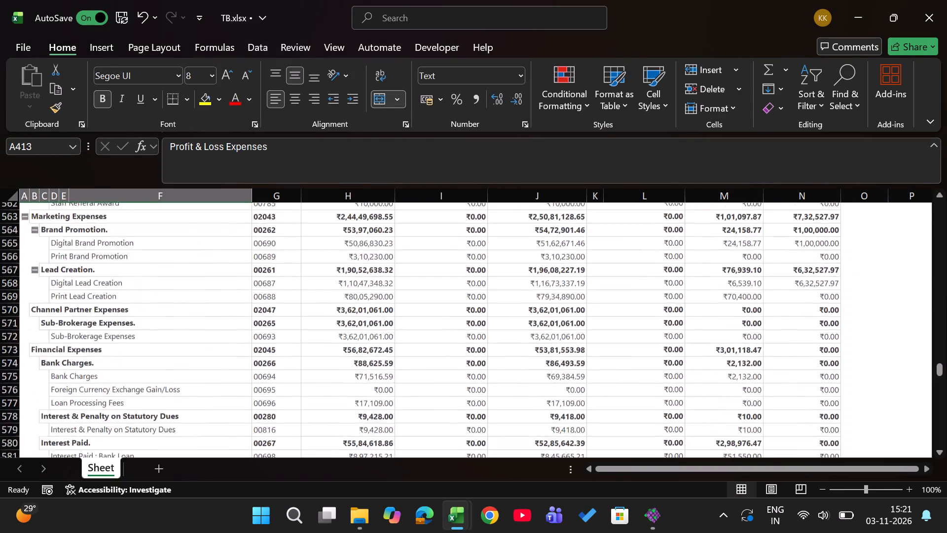
{"action": "scroll", "coordinate": [623, 267], "scroll_direction": "down", "scroll_amount": 2}
{"action": "scroll", "coordinate": [623, 267], "scroll_direction": "up", "scroll_amount": 1}
{"action": "scroll", "coordinate": [623, 267], "scroll_direction": "down", "scroll_amount": 2}
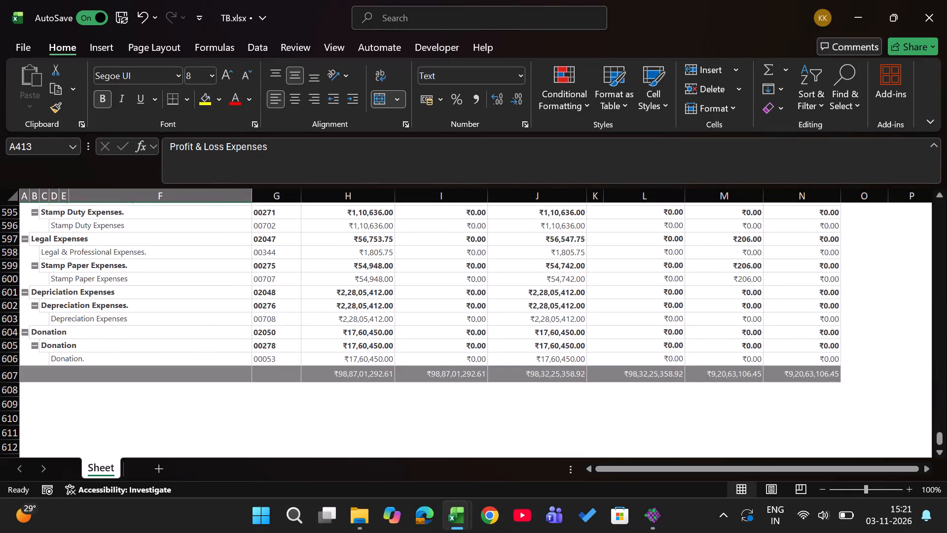
{"action": "scroll", "coordinate": [623, 267], "scroll_direction": "down", "scroll_amount": 1}
{"action": "left_click", "coordinate": [833, 341]}
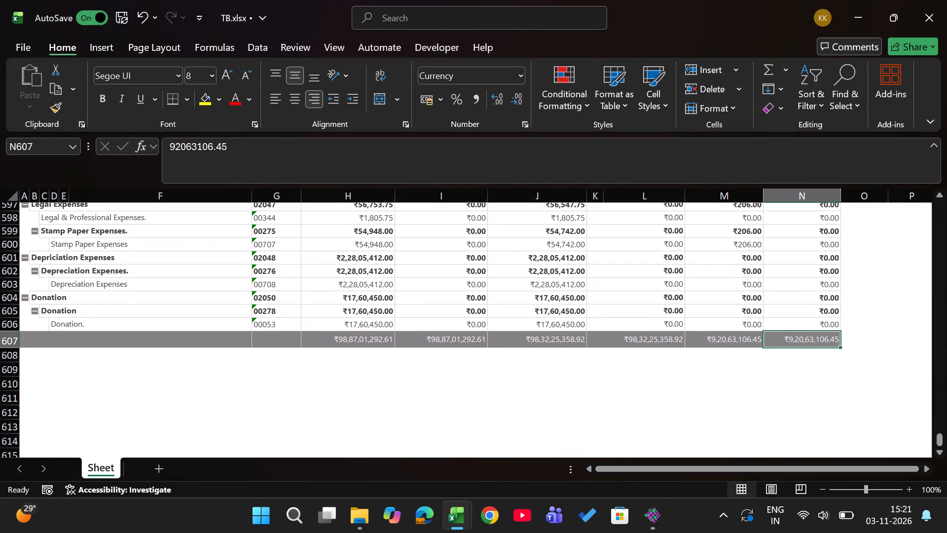
{"action": "key", "text": "ctrl+shift+Left"}
{"action": "key", "text": "ctrl+shift+Left"}
{"action": "key", "text": "ctrl+shift+Left"}
{"action": "key", "text": "ctrl+shift+Left"}
{"action": "key", "text": "ctrl+shift+Left"}
{"action": "key", "text": "ctrl+shift+Left"}
{"action": "key", "text": "ctrl+shift+Left"}
{"action": "key", "text": "ctrl+shift+Left"}
{"action": "key", "text": "ctrl+shift+Left"}
{"action": "key", "text": "ctrl+shift+Left"}
{"action": "key", "text": "ctrl+shift+Left"}
{"action": "key", "text": "ctrl+shift+Left"}
{"action": "key", "text": "ctrl+shift+Left"}
{"action": "key", "text": "ctrl+shift+Up"}
{"action": "key", "text": "ctrl+shift+Up"}
{"action": "key", "text": "ctrl+shift+Up"}
{"action": "key", "text": "ctrl+shift+Up"}
{"action": "key", "text": "ctrl+shift+Up"}
{"action": "key", "text": "ctrl+shift+Up"}
{"action": "key", "text": "ctrl+shift+Up"}
{"action": "key", "text": "ctrl+shift+Up"}
{"action": "key", "text": "ctrl+shift+Up"}
{"action": "key", "text": "ctrl+shift+Up"}
{"action": "key", "text": "ctrl+shift+Up"}
{"action": "key", "text": "ctrl+shift+Up"}
{"action": "key", "text": "ctrl+shift+Up"}
{"action": "key", "text": "ctrl+shift+Up"}
{"action": "key", "text": "ctrl+shift+Up"}
{"action": "key", "text": "ctrl+shift+Up"}
{"action": "key", "text": "ctrl+shift+Up"}
{"action": "key", "text": "ctrl+shift+Up"}
{"action": "key", "text": "ctrl+shift+Up"}
{"action": "key", "text": "ctrl+shift+Up"}
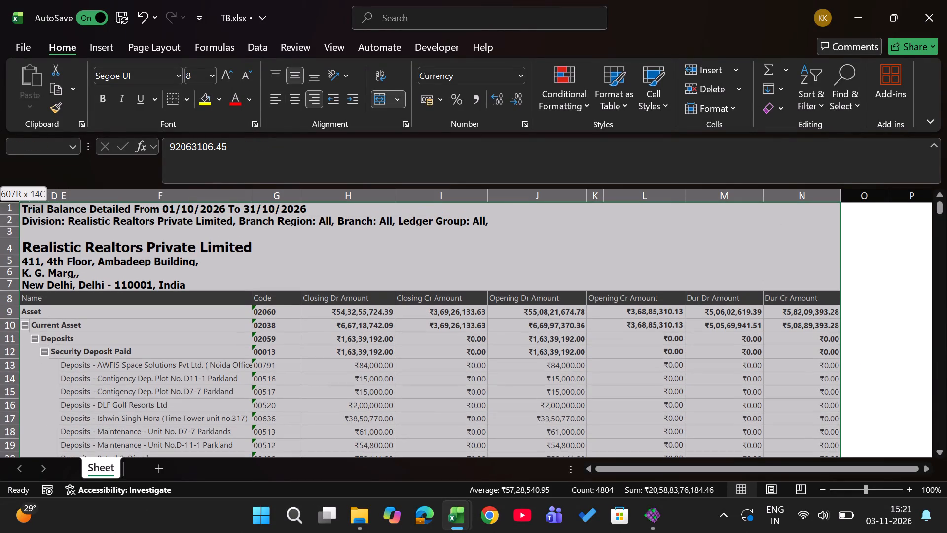
{"action": "key", "text": "ctrl+c"}
Paste the October trial balance over the September data on the TB sheet of RRPL GSTR-1 Oct-26, starting at cell A1.
{"action": "key", "text": "alt+Tab"}
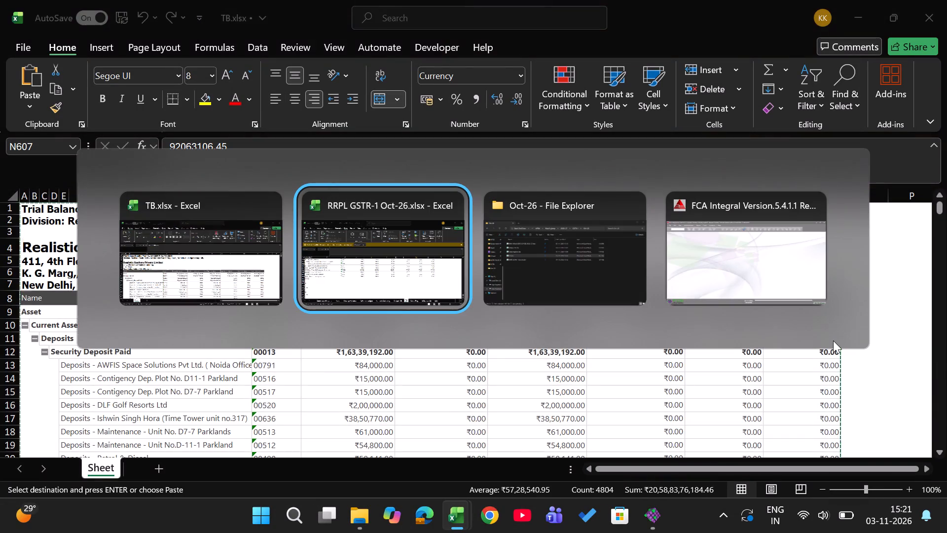
{"action": "key", "text": "ctrl+Page_Up"}
{"action": "key", "text": "ctrl+Page_Down"}
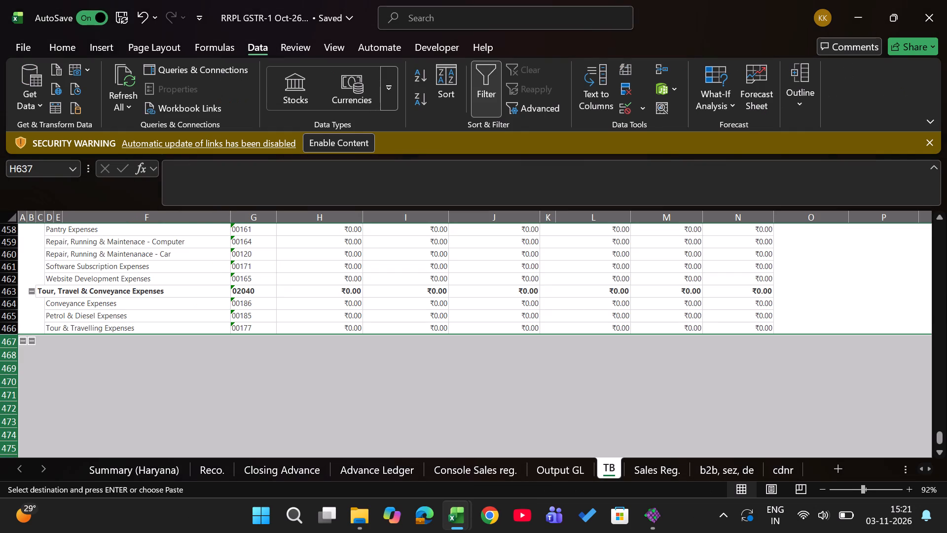
{"action": "key", "text": "ctrl+Up"}
{"action": "key", "text": "ctrl+Up"}
{"action": "key", "text": "ctrl+Up"}
{"action": "key", "text": "ctrl+Up"}
{"action": "key", "text": "ctrl+Up"}
{"action": "key", "text": "ctrl+Up"}
{"action": "key", "text": "ctrl+Up"}
{"action": "key", "text": "ctrl+Up"}
{"action": "key", "text": "Left"}
{"action": "key", "text": "Left"}
{"action": "key", "text": "Return"}
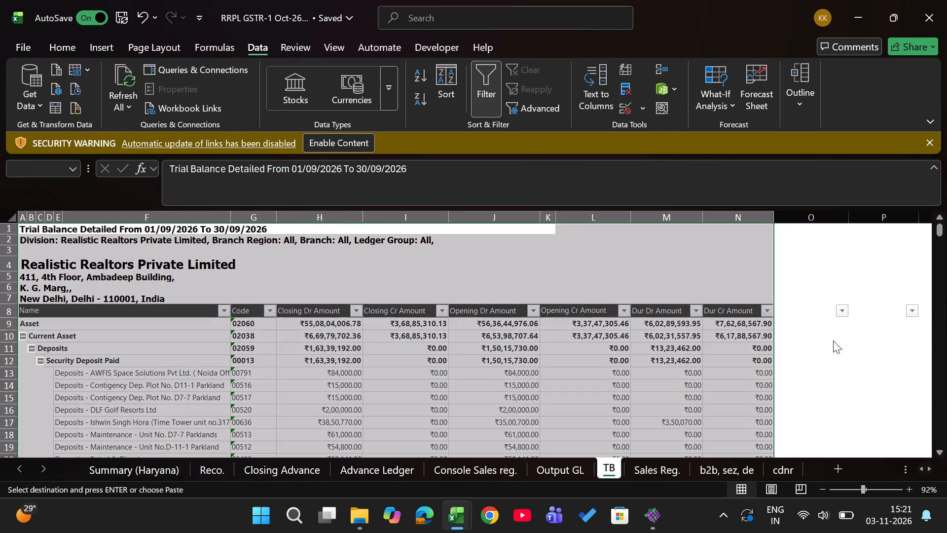
{"action": "key", "text": "Return"}
{"action": "key", "text": "Down"}
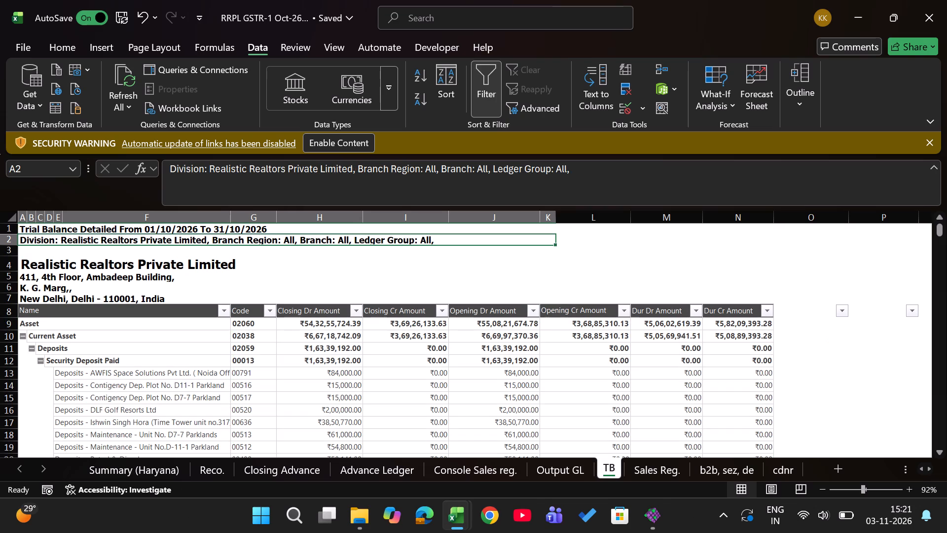
Clear the old advance-working formulas beside the trial balance on the TB sheet, columns O to S from row 55 down.
{"action": "key", "text": "Right"}
{"action": "key", "text": "Right"}
{"action": "key", "text": "Right"}
{"action": "key", "text": "Right"}
{"action": "key", "text": "Down"}
{"action": "key", "text": "Down"}
{"action": "key", "text": "Down"}
{"action": "key", "text": "ctrl+Down"}
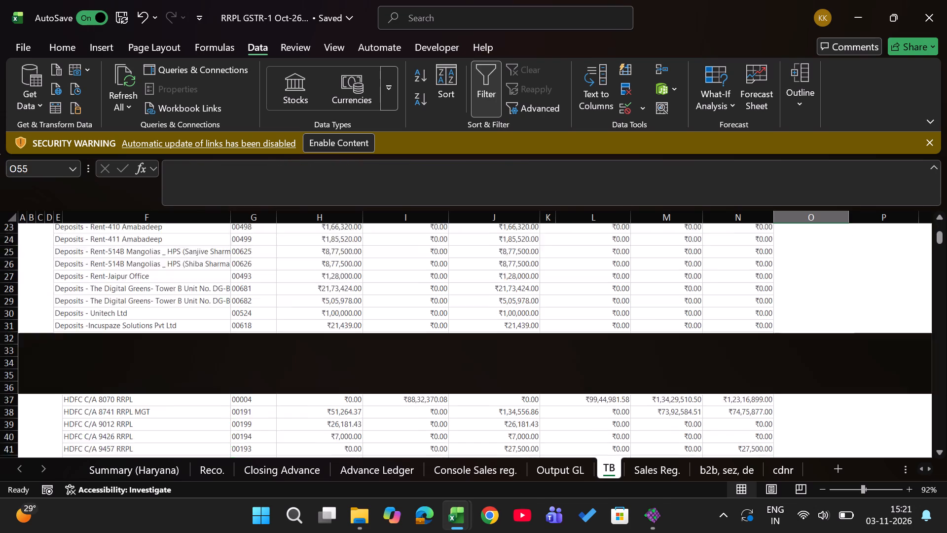
{"action": "key", "text": "Down"}
{"action": "key", "text": "Down"}
{"action": "key", "text": "Up"}
{"action": "key", "text": "Up"}
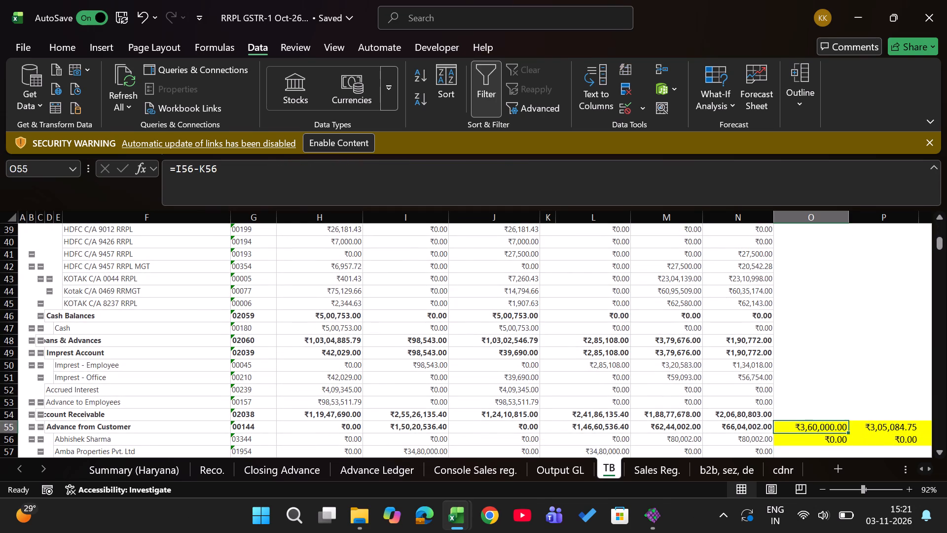
{"action": "key", "text": "shift+Right"}
{"action": "key", "text": "shift+Right"}
{"action": "key", "text": "shift+Right"}
{"action": "key", "text": "shift+Right"}
{"action": "key", "text": "shift+Right"}
{"action": "key", "text": "shift+Right"}
{"action": "key", "text": "ctrl+shift+Down"}
{"action": "key", "text": "ctrl+shift+Down"}
{"action": "key", "text": "ctrl+shift+Down"}
{"action": "key", "text": "ctrl+shift+Down"}
{"action": "key", "text": "ctrl+shift+Down"}
{"action": "key", "text": "ctrl+shift+Down"}
{"action": "key", "text": "ctrl+shift+Down"}
{"action": "key", "text": "ctrl+shift+Down"}
{"action": "key", "text": "ctrl+shift+Down"}
{"action": "key", "text": "ctrl+shift+Down"}
{"action": "key", "text": "ctrl+shift+Down"}
{"action": "key", "text": "ctrl+shift+Down"}
{"action": "key", "text": "ctrl+shift+Down"}
{"action": "key", "text": "ctrl+shift+Down"}
{"action": "key", "text": "ctrl+shift+Down"}
{"action": "key", "text": "ctrl+shift+Down"}
{"action": "key", "text": "ctrl+shift+Down"}
{"action": "key", "text": "ctrl+shift+Down"}
{"action": "key", "text": "ctrl+shift+Down"}
{"action": "key", "text": "ctrl+shift+Down"}
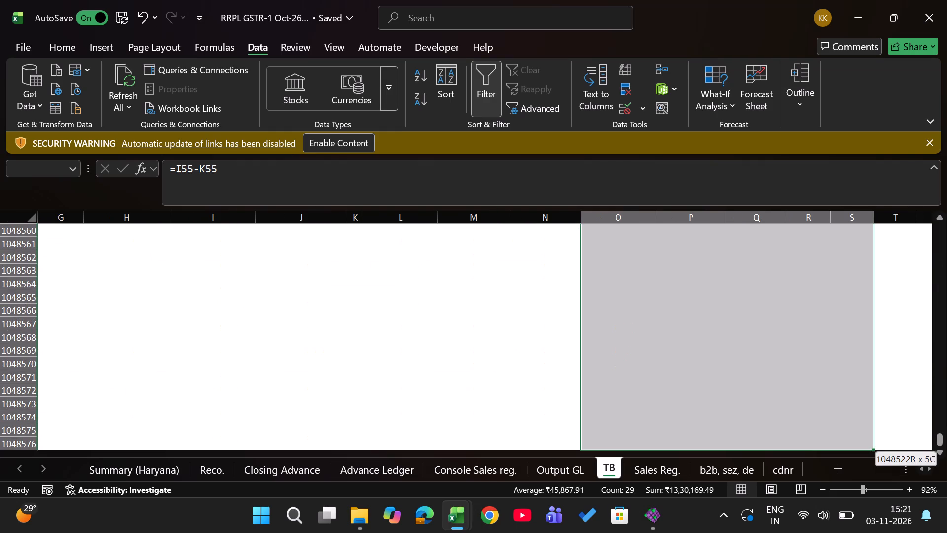
{"action": "key", "text": "Delete"}
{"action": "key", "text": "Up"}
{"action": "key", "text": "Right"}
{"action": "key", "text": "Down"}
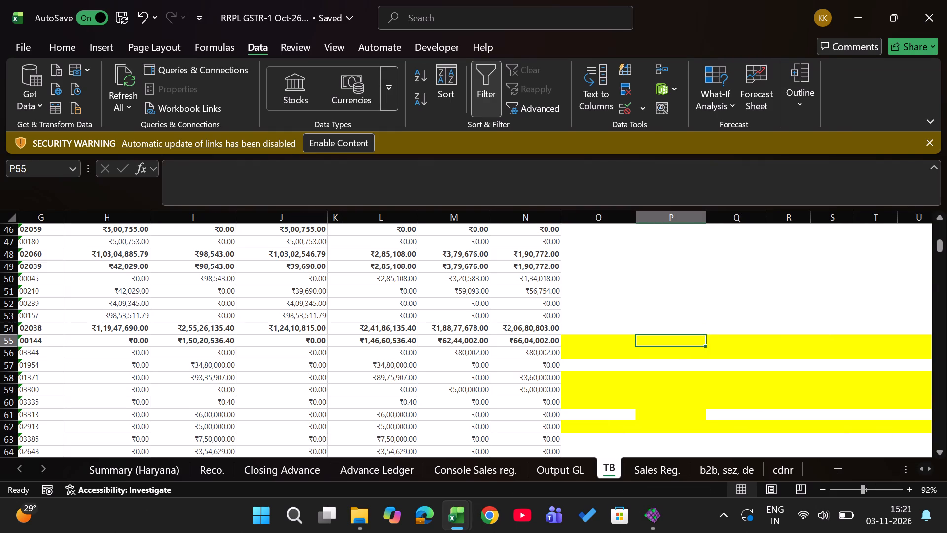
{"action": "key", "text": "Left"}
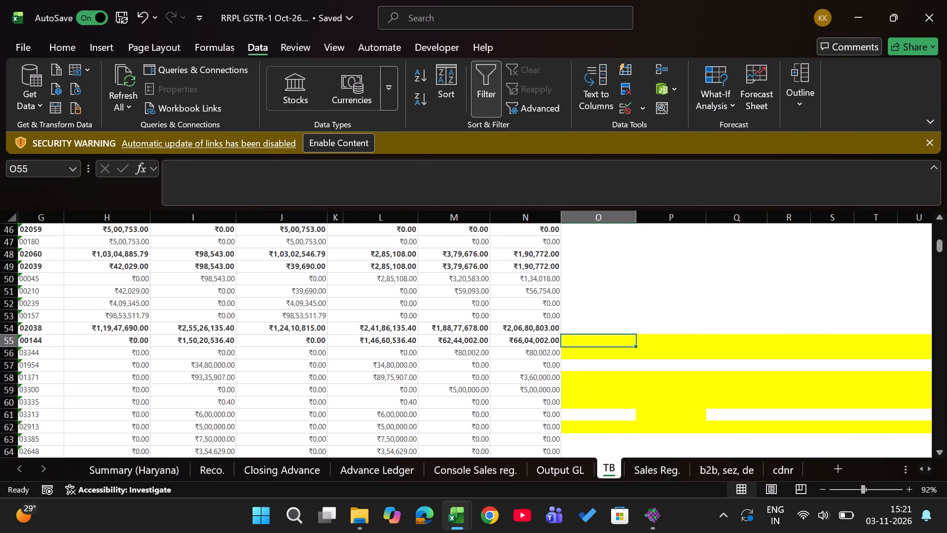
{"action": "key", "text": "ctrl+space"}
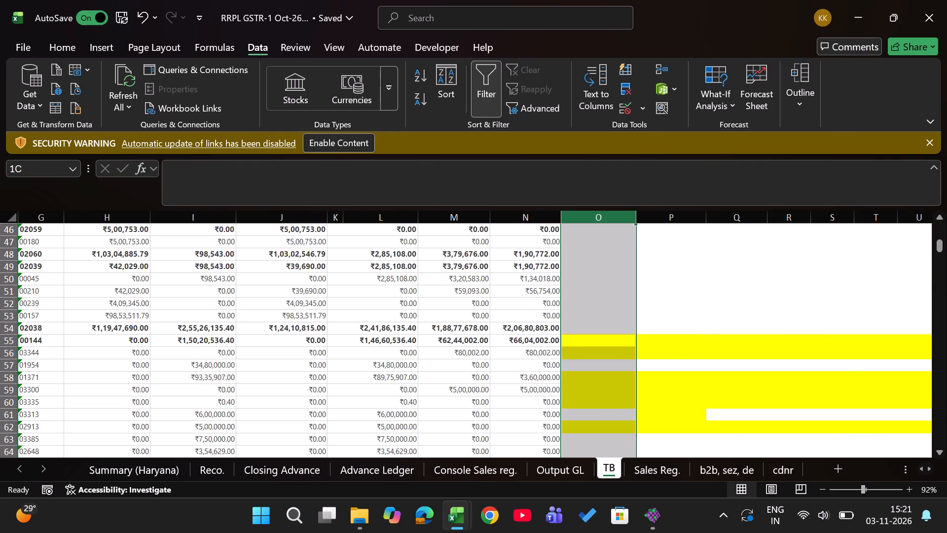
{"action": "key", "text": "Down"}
Go to the Output GL sheet, which still holds the September ledger entries.
{"action": "key", "text": "ctrl+Page_Up"}
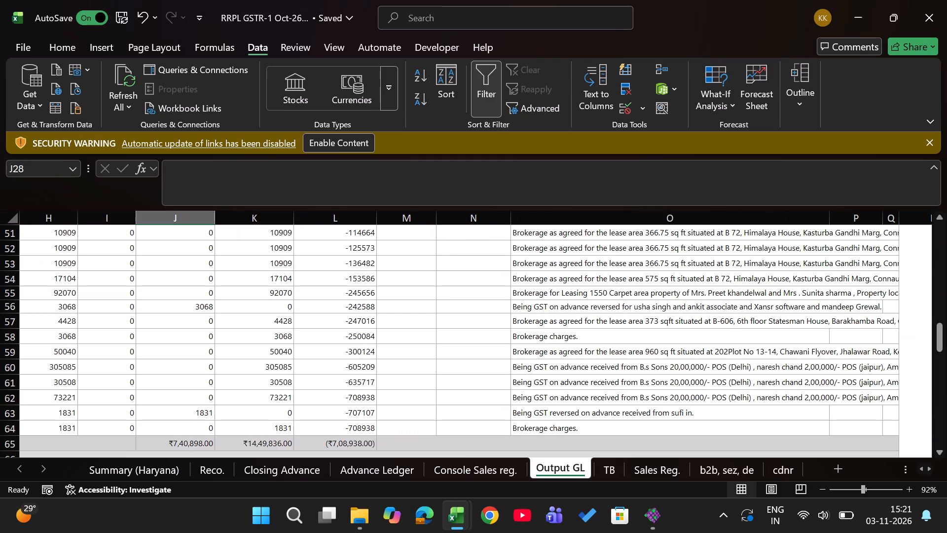
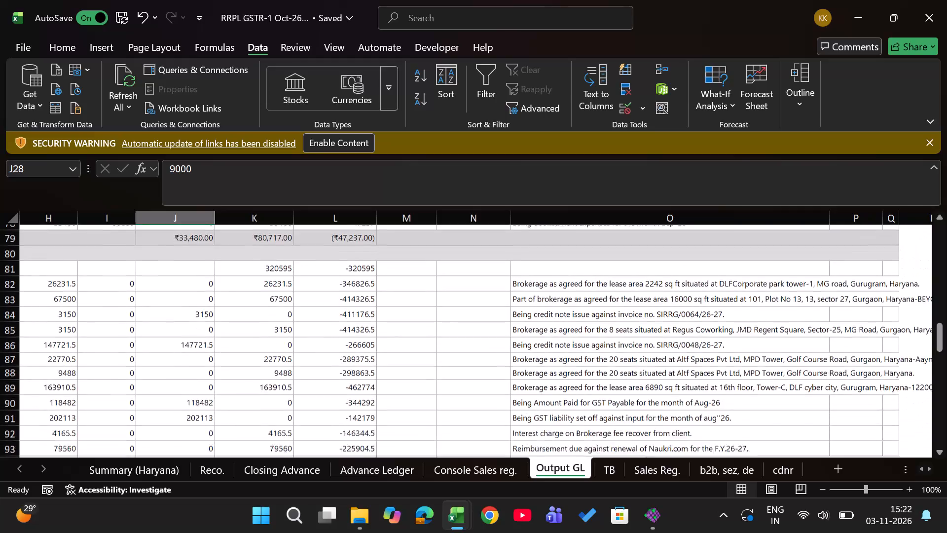
Delete the September ledger rows 13 to 112 on the Output GL sheet and go back to cell A1.
{"action": "scroll", "coordinate": [633, 387], "scroll_direction": "up", "scroll_amount": 4}
{"action": "scroll", "coordinate": [633, 387], "scroll_direction": "down", "scroll_amount": 1}
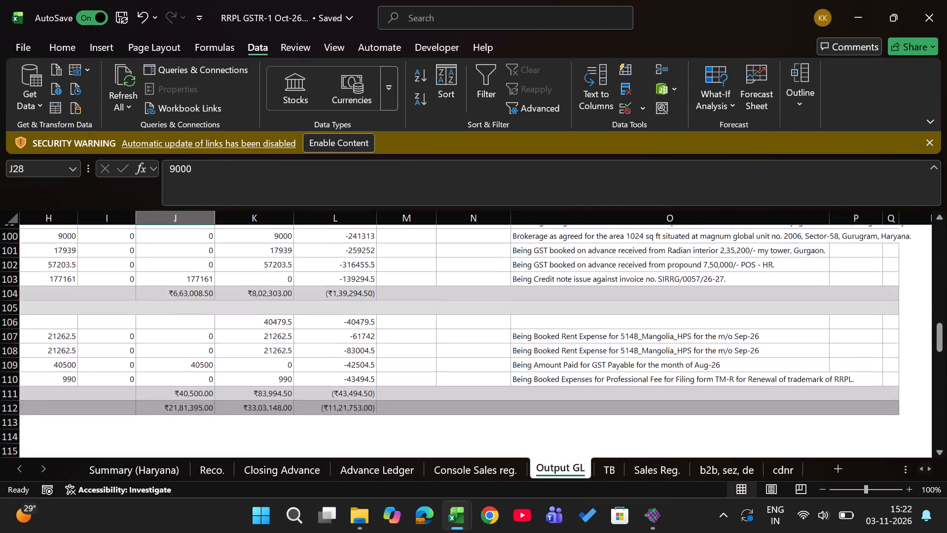
{"action": "scroll", "coordinate": [633, 387], "scroll_direction": "down", "scroll_amount": 1}
{"action": "left_click", "coordinate": [10, 338]}
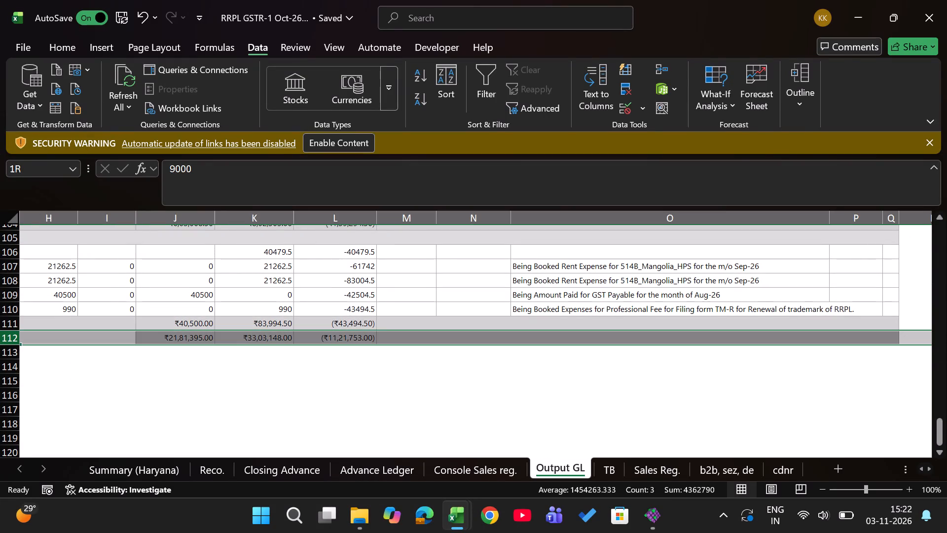
{"action": "key", "text": "shift+Up"}
{"action": "key", "text": "shift+Up"}
{"action": "key", "text": "shift+Up"}
{"action": "key", "text": "shift+Up"}
{"action": "key", "text": "shift+Up"}
{"action": "key", "text": "shift+Up"}
{"action": "key", "text": "shift+Up"}
{"action": "key", "text": "shift+Up"}
{"action": "key", "text": "shift+Up"}
{"action": "key", "text": "shift+Up"}
{"action": "key", "text": "shift+Up"}
{"action": "key", "text": "shift+Up"}
{"action": "key", "text": "shift+Up"}
{"action": "key", "text": "shift+Up"}
{"action": "key", "text": "shift+Up"}
{"action": "key", "text": "shift+Up"}
{"action": "key", "text": "shift+Up"}
{"action": "key", "text": "shift+Up"}
{"action": "key", "text": "shift+Up"}
{"action": "key", "text": "shift+Up"}
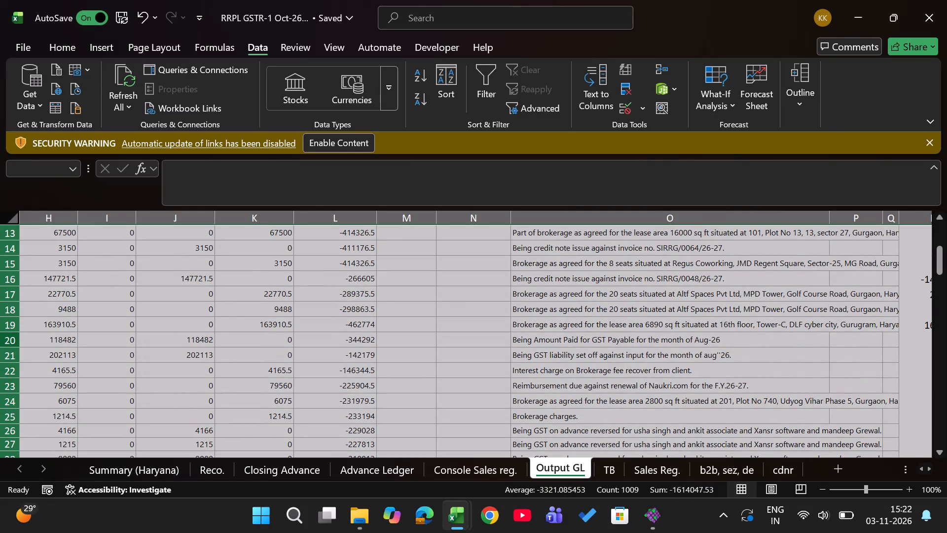
{"action": "key", "text": "ctrl+minus"}
{"action": "key", "text": "ctrl+Up"}
{"action": "key", "text": "ctrl+Up"}
{"action": "key", "text": "Up"}
{"action": "key", "text": "Up"}
{"action": "key", "text": "Up"}
{"action": "key", "text": "Up"}
{"action": "key", "text": "Up"}
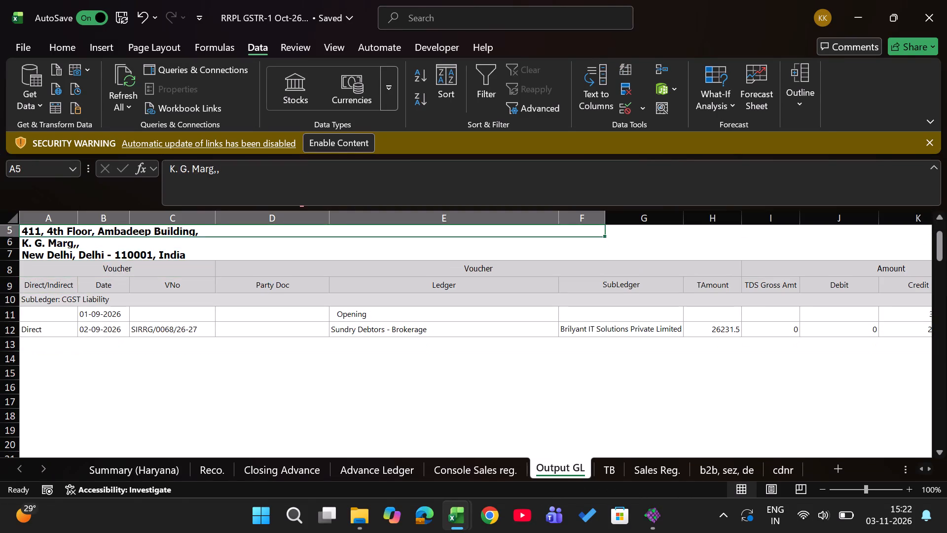
{"action": "key", "text": "Up"}
{"action": "key", "text": "Up"}
{"action": "key", "text": "Up"}
{"action": "key", "text": "Up"}
{"action": "key", "text": "Up"}
{"action": "key", "text": "Up"}
{"action": "key", "text": "Up"}
Close the TB.xlsx workbook and open Output GL.xlsx from the Oct-26 folder.
{"action": "key", "text": "alt+Tab"}
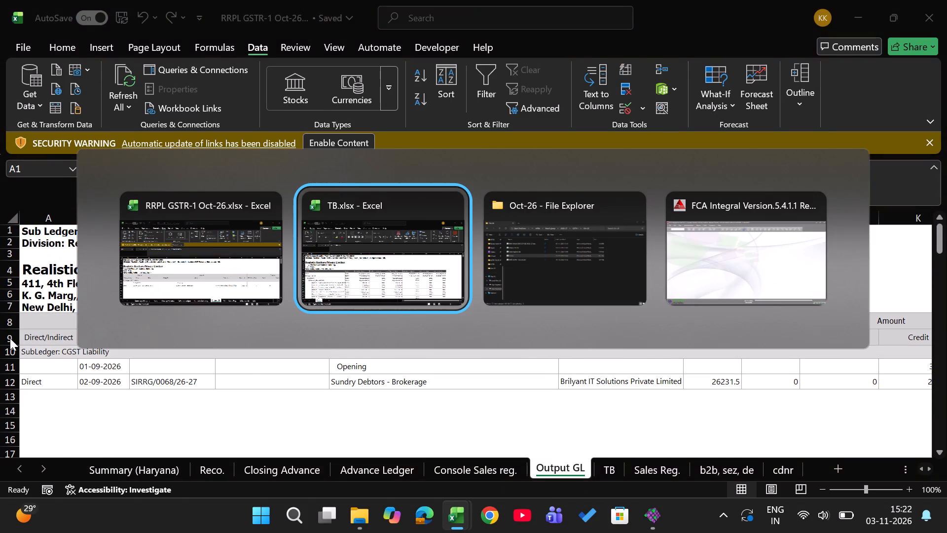
{"action": "left_click", "coordinate": [946, 0]}
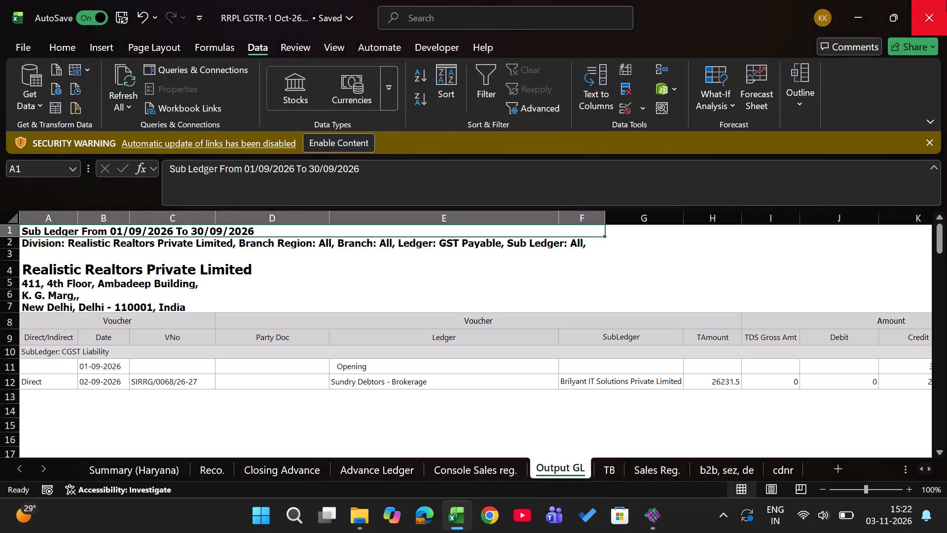
{"action": "key", "text": "alt+Tab"}
{"action": "key", "text": "Up"}
{"action": "key", "text": "Up"}
{"action": "key", "text": "Return"}
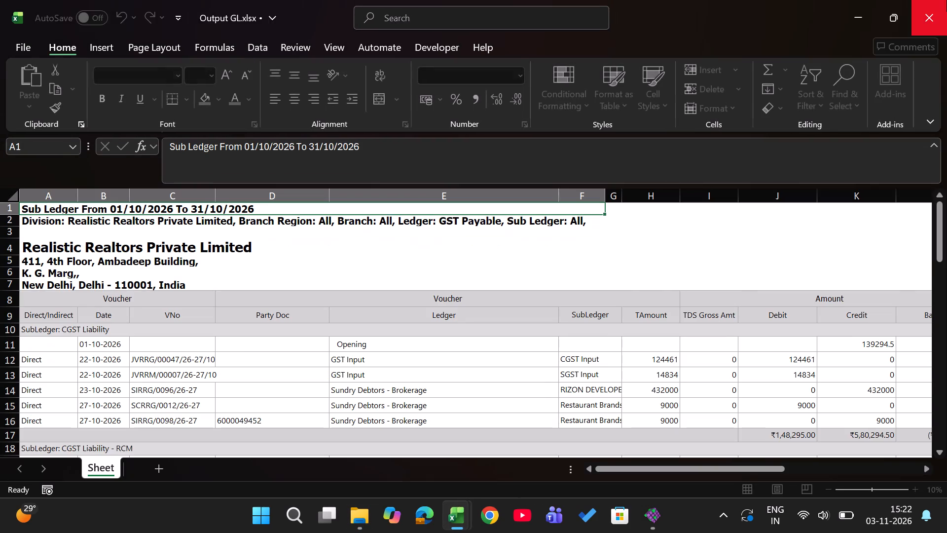
Copy the full October GST Payable sub ledger in Output GL.xlsx, columns A to Q from the title in row 1 to the totals in row 66.
{"action": "key", "text": "shift+Down"}
{"action": "key", "text": "shift+Down"}
{"action": "key", "text": "shift+Down"}
{"action": "key", "text": "shift+Down"}
{"action": "key", "text": "shift+Down"}
{"action": "key", "text": "shift+Down"}
{"action": "key", "text": "shift+Down"}
{"action": "key", "text": "shift+Down"}
{"action": "key", "text": "shift+Down"}
{"action": "key", "text": "shift+Down"}
{"action": "key", "text": "shift+Down"}
{"action": "key", "text": "shift+Down"}
{"action": "key", "text": "shift+Down"}
{"action": "key", "text": "shift+Down"}
{"action": "key", "text": "shift+Down"}
{"action": "key", "text": "shift+Down"}
{"action": "key", "text": "shift+Down"}
{"action": "key", "text": "shift+Down"}
{"action": "key", "text": "shift+Down"}
{"action": "key", "text": "shift+Down"}
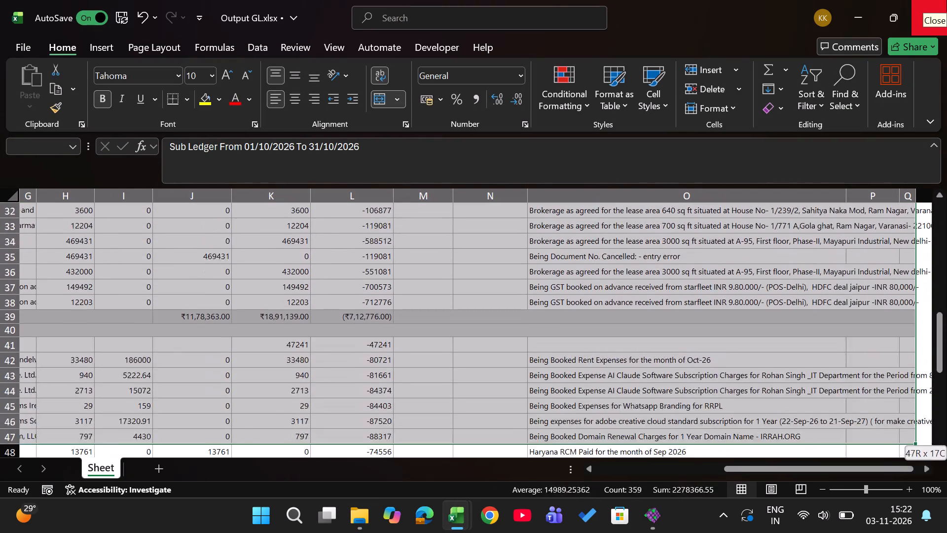
{"action": "key", "text": "shift+Up"}
{"action": "key", "text": "shift+Up"}
{"action": "key", "text": "shift+Up"}
{"action": "key", "text": "shift+Up"}
{"action": "key", "text": "shift+Up"}
{"action": "key", "text": "shift+Up"}
{"action": "key", "text": "shift+Up"}
{"action": "key", "text": "shift+Up"}
{"action": "key", "text": "shift+Up"}
{"action": "key", "text": "shift+Up"}
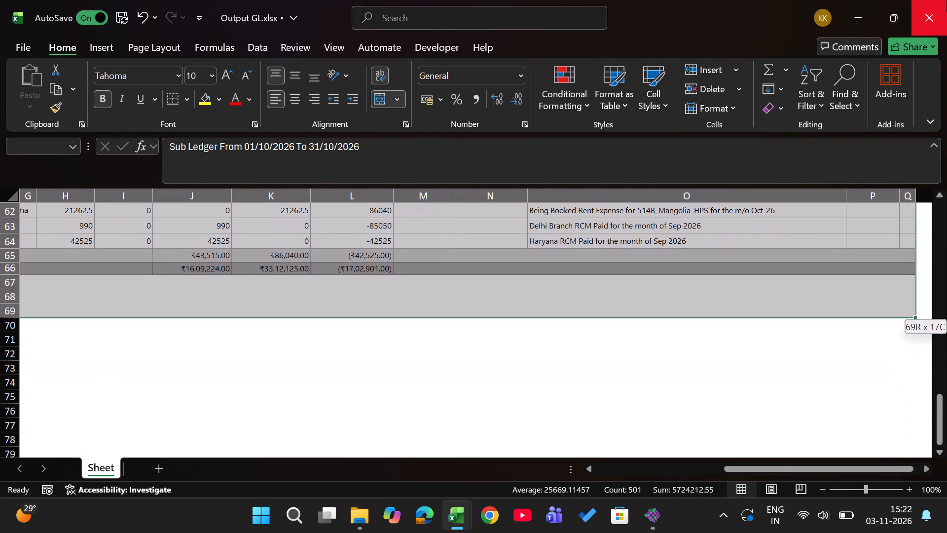
{"action": "key", "text": "shift+Up"}
{"action": "key", "text": "shift+Up"}
{"action": "key", "text": "ctrl+c"}
Paste the October sub ledger on the Output GL sheet of RRPL GSTR-1 Oct-26 at cell A1, replacing the remaining September data.
{"action": "key", "text": "alt+Tab"}
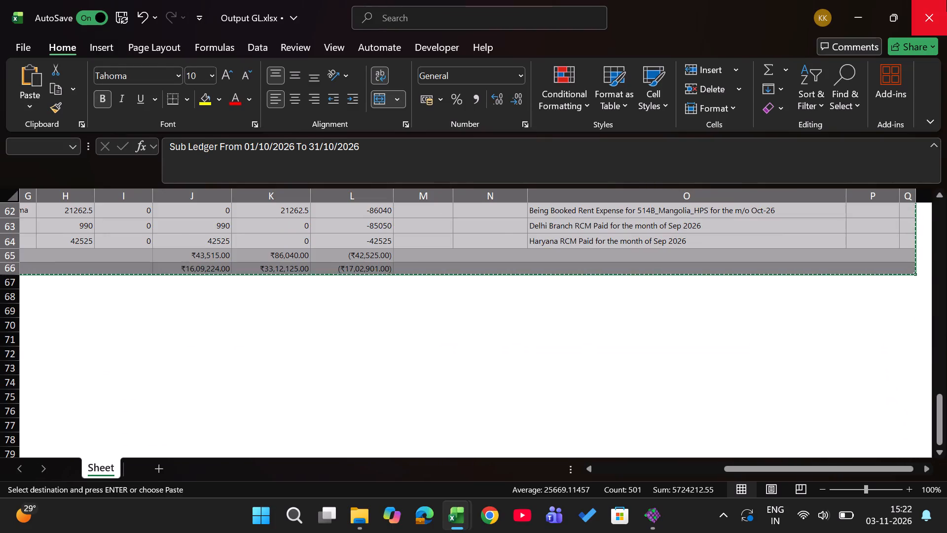
{"action": "key", "text": "Left"}
{"action": "key", "text": "Return"}
{"action": "key", "text": "Return"}
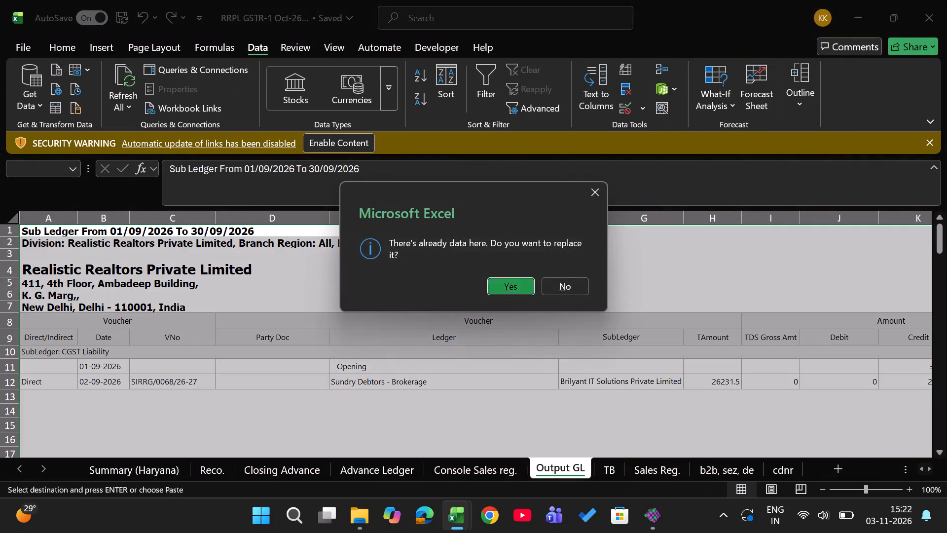
{"action": "key", "text": "Down"}
{"action": "key", "text": "Down"}
Clear the active filter on the Console Sales reg. sheet.
{"action": "key", "text": "ctrl+Page_Up"}
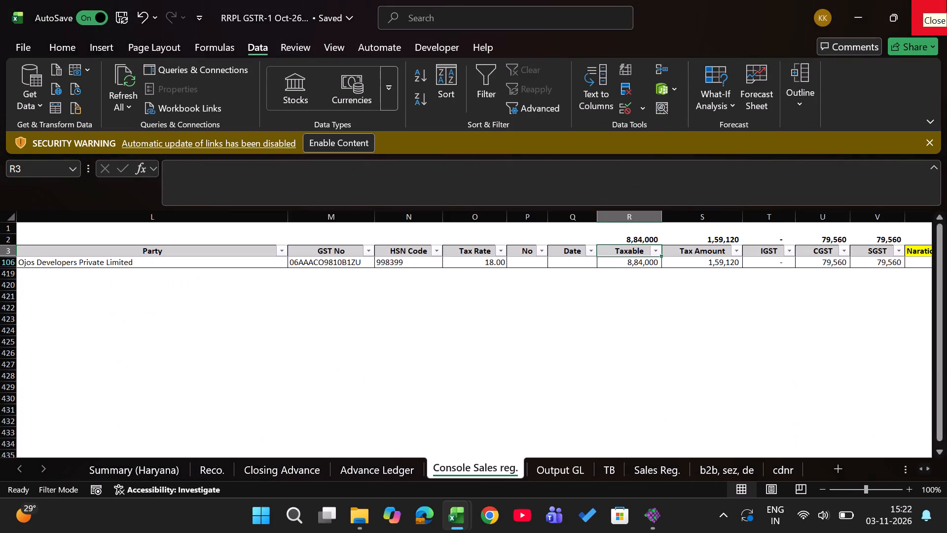
{"action": "type", "text": "ac"}
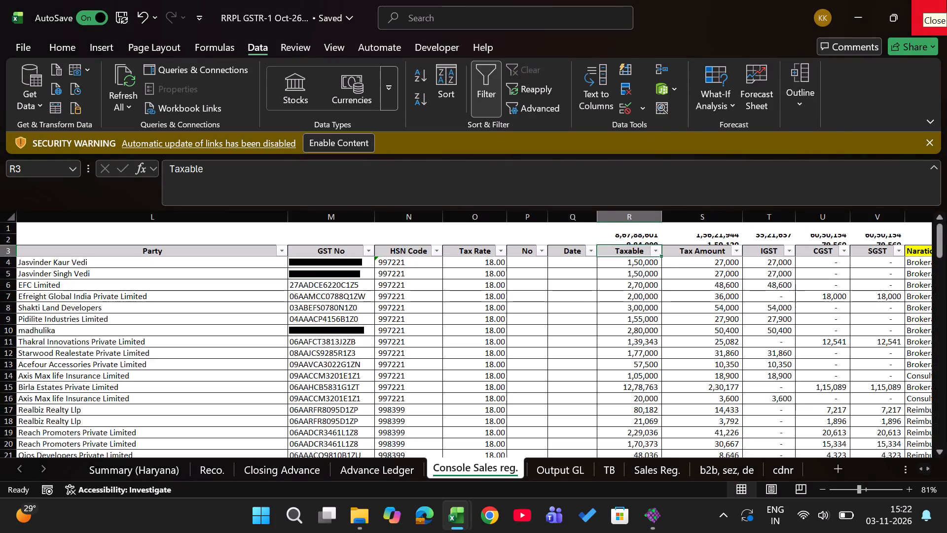
Examine the dates offered by the Date column's filter in column I of the Console Sales reg. sheet, without applying a filter.
{"action": "key", "text": "Down"}
{"action": "key", "text": "Down"}
{"action": "key", "text": "Left"}
{"action": "key", "text": "Left"}
{"action": "key", "text": "Left"}
{"action": "key", "text": "Left"}
{"action": "key", "text": "Left"}
{"action": "key", "text": "Left"}
{"action": "key", "text": "Left"}
{"action": "key", "text": "ctrl+Left"}
{"action": "key", "text": "Right"}
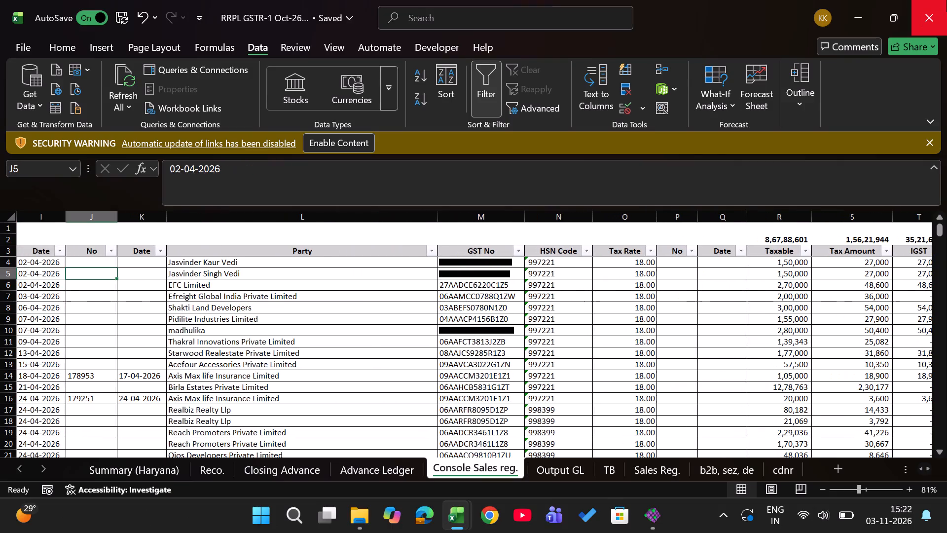
{"action": "key", "text": "Left"}
{"action": "key", "text": "Up"}
{"action": "key", "text": "Up"}
{"action": "key", "text": "alt+Down"}
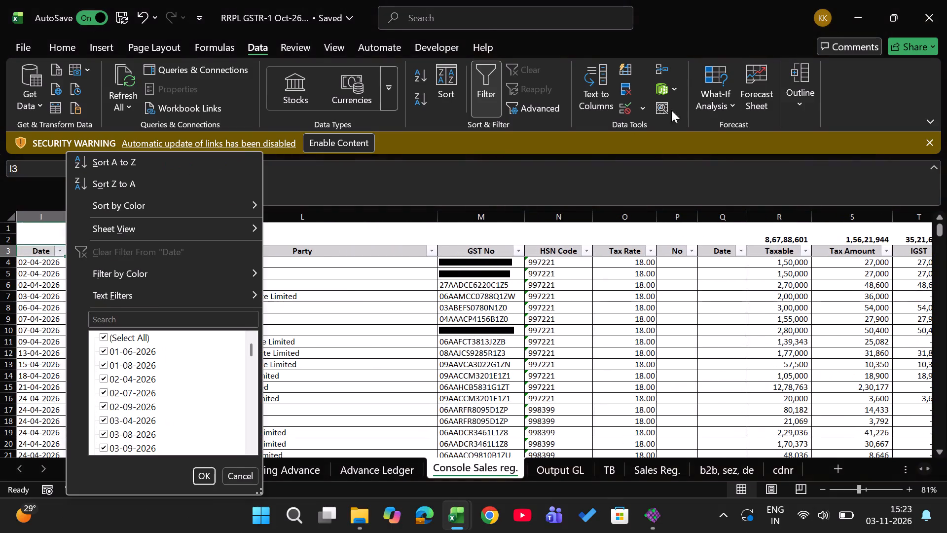
{"action": "scroll", "coordinate": [171, 389], "scroll_direction": "down", "scroll_amount": 8}
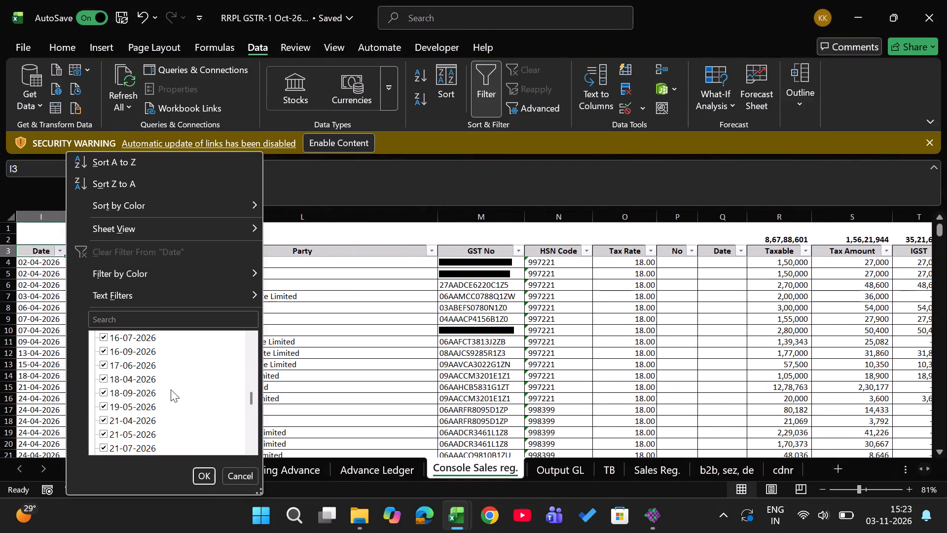
{"action": "left_click", "coordinate": [410, 331]}
Clear the broken Output GL references for IGST, CGST and SGST in cells C12 to E12 of the Reco. sheet.
{"action": "key", "text": "ctrl+Page_Up"}
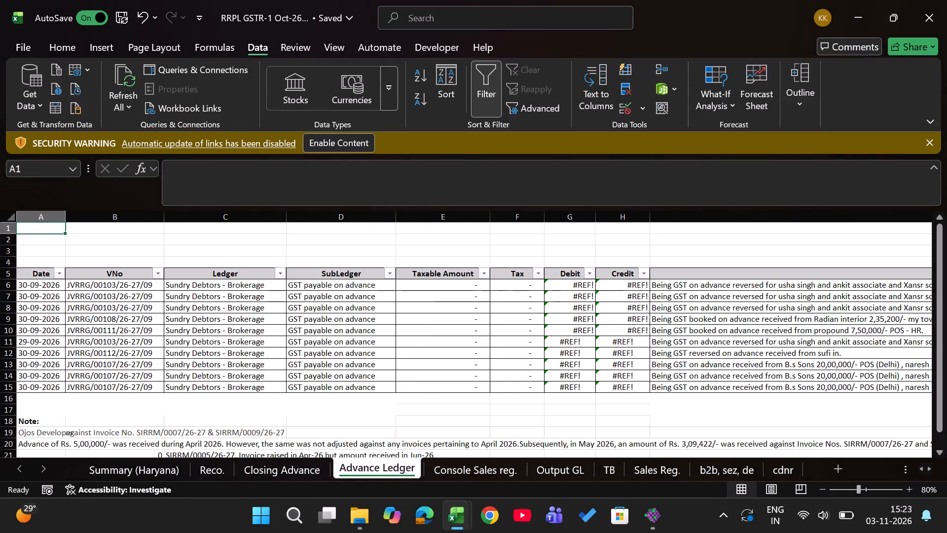
{"action": "key", "text": "ctrl+Page_Up"}
{"action": "key", "text": "ctrl+Page_Up"}
{"action": "key", "text": "ctrl+Page_Up"}
{"action": "key", "text": "ctrl+Page_Up"}
{"action": "key", "text": "ctrl+Page_Down"}
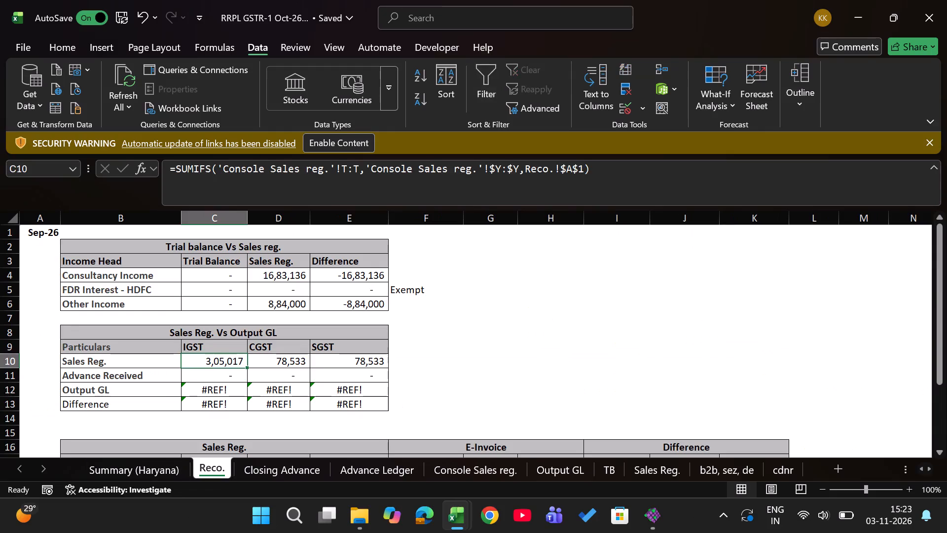
{"action": "key", "text": "Down"}
{"action": "key", "text": "Down"}
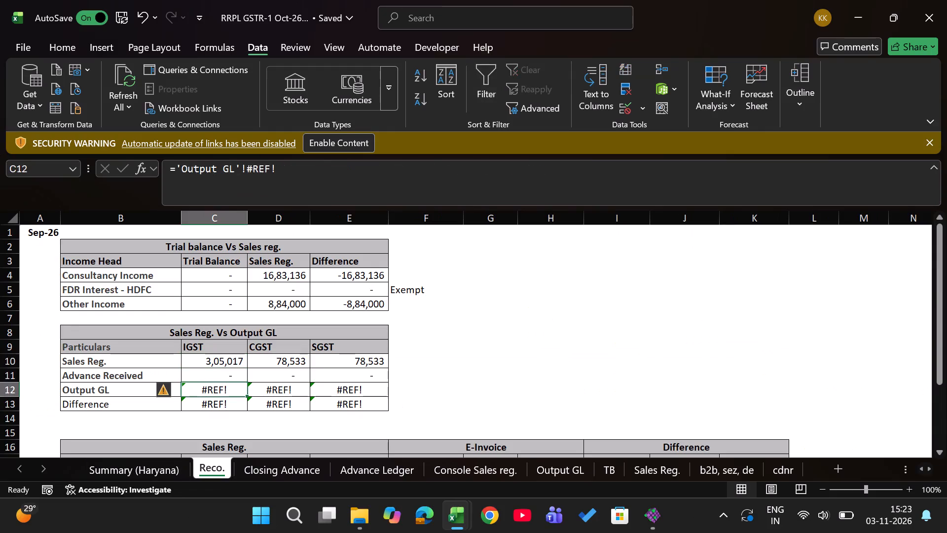
{"action": "key", "text": "shift+Right"}
{"action": "key", "text": "shift+Right"}
{"action": "key", "text": "Delete"}
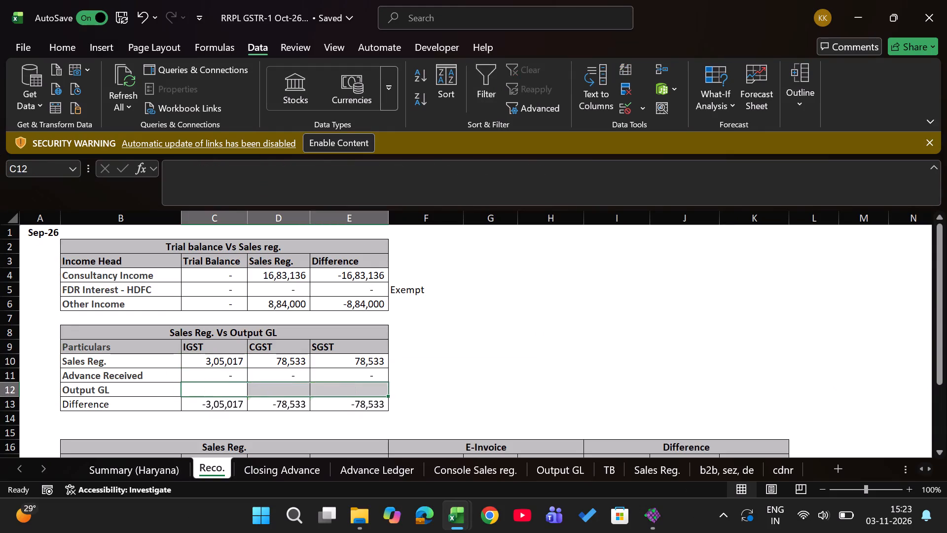
{"action": "key", "text": "Down"}
Delete the remaining September register rows 14 to 45 on the Sales Reg. sheet and return to cell A1.
{"action": "key", "text": "ctrl+Page_Up"}
{"action": "key", "text": "ctrl+Page_Up"}
{"action": "key", "text": "ctrl+Page_Up"}
{"action": "key", "text": "ctrl+Page_Up"}
{"action": "key", "text": "ctrl+Page_Down"}
{"action": "key", "text": "ctrl+Page_Down"}
{"action": "key", "text": "ctrl+Page_Down"}
{"action": "key", "text": "ctrl+Page_Down"}
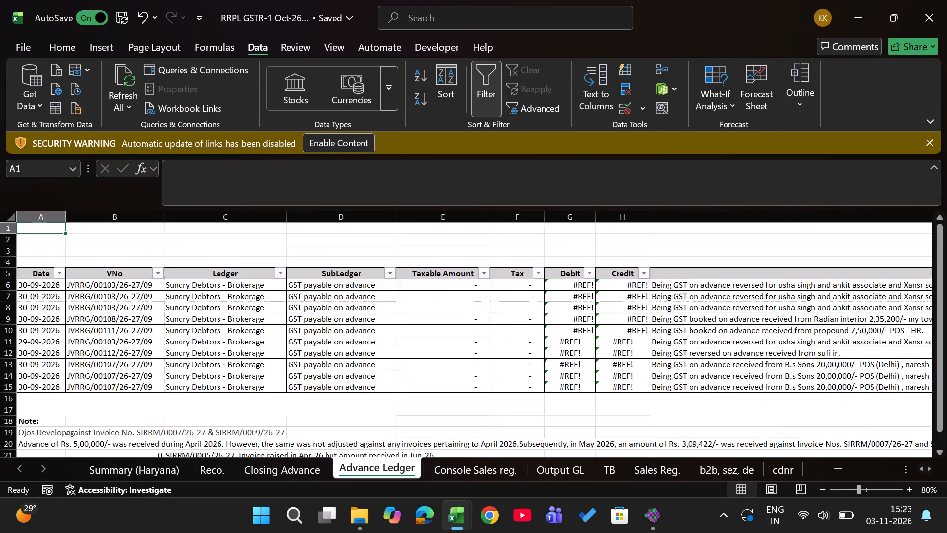
{"action": "key", "text": "ctrl+Page_Down"}
{"action": "key", "text": "ctrl+Page_Down"}
{"action": "key", "text": "ctrl+Page_Down"}
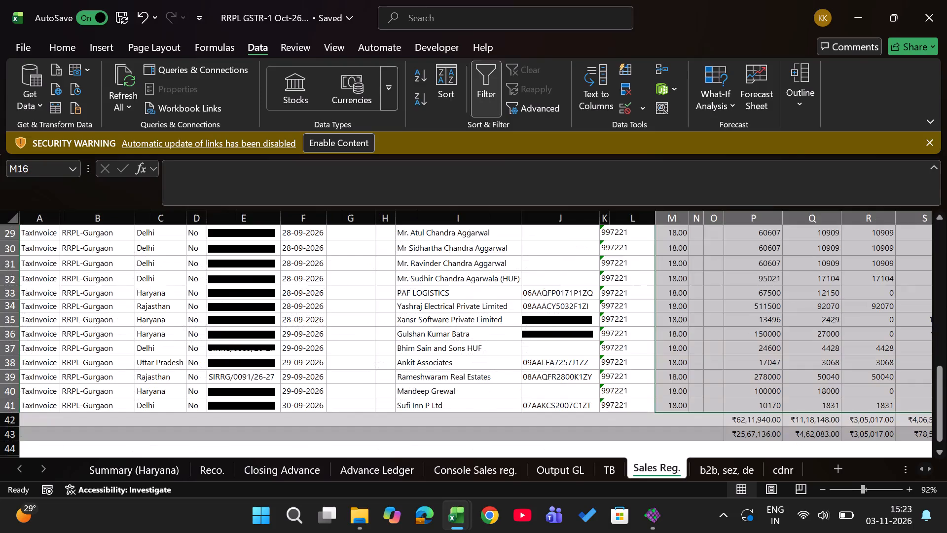
{"action": "key", "text": "Left"}
{"action": "key", "text": "Left"}
{"action": "key", "text": "ctrl+Left"}
{"action": "key", "text": "ctrl+Left"}
{"action": "key", "text": "ctrl+Left"}
{"action": "key", "text": "ctrl+Up"}
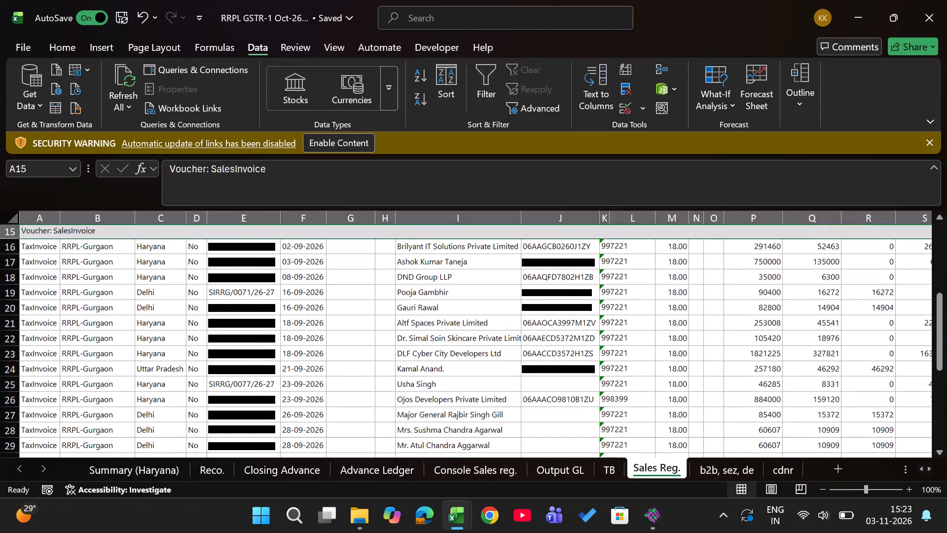
{"action": "key", "text": "ctrl+Up"}
{"action": "key", "text": "ctrl+Up"}
{"action": "key", "text": "ctrl+Up"}
{"action": "key", "text": "ctrl+Up"}
{"action": "key", "text": "ctrl+Up"}
{"action": "key", "text": "ctrl+Up"}
{"action": "key", "text": "ctrl+Up"}
{"action": "key", "text": "ctrl+Up"}
{"action": "key", "text": "ctrl+Up"}
{"action": "key", "text": "ctrl+Up"}
{"action": "key", "text": "ctrl+Up"}
{"action": "key", "text": "ctrl+Up"}
{"action": "key", "text": "ctrl+Up"}
{"action": "key", "text": "ctrl+Up"}
{"action": "key", "text": "ctrl+Up"}
{"action": "key", "text": "ctrl+Up"}
{"action": "key", "text": "Down"}
{"action": "key", "text": "Down"}
{"action": "key", "text": "Down"}
{"action": "key", "text": "Down"}
{"action": "key", "text": "Down"}
{"action": "key", "text": "Down"}
{"action": "key", "text": "Down"}
{"action": "key", "text": "Down"}
{"action": "key", "text": "Down"}
{"action": "key", "text": "Down"}
{"action": "key", "text": "Down"}
{"action": "key", "text": "Down"}
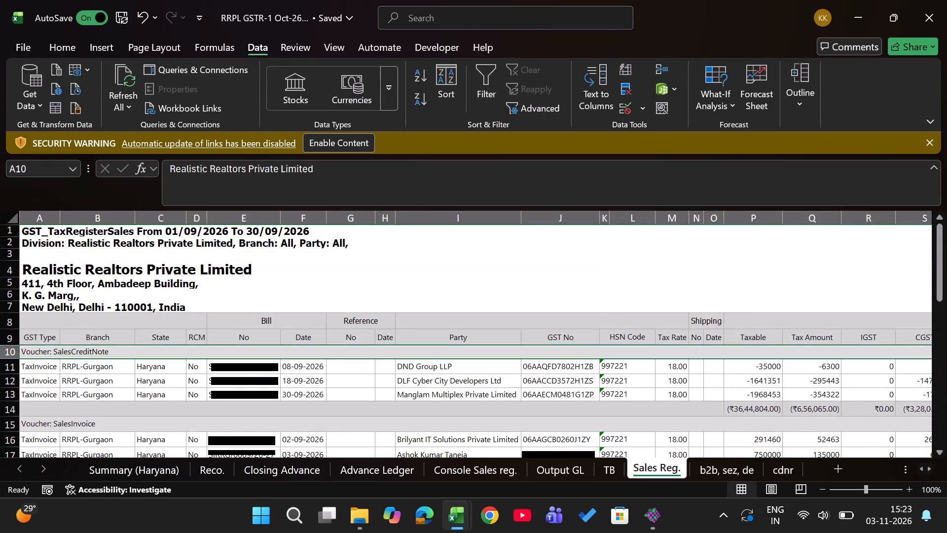
{"action": "key", "text": "Down"}
{"action": "key", "text": "Down"}
{"action": "key", "text": "shift+space"}
{"action": "key", "text": "ctrl+shift+Down"}
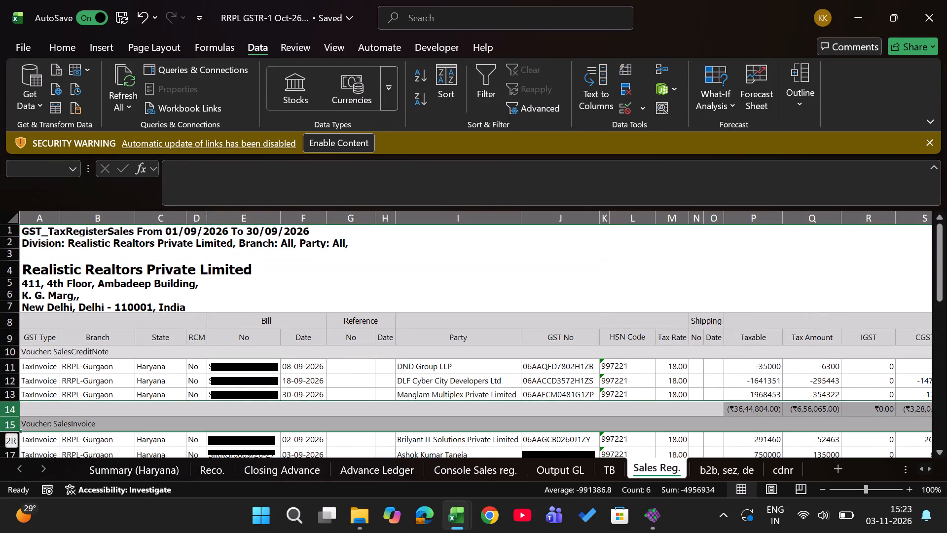
{"action": "key", "text": "ctrl+shift+Down"}
{"action": "key", "text": "shift+Down"}
{"action": "key", "text": "shift+Down"}
{"action": "key", "text": "shift+Down"}
{"action": "key", "text": "shift+Down"}
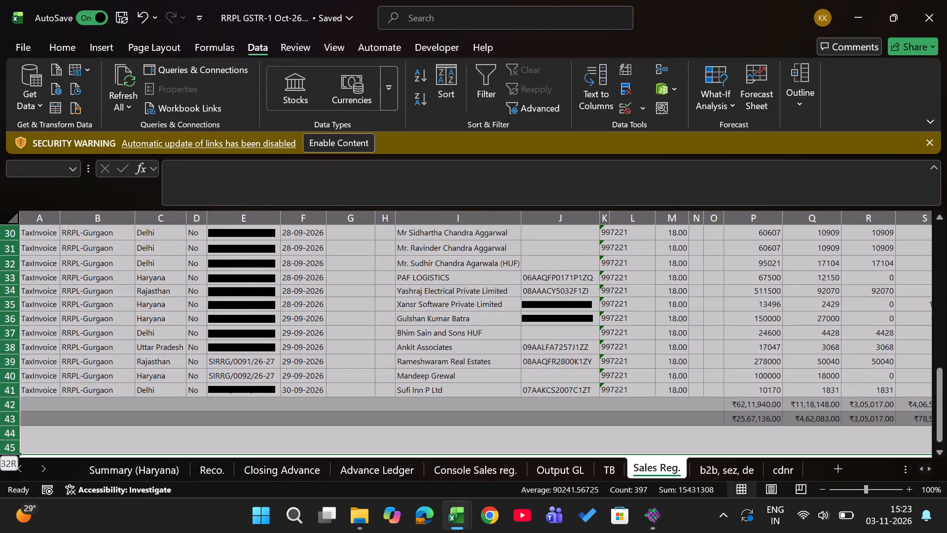
{"action": "key", "text": "ctrl+minus"}
{"action": "key", "text": "ctrl+Up"}
{"action": "key", "text": "ctrl+Up"}
{"action": "key", "text": "ctrl+Up"}
{"action": "key", "text": "ctrl+Up"}
{"action": "key", "text": "ctrl+Up"}
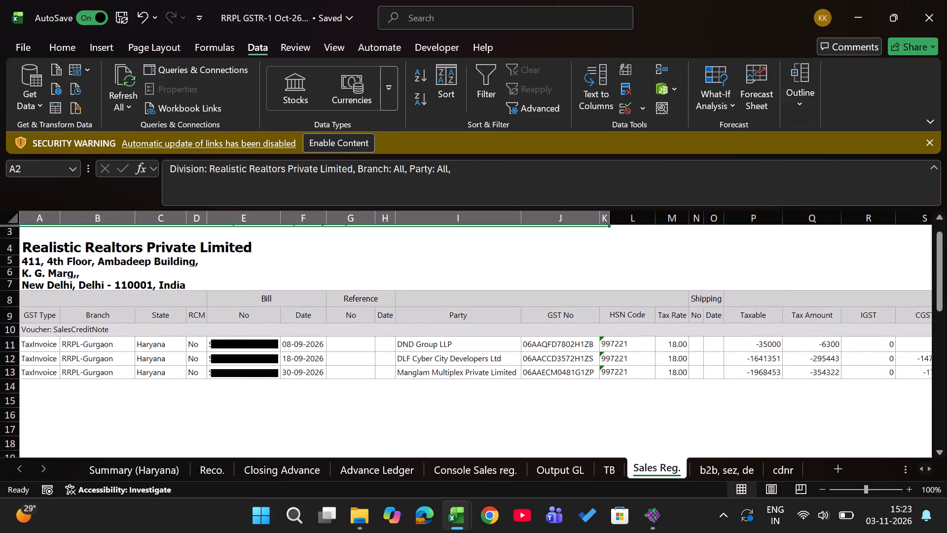
{"action": "key", "text": "ctrl+Up"}
{"action": "key", "text": "ctrl+Up"}
{"action": "key", "text": "ctrl+Up"}
Close the Output GL.xlsx workbook.
{"action": "key", "text": "alt+Tab"}
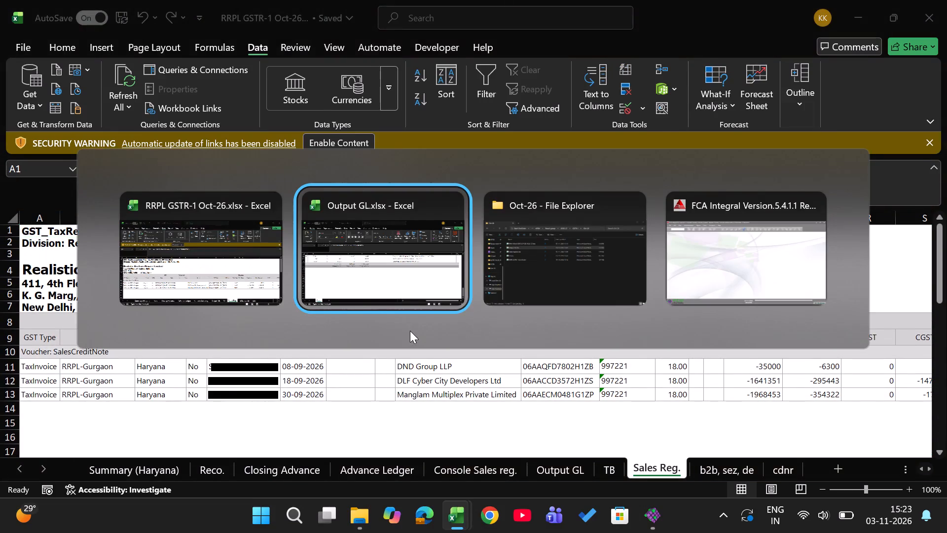
{"action": "left_click", "coordinate": [946, 0]}
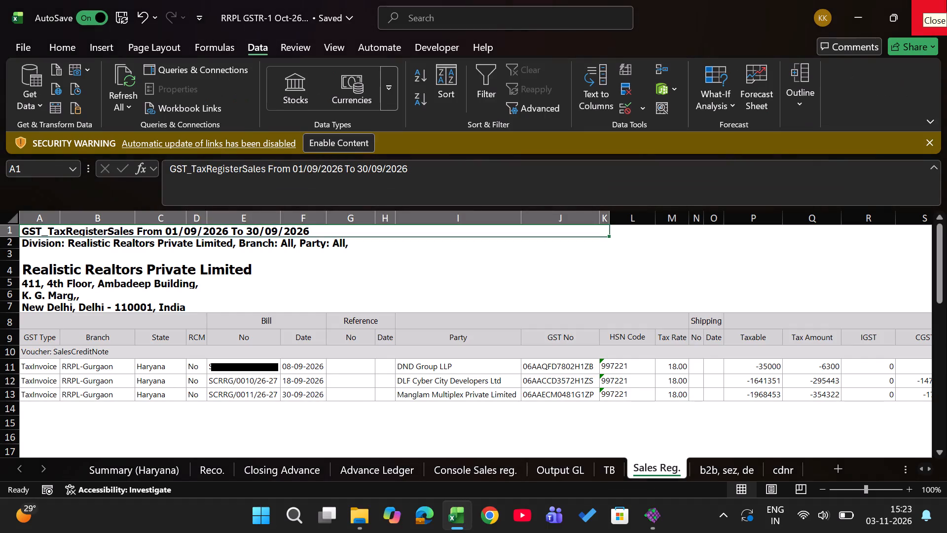
Open the Sales register workbook from the Oct-26 folder and copy the whole October register, from its title through the final totals row.
{"action": "key", "text": "alt+Tab"}
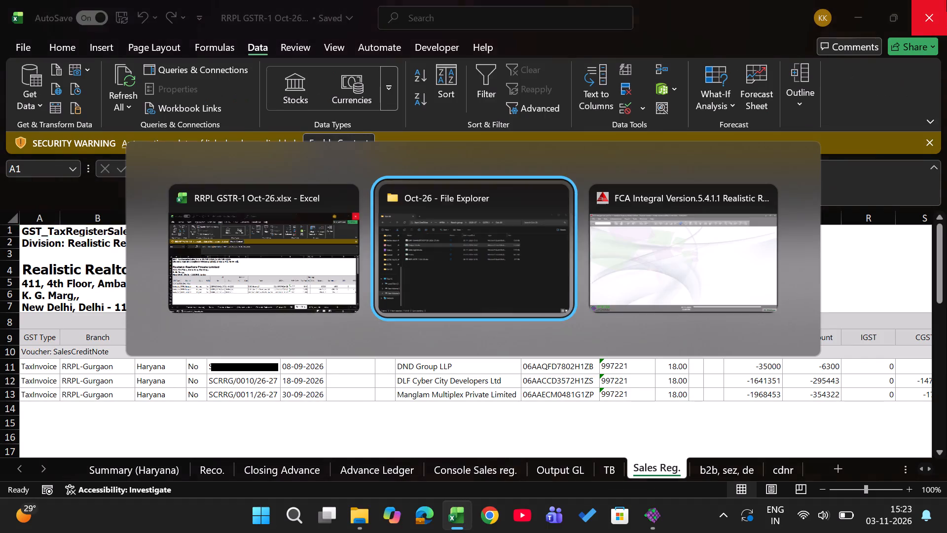
{"action": "key", "text": "Down"}
{"action": "key", "text": "Return"}
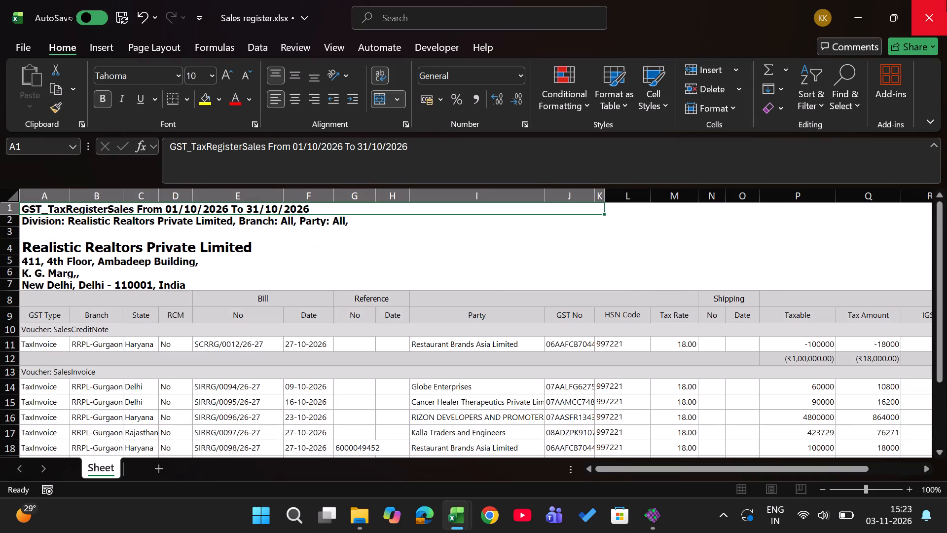
{"action": "key", "text": "shift+Down"}
{"action": "key", "text": "shift+Down"}
{"action": "key", "text": "shift+Down"}
{"action": "key", "text": "shift+Down"}
{"action": "key", "text": "shift+Down"}
{"action": "key", "text": "shift+Down"}
{"action": "key", "text": "shift+Down"}
{"action": "key", "text": "shift+Down"}
{"action": "key", "text": "shift+Down"}
{"action": "key", "text": "shift+Down"}
{"action": "key", "text": "shift+Down"}
{"action": "key", "text": "shift+Down"}
{"action": "key", "text": "shift+Down"}
{"action": "key", "text": "shift+Down"}
{"action": "key", "text": "shift+Down"}
{"action": "key", "text": "shift+Down"}
{"action": "key", "text": "shift+Down"}
{"action": "key", "text": "shift+Down"}
{"action": "key", "text": "shift+Down"}
{"action": "key", "text": "shift+Down"}
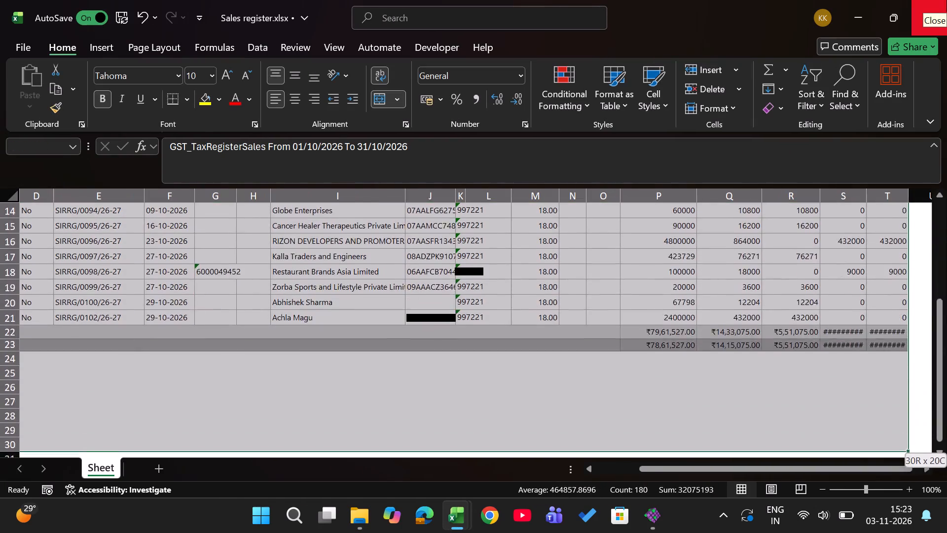
{"action": "key", "text": "shift+Down"}
{"action": "key", "text": "shift+Up"}
{"action": "key", "text": "shift+Up"}
{"action": "key", "text": "shift+Up"}
{"action": "key", "text": "shift+Up"}
{"action": "key", "text": "shift+Up"}
{"action": "key", "text": "shift+Up"}
{"action": "key", "text": "shift+Up"}
{"action": "key", "text": "shift+Up"}
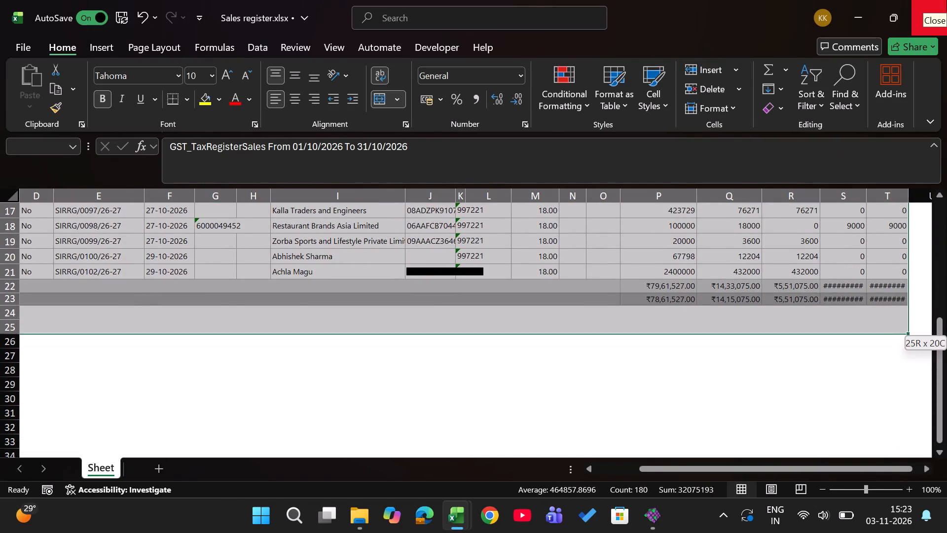
{"action": "key", "text": "shift+Up"}
{"action": "key", "text": "shift+Up"}
{"action": "key", "text": "ctrl+c"}
Paste the October sales register on the Sales Reg. sheet of RRPL GSTR-1 Oct-26 at cell A1, replacing the remaining September data.
{"action": "key", "text": "alt+Tab"}
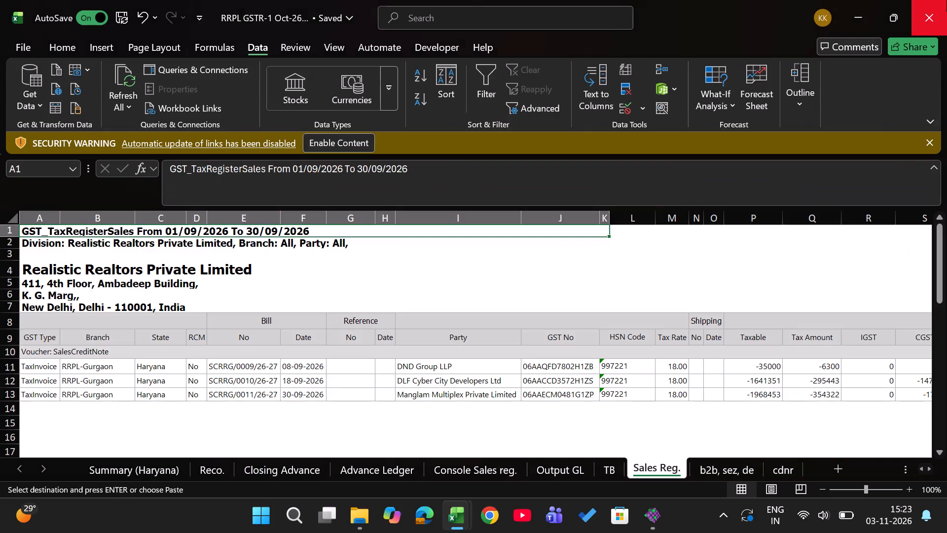
{"action": "key", "text": "Return"}
{"action": "key", "text": "Return"}
{"action": "key", "text": "Down"}
{"action": "key", "text": "Down"}
{"action": "key", "text": "Down"}
{"action": "key", "text": "Down"}
{"action": "key", "text": "Down"}
{"action": "key", "text": "Down"}
{"action": "key", "text": "Down"}
{"action": "key", "text": "Down"}
{"action": "key", "text": "Down"}
{"action": "key", "text": "Down"}
{"action": "key", "text": "Down"}
{"action": "key", "text": "Down"}
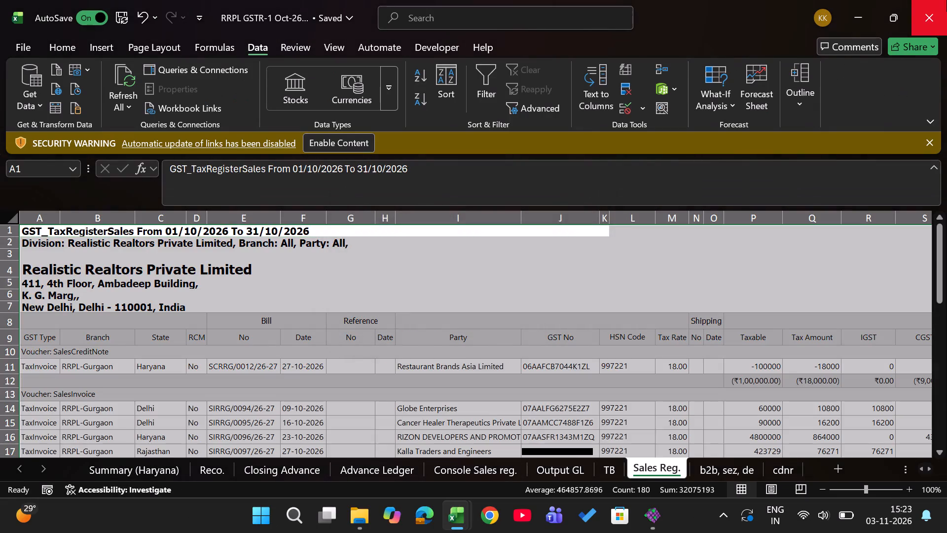
Look through the Output GL, TB and Console Sales reg. sheets, examining the identifying columns at the start of the Console Sales reg. table.
{"action": "key", "text": "ctrl+Page_Up"}
{"action": "key", "text": "ctrl+Page_Up"}
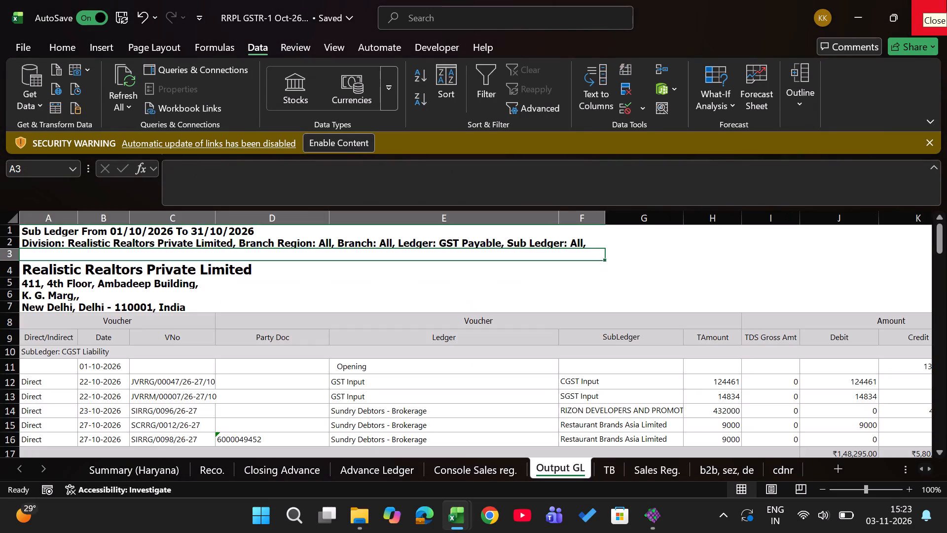
{"action": "key", "text": "ctrl+Page_Down"}
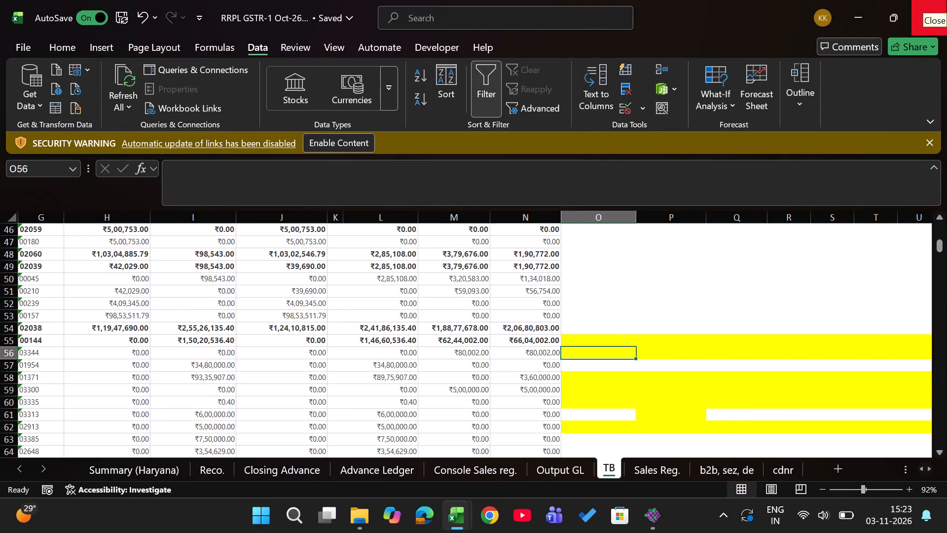
{"action": "key", "text": "ctrl+Page_Up"}
{"action": "key", "text": "ctrl+Page_Up"}
{"action": "key", "text": "Down"}
{"action": "key", "text": "Down"}
{"action": "key", "text": "Up"}
{"action": "key", "text": "Up"}
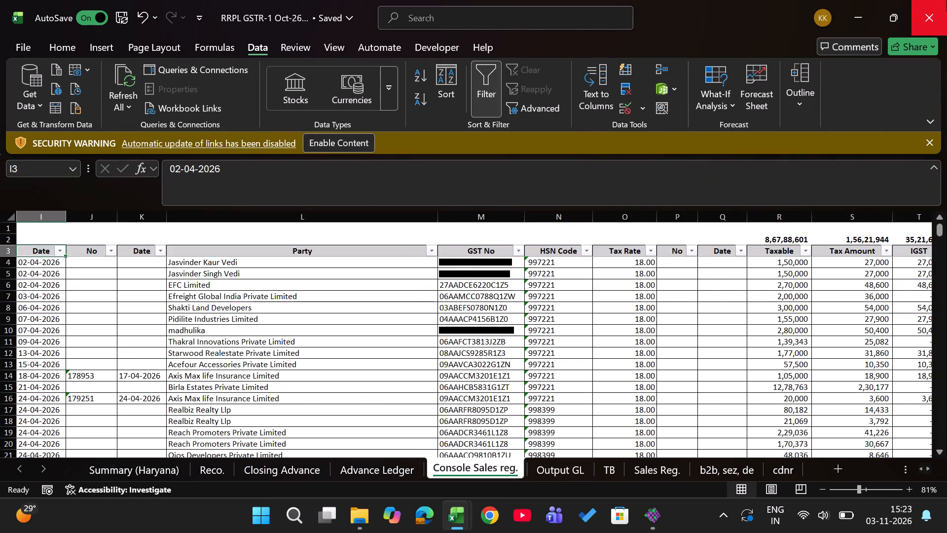
{"action": "key", "text": "ctrl+Left"}
{"action": "key", "text": "ctrl+Left"}
{"action": "key", "text": "ctrl+Left"}
{"action": "key", "text": "Right"}
{"action": "key", "text": "Right"}
{"action": "key", "text": "Right"}
{"action": "key", "text": "Right"}
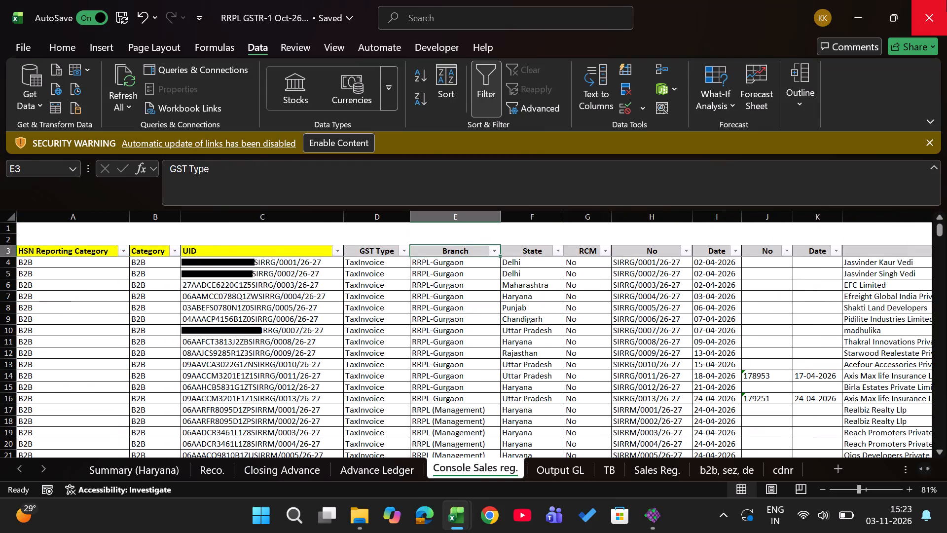
Examine the entries and the Taxable Amount column on the Advance Ledger sheet.
{"action": "key", "text": "ctrl+Page_Up"}
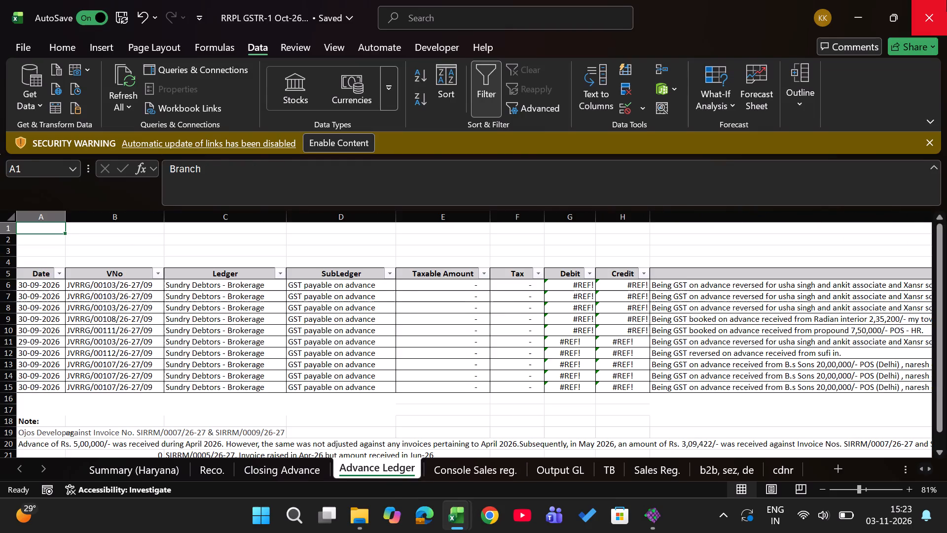
{"action": "key", "text": "Right"}
{"action": "key", "text": "Right"}
{"action": "key", "text": "Right"}
{"action": "key", "text": "Right"}
{"action": "key", "text": "Down"}
{"action": "key", "text": "Down"}
{"action": "key", "text": "Down"}
{"action": "key", "text": "Down"}
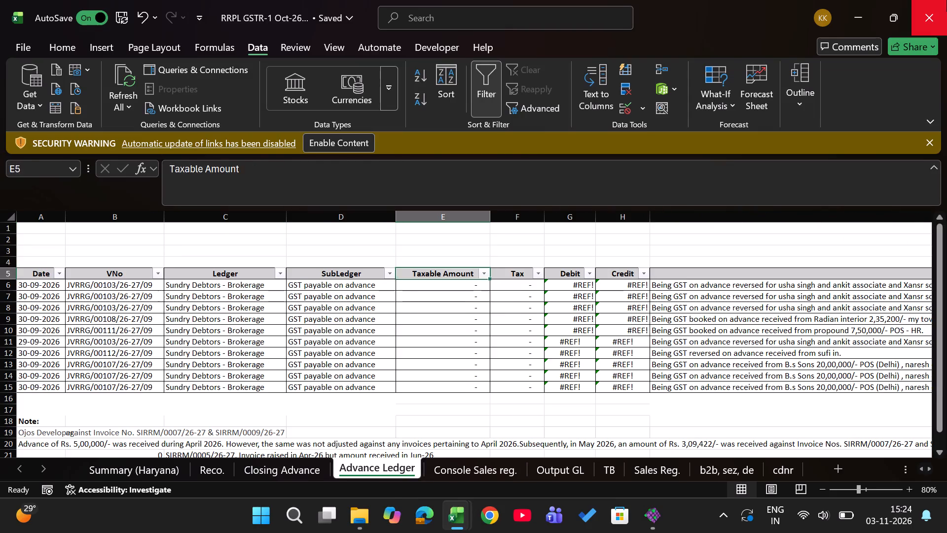
{"action": "key", "text": "Down"}
{"action": "key", "text": "Down"}
Examine the opening balance, advance received, advance adjusted, tax and closing balance columns on the Closing Advance sheet.
{"action": "key", "text": "ctrl+Page_Up"}
{"action": "key", "text": "Right"}
{"action": "key", "text": "Right"}
{"action": "key", "text": "Right"}
{"action": "key", "text": "Right"}
{"action": "key", "text": "Right"}
{"action": "key", "text": "Right"}
{"action": "key", "text": "Right"}
{"action": "key", "text": "Right"}
{"action": "key", "text": "Right"}
{"action": "key", "text": "Right"}
{"action": "key", "text": "Right"}
{"action": "key", "text": "Right"}
{"action": "key", "text": "Right"}
{"action": "key", "text": "Right"}
{"action": "key", "text": "Right"}
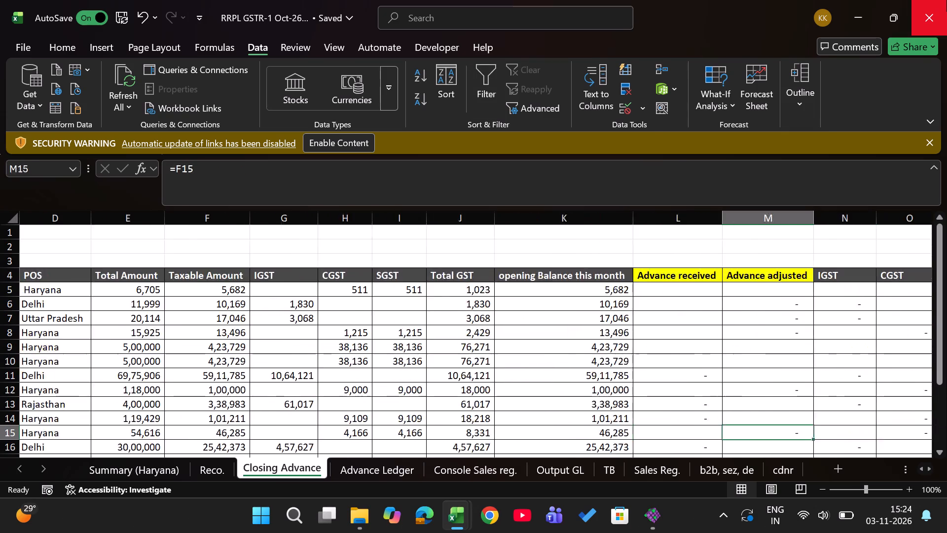
{"action": "key", "text": "Left"}
{"action": "scroll", "coordinate": [664, 332], "scroll_direction": "down", "scroll_amount": 1}
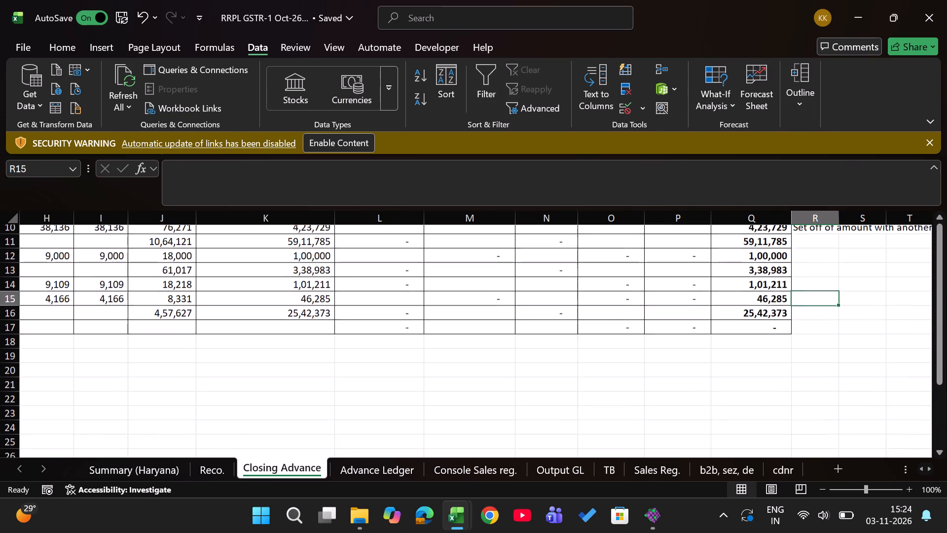
{"action": "scroll", "coordinate": [664, 332], "scroll_direction": "down", "scroll_amount": 1}
Clear the September entries from rows 6 to 15 of the Advance Ledger table, across all columns from Date through Type.
{"action": "key", "text": "ctrl+Page_Down"}
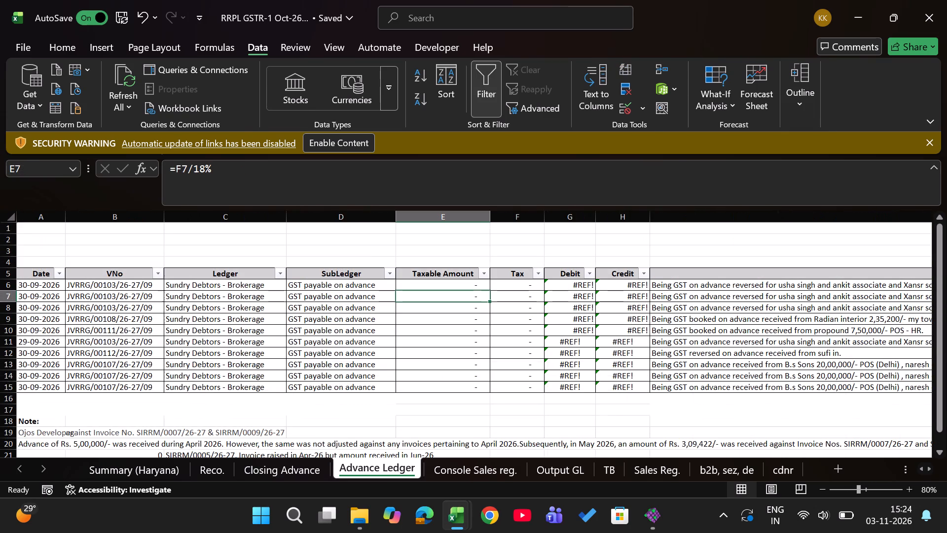
{"action": "key", "text": "Down"}
{"action": "key", "text": "Up"}
{"action": "key", "text": "Up"}
{"action": "key", "text": "Right"}
{"action": "key", "text": "Right"}
{"action": "key", "text": "Right"}
{"action": "key", "text": "Right"}
{"action": "key", "text": "Right"}
{"action": "key", "text": "Right"}
{"action": "key", "text": "Right"}
{"action": "key", "text": "Right"}
{"action": "key", "text": "Right"}
{"action": "key", "text": "Right"}
{"action": "key", "text": "Right"}
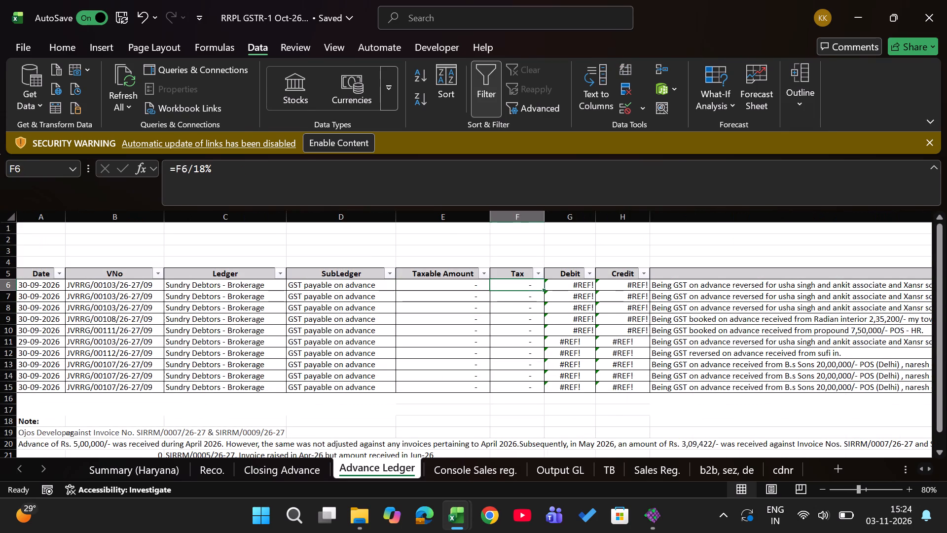
{"action": "key", "text": "Left"}
{"action": "key", "text": "shift+Left"}
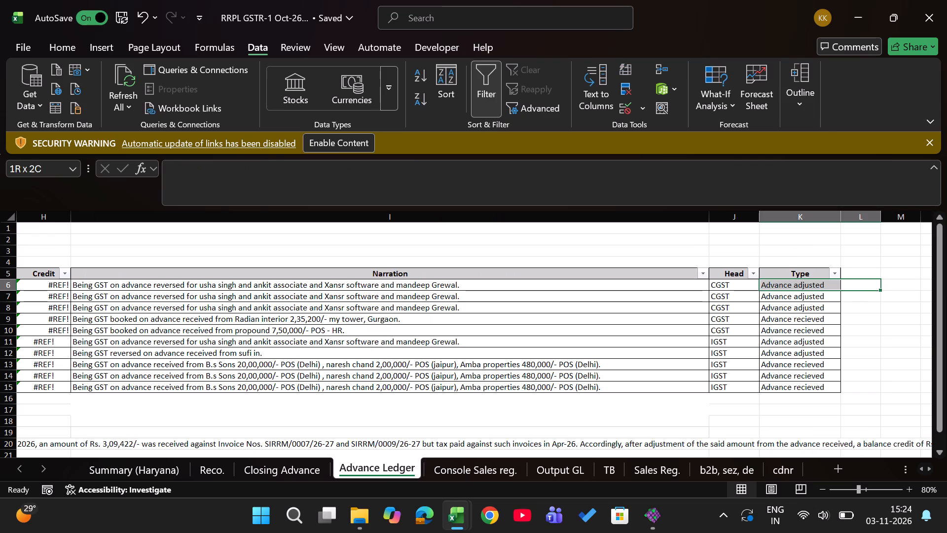
{"action": "key", "text": "Left"}
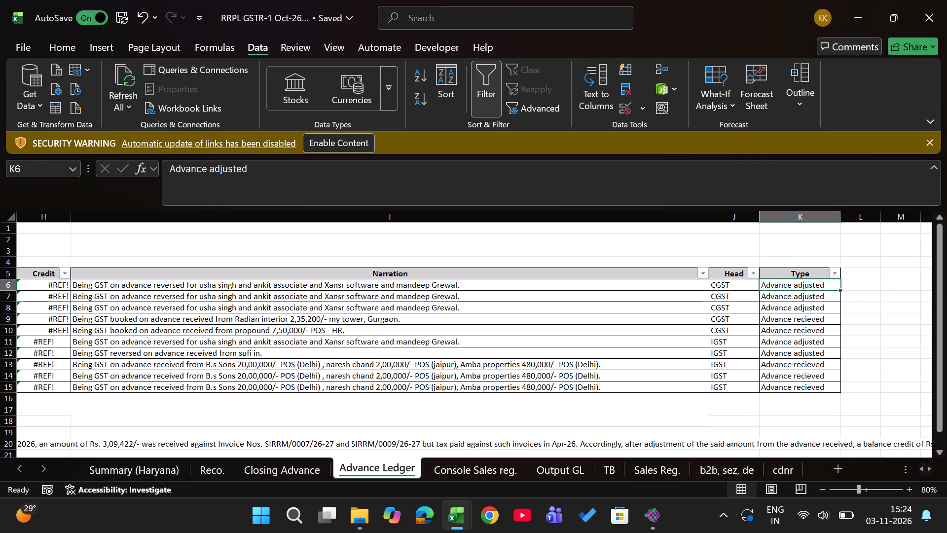
{"action": "key", "text": "ctrl+shift+Left"}
{"action": "key", "text": "ctrl+shift+Left"}
{"action": "key", "text": "ctrl+shift+Left"}
{"action": "key", "text": "ctrl+shift+Left"}
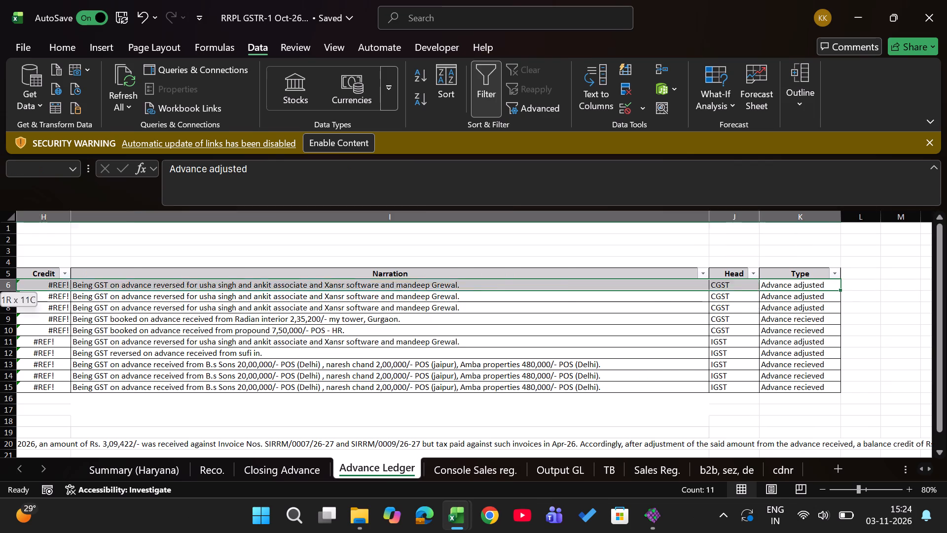
{"action": "key", "text": "ctrl+shift+Down"}
{"action": "key", "text": "Delete"}
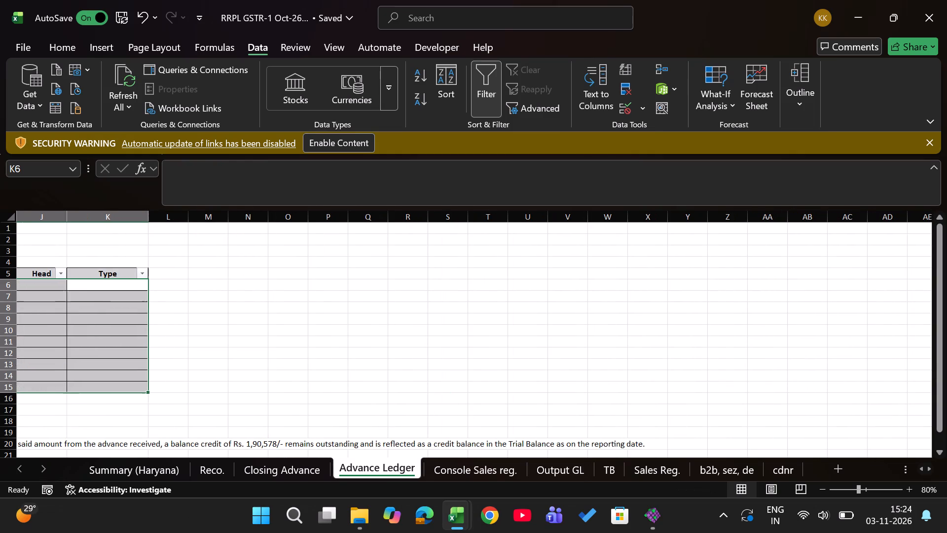
Look over the Advance Ledger table and the notes beneath it, going back up to cell A1.
{"action": "key", "text": "Down"}
{"action": "key", "text": "Down"}
{"action": "key", "text": "Down"}
{"action": "key", "text": "Down"}
{"action": "key", "text": "Down"}
{"action": "key", "text": "Down"}
{"action": "key", "text": "Down"}
{"action": "key", "text": "Down"}
{"action": "key", "text": "Down"}
{"action": "key", "text": "Down"}
{"action": "key", "text": "Down"}
{"action": "key", "text": "Down"}
{"action": "key", "text": "Down"}
{"action": "key", "text": "Left"}
{"action": "key", "text": "Left"}
{"action": "key", "text": "Left"}
{"action": "key", "text": "Left"}
{"action": "key", "text": "Left"}
{"action": "key", "text": "Left"}
{"action": "key", "text": "Left"}
{"action": "key", "text": "Left"}
{"action": "key", "text": "Left"}
{"action": "key", "text": "Left"}
{"action": "key", "text": "Left"}
{"action": "key", "text": "Left"}
{"action": "key", "text": "Left"}
{"action": "key", "text": "Left"}
{"action": "key", "text": "Left"}
{"action": "key", "text": "Left"}
{"action": "key", "text": "Left"}
{"action": "key", "text": "Left"}
{"action": "key", "text": "Left"}
{"action": "key", "text": "Left"}
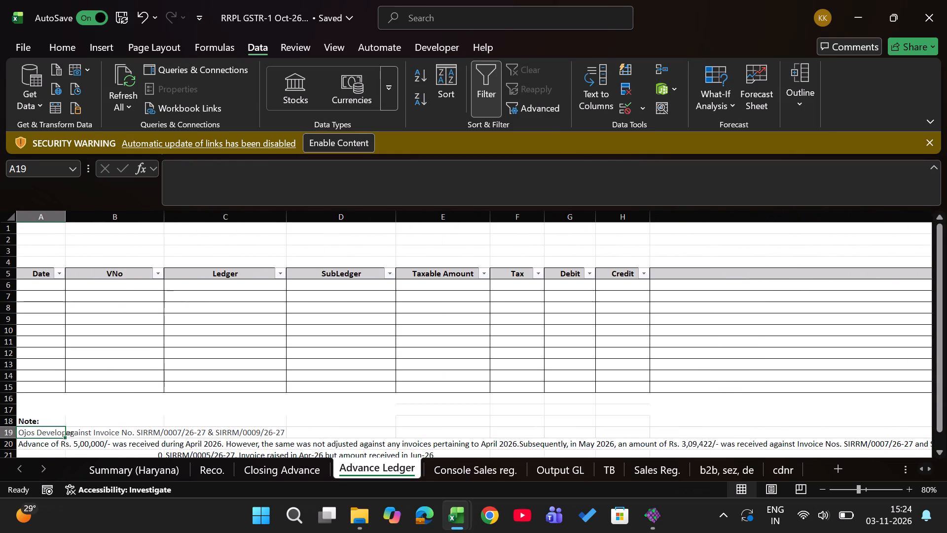
{"action": "key", "text": "Down"}
{"action": "key", "text": "Down"}
{"action": "key", "text": "Down"}
{"action": "key", "text": "Up"}
{"action": "key", "text": "Up"}
{"action": "key", "text": "Up"}
{"action": "key", "text": "Up"}
{"action": "key", "text": "Up"}
{"action": "key", "text": "Up"}
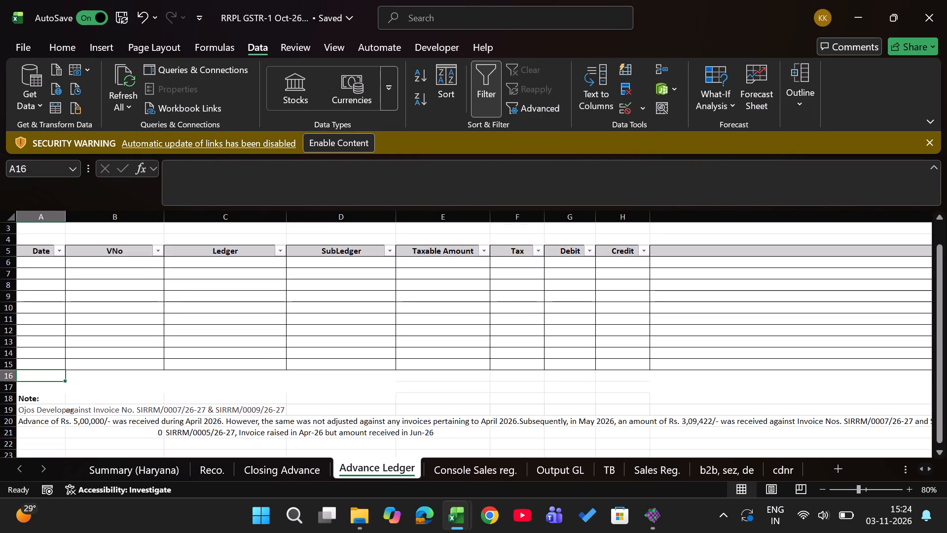
{"action": "key", "text": "Up"}
{"action": "key", "text": "Up"}
{"action": "key", "text": "Up"}
{"action": "key", "text": "Up"}
{"action": "key", "text": "Up"}
{"action": "key", "text": "Up"}
{"action": "key", "text": "Up"}
{"action": "key", "text": "Up"}
{"action": "key", "text": "Up"}
{"action": "key", "text": "Up"}
{"action": "key", "text": "Up"}
{"action": "key", "text": "Up"}
{"action": "key", "text": "Up"}
{"action": "key", "text": "Up"}
{"action": "key", "text": "Up"}
{"action": "key", "text": "Up"}
{"action": "key", "text": "Up"}
{"action": "key", "text": "Up"}
{"action": "key", "text": "Up"}
{"action": "key", "text": "Up"}
{"action": "key", "text": "Up"}
{"action": "key", "text": "Up"}
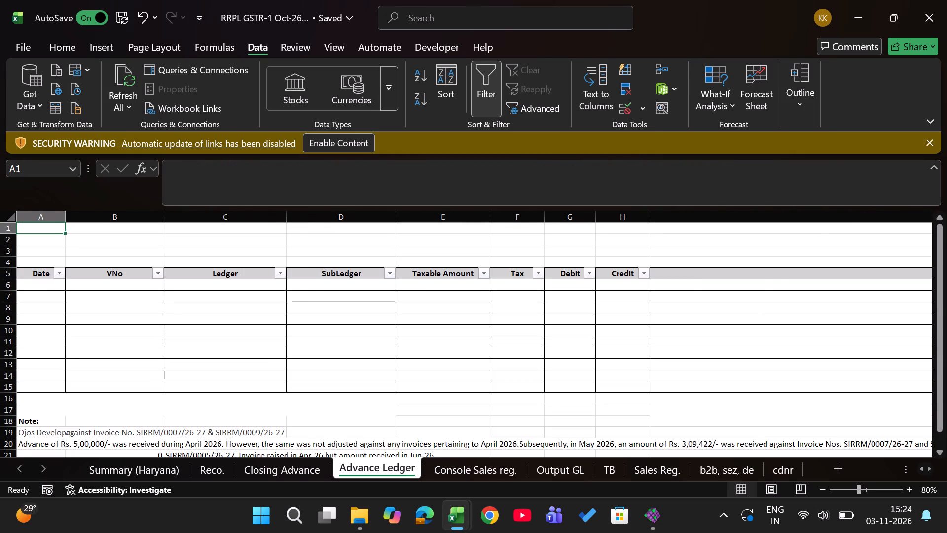
Review the party names, opening balances and Advance received and Advance adjusted columns on the Closing Advance sheet.
{"action": "key", "text": "ctrl+Page_Up"}
{"action": "key", "text": "Left"}
{"action": "key", "text": "Left"}
{"action": "key", "text": "Left"}
{"action": "key", "text": "ctrl+Left"}
{"action": "key", "text": "ctrl+Left"}
{"action": "key", "text": "ctrl+Left"}
{"action": "key", "text": "ctrl+Left"}
{"action": "key", "text": "ctrl+Left"}
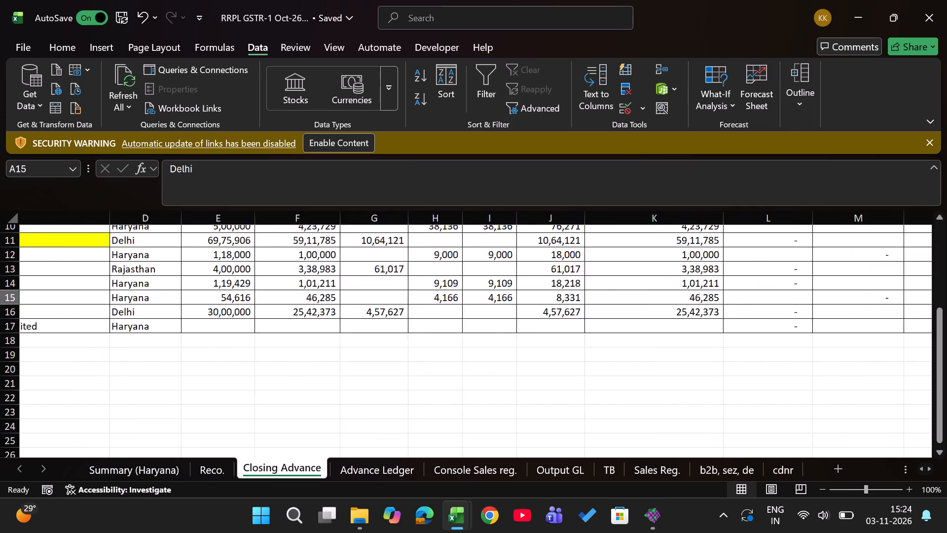
{"action": "key", "text": "ctrl+Up"}
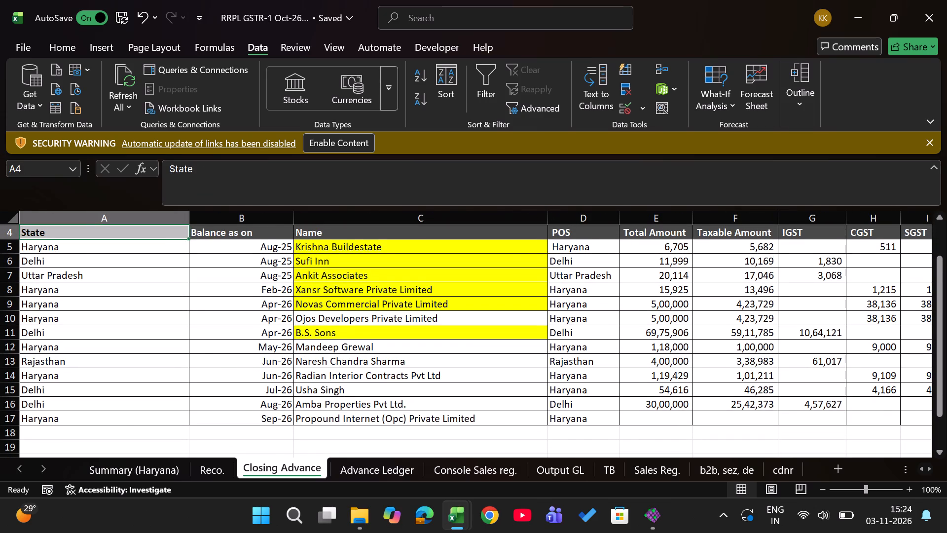
{"action": "scroll", "coordinate": [695, 320], "scroll_direction": "left", "scroll_amount": 5}
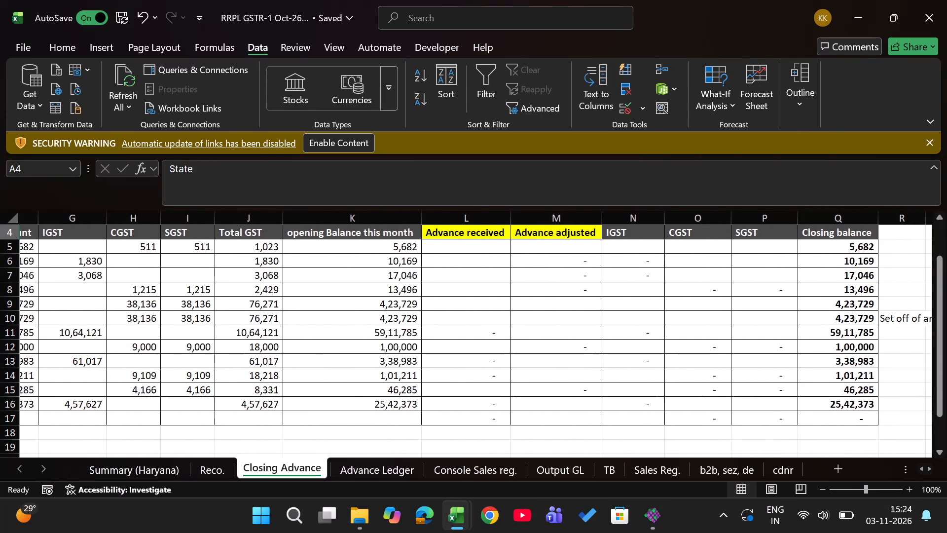
{"action": "scroll", "coordinate": [695, 320], "scroll_direction": "left", "scroll_amount": 2}
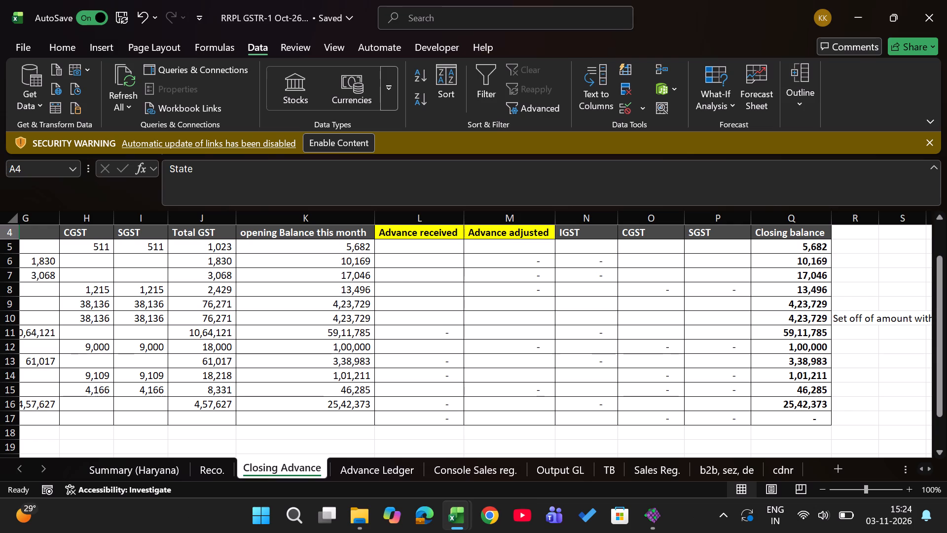
{"action": "left_click", "coordinate": [430, 249]}
Open the RRPL GSTR-1 Sep-26 workbook from the Sep-26 folder under GSTR-1.
{"action": "key", "text": "alt+Tab"}
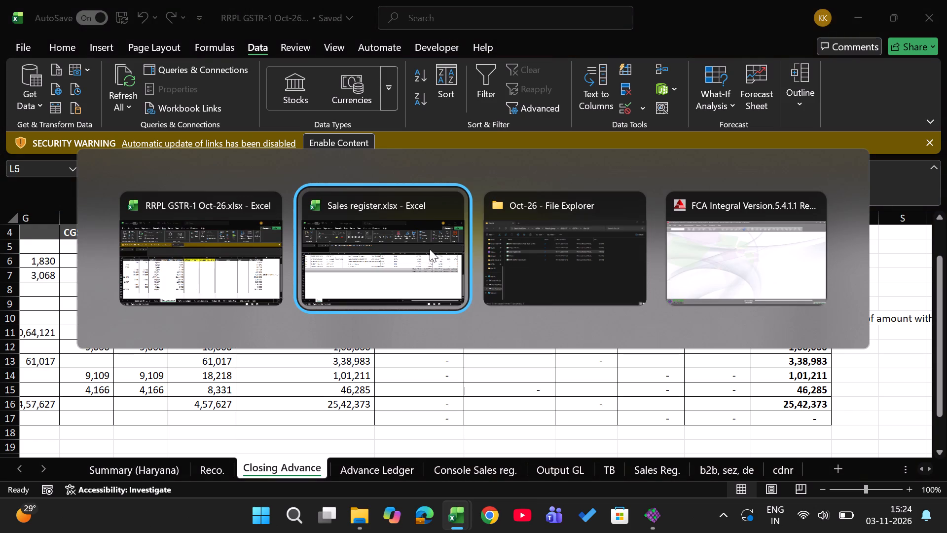
{"action": "key", "text": "alt+Tab"}
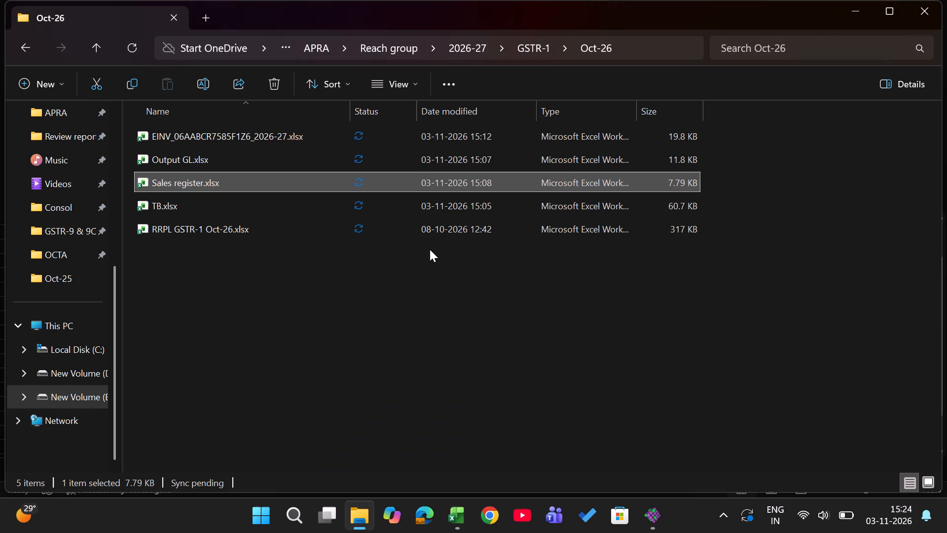
{"action": "key", "text": "BackSpace"}
{"action": "key", "text": "Down"}
{"action": "key", "text": "Down"}
{"action": "key", "text": "Down"}
{"action": "key", "text": "Up"}
{"action": "key", "text": "Down"}
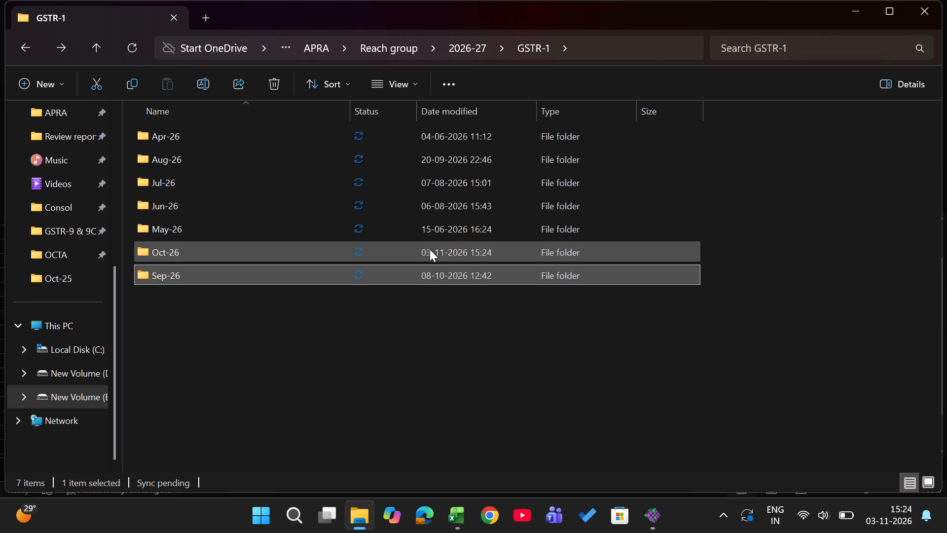
{"action": "key", "text": "Return"}
{"action": "key", "text": "Down"}
{"action": "key", "text": "Down"}
{"action": "key", "text": "Return"}
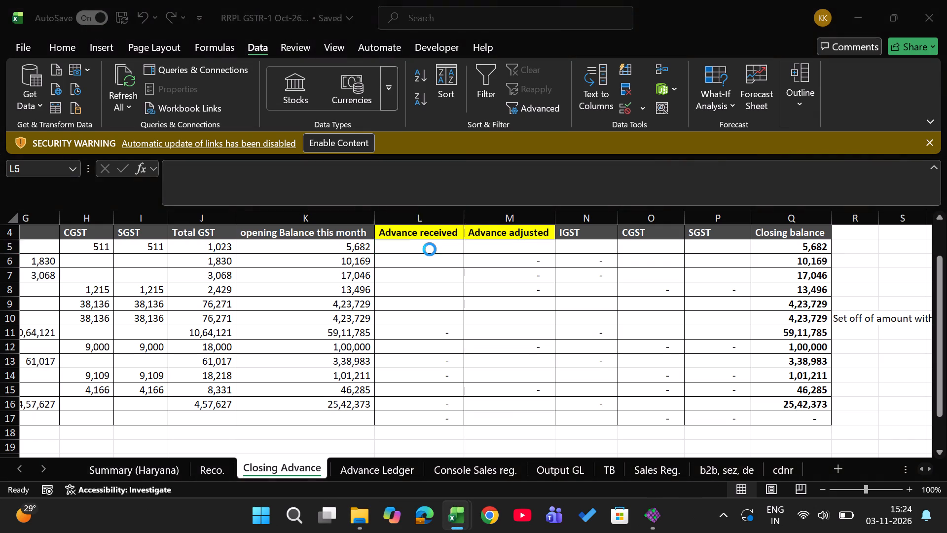
Examine the Closing Advance sheet of the September workbook, across its advance columns to Closing balance and down past the last party.
{"action": "key", "text": "ctrl+Page_Down"}
{"action": "key", "text": "ctrl+Page_Down"}
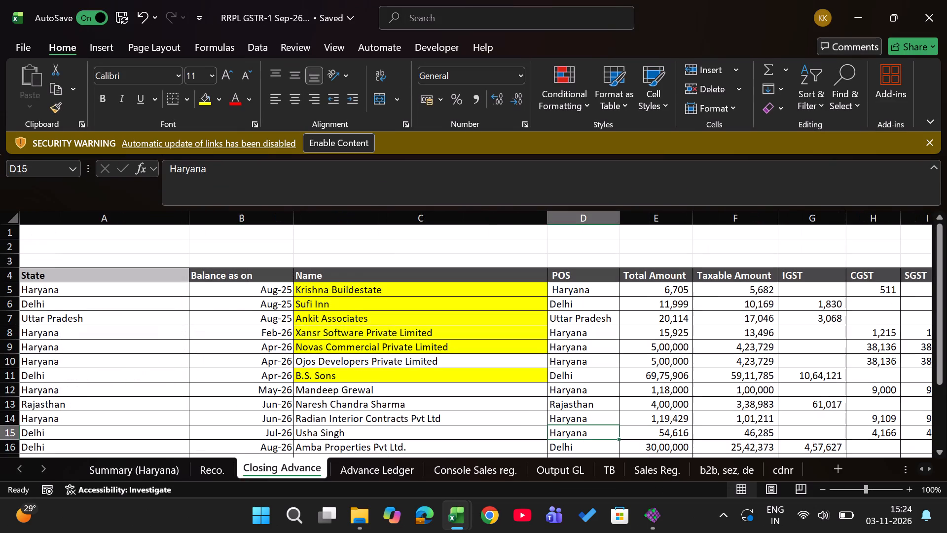
{"action": "key", "text": "Right"}
{"action": "key", "text": "Right"}
{"action": "key", "text": "Right"}
{"action": "key", "text": "Right"}
{"action": "key", "text": "Right"}
{"action": "key", "text": "Right"}
{"action": "key", "text": "Right"}
{"action": "key", "text": "Right"}
{"action": "key", "text": "Right"}
{"action": "key", "text": "Right"}
{"action": "key", "text": "Right"}
{"action": "key", "text": "Right"}
{"action": "key", "text": "Right"}
{"action": "key", "text": "Right"}
{"action": "key", "text": "Right"}
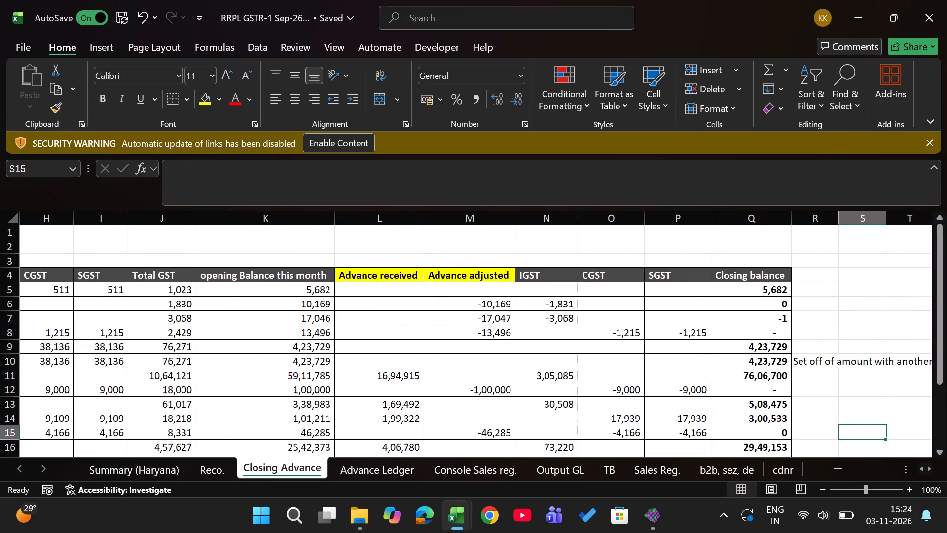
{"action": "key", "text": "Left"}
{"action": "key", "text": "Left"}
{"action": "key", "text": "Down"}
{"action": "key", "text": "Down"}
{"action": "key", "text": "Down"}
{"action": "key", "text": "Down"}
{"action": "key", "text": "Down"}
{"action": "key", "text": "Down"}
{"action": "key", "text": "Down"}
{"action": "key", "text": "Down"}
{"action": "key", "text": "Down"}
{"action": "key", "text": "Down"}
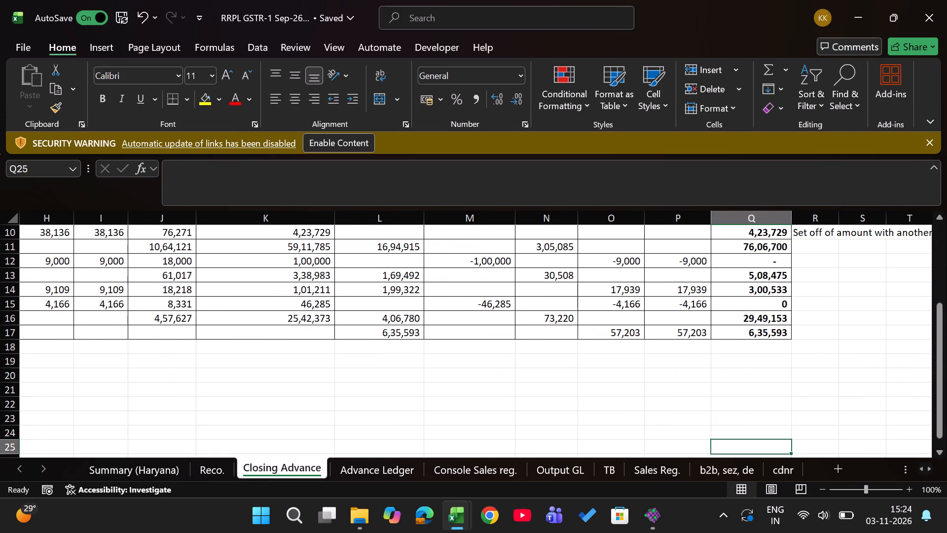
Copy the Closing balance entries in rows 5 to 17 (Q5:Q17) of the September Closing Advance sheet.
{"action": "key", "text": "Up"}
{"action": "key", "text": "Up"}
{"action": "key", "text": "Up"}
{"action": "key", "text": "Up"}
{"action": "key", "text": "Up"}
{"action": "key", "text": "Up"}
{"action": "key", "text": "Up"}
{"action": "key", "text": "Up"}
{"action": "key", "text": "Up"}
{"action": "key", "text": "Up"}
{"action": "key", "text": "Up"}
{"action": "key", "text": "Up"}
{"action": "key", "text": "Up"}
{"action": "key", "text": "Up"}
{"action": "key", "text": "Up"}
{"action": "key", "text": "Up"}
{"action": "key", "text": "Up"}
{"action": "key", "text": "Up"}
{"action": "key", "text": "Up"}
{"action": "key", "text": "Up"}
{"action": "key", "text": "Down"}
{"action": "key", "text": "Down"}
{"action": "key", "text": "Down"}
{"action": "key", "text": "Down"}
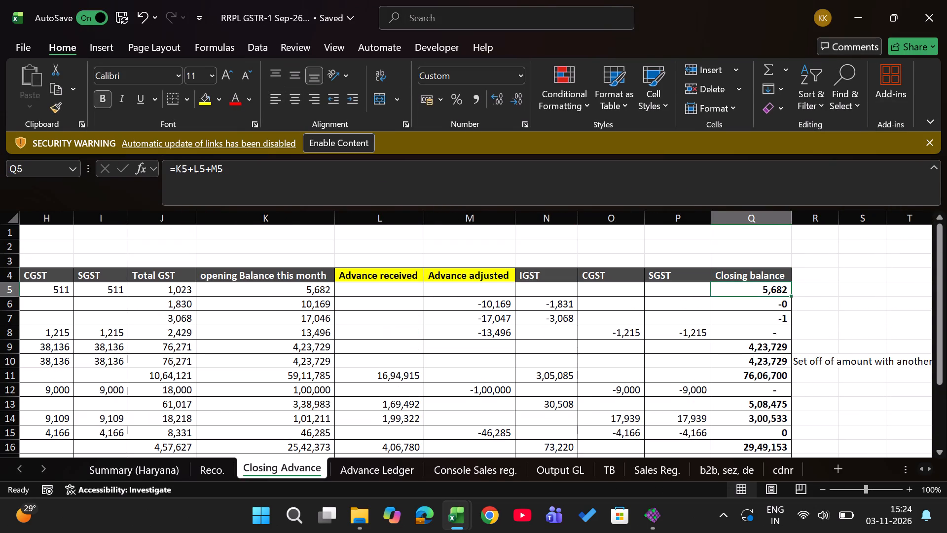
{"action": "key", "text": "ctrl+shift+Down"}
{"action": "key", "text": "ctrl+c"}
Check how row 5 of the September Closing Advance sheet is built, across the name, POS, amount, GST and opening balance columns.
{"action": "key", "text": "Left"}
{"action": "key", "text": "Left"}
{"action": "key", "text": "Left"}
{"action": "key", "text": "Left"}
{"action": "key", "text": "Left"}
{"action": "key", "text": "Left"}
{"action": "key", "text": "Left"}
{"action": "key", "text": "Left"}
{"action": "key", "text": "Left"}
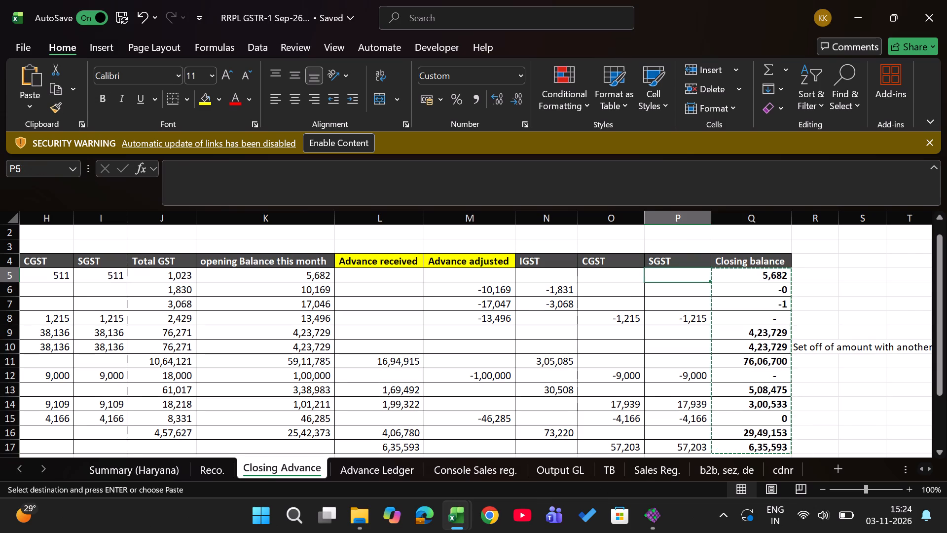
{"action": "key", "text": "Right"}
{"action": "key", "text": "Right"}
{"action": "key", "text": "Right"}
{"action": "key", "text": "Right"}
{"action": "key", "text": "Left"}
{"action": "key", "text": "Left"}
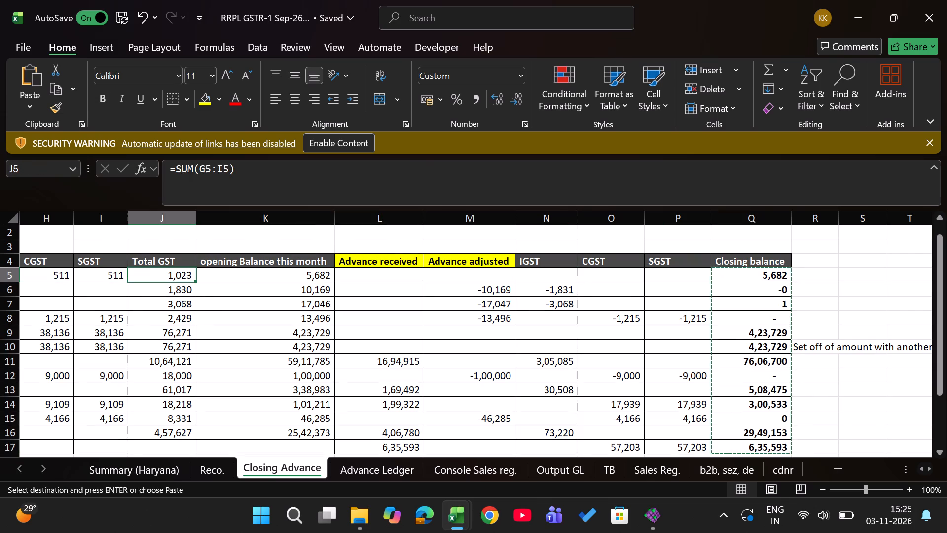
{"action": "key", "text": "Right"}
{"action": "key", "text": "Right"}
{"action": "key", "text": "Left"}
{"action": "key", "text": "Left"}
{"action": "key", "text": "Right"}
{"action": "key", "text": "Left"}
{"action": "key", "text": "Left"}
{"action": "key", "text": "Left"}
{"action": "key", "text": "Left"}
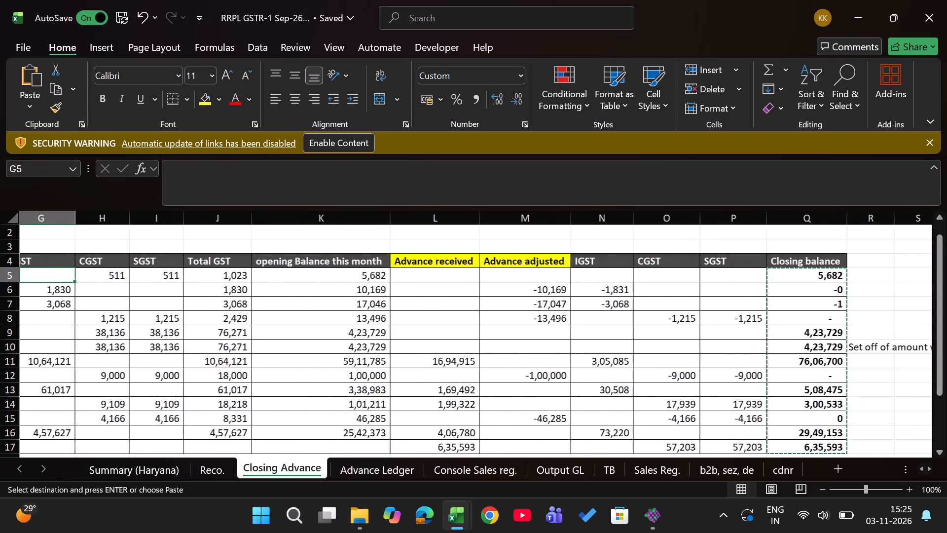
{"action": "key", "text": "Left"}
{"action": "key", "text": "Left"}
{"action": "key", "text": "Left"}
{"action": "key", "text": "Left"}
{"action": "key", "text": "Left"}
{"action": "key", "text": "Right"}
{"action": "key", "text": "Right"}
{"action": "key", "text": "Right"}
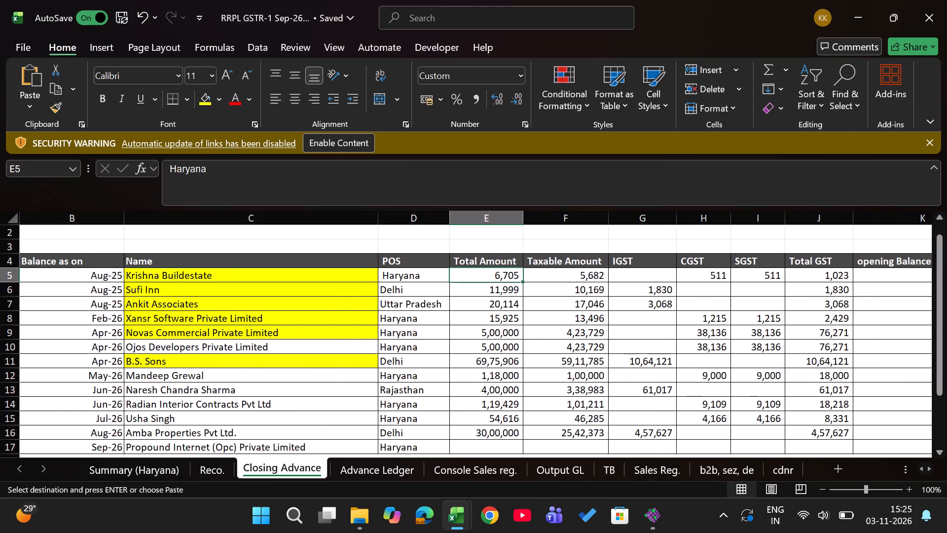
{"action": "key", "text": "Right"}
{"action": "key", "text": "Right"}
{"action": "key", "text": "Left"}
{"action": "key", "text": "Left"}
{"action": "key", "text": "Right"}
{"action": "key", "text": "Right"}
{"action": "key", "text": "Right"}
{"action": "key", "text": "Right"}
{"action": "key", "text": "Right"}
{"action": "key", "text": "Right"}
{"action": "key", "text": "Right"}
{"action": "key", "text": "Right"}
{"action": "key", "text": "Right"}
{"action": "key", "text": "Right"}
{"action": "key", "text": "Right"}
{"action": "key", "text": "Right"}
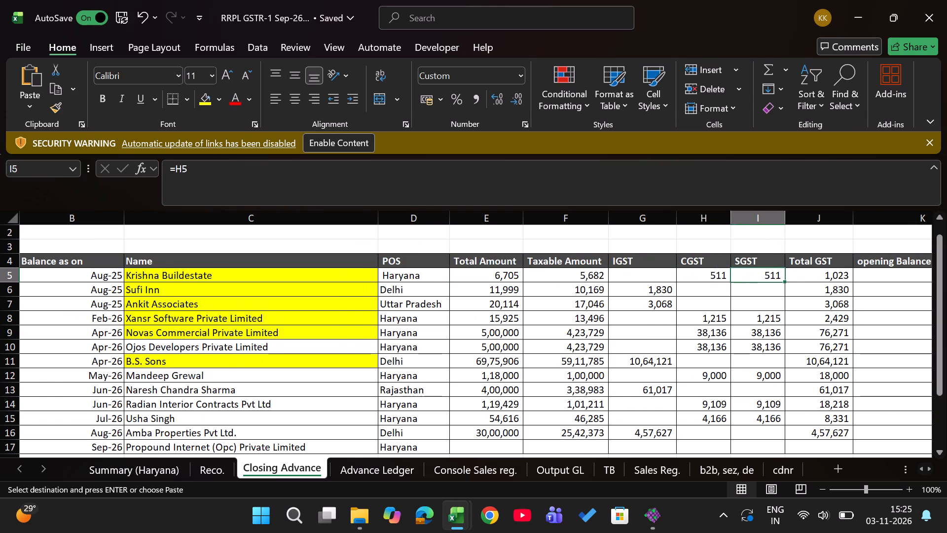
{"action": "key", "text": "Left"}
{"action": "key", "text": "Left"}
{"action": "key", "text": "Left"}
{"action": "key", "text": "Left"}
{"action": "key", "text": "Left"}
{"action": "key", "text": "Left"}
{"action": "key", "text": "Left"}
{"action": "key", "text": "Left"}
{"action": "key", "text": "Left"}
{"action": "key", "text": "Left"}
{"action": "key", "text": "Left"}
{"action": "key", "text": "Left"}
{"action": "key", "text": "Left"}
{"action": "key", "text": "Left"}
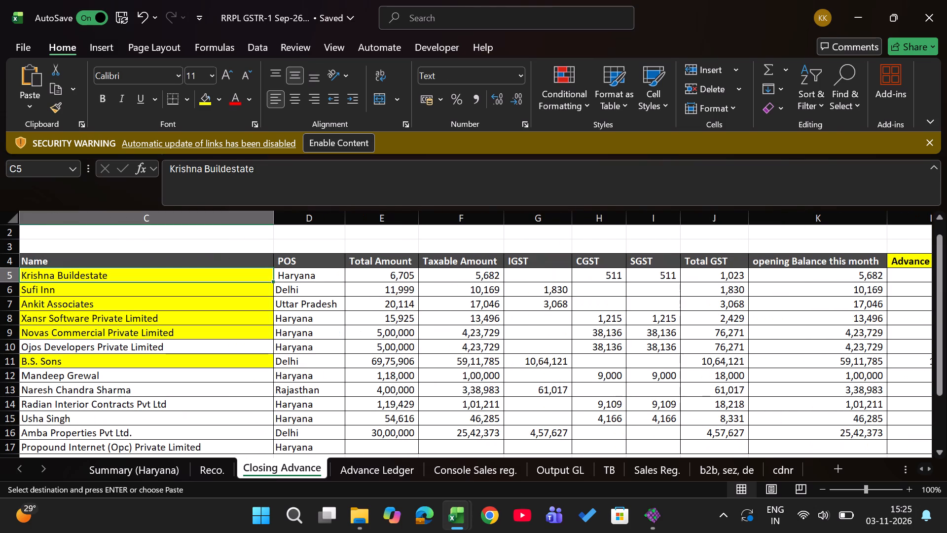
{"action": "key", "text": "Right"}
{"action": "key", "text": "Right"}
{"action": "key", "text": "Right"}
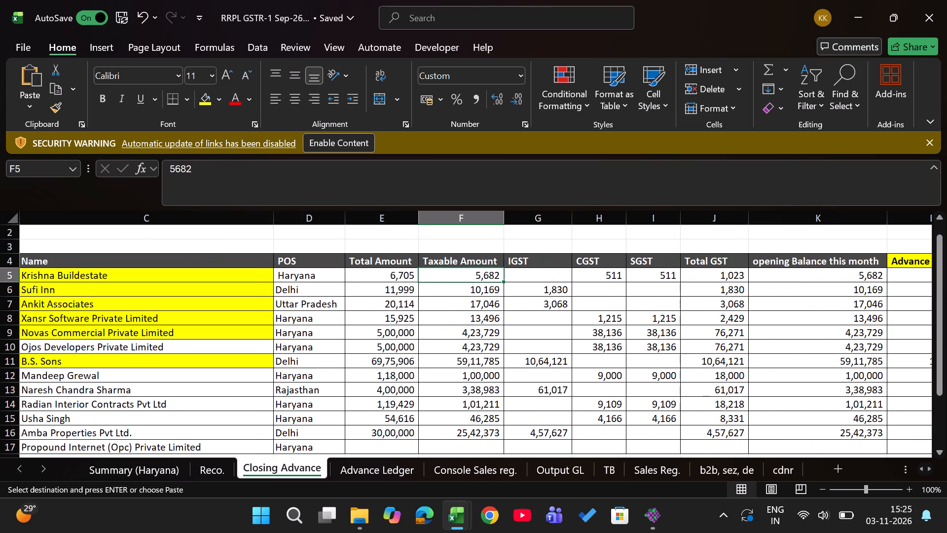
Inspect the Taxable Amount entries and neighbouring columns down the party rows of the September Closing Advance sheet.
{"action": "scroll", "coordinate": [471, 292], "scroll_direction": "down", "scroll_amount": 1}
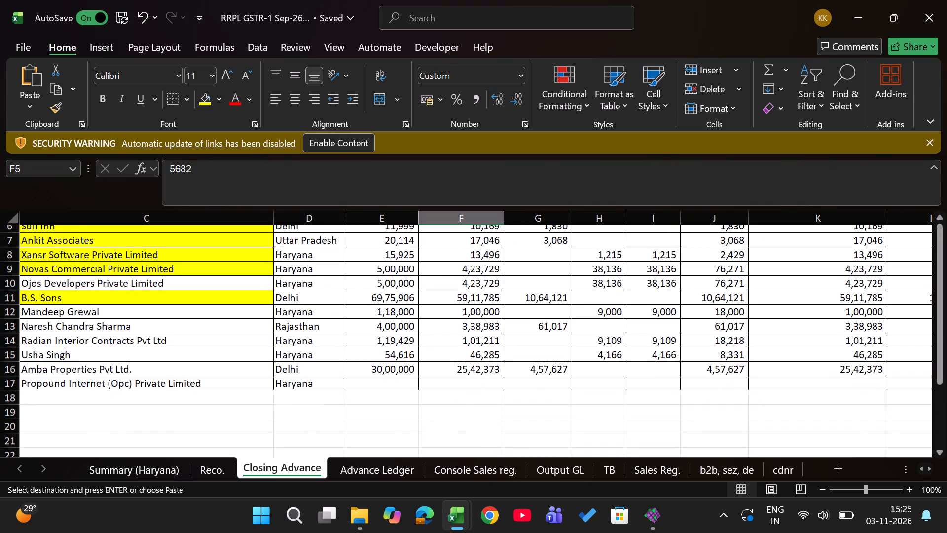
{"action": "scroll", "coordinate": [471, 292], "scroll_direction": "down", "scroll_amount": 1}
{"action": "key", "text": "Down"}
{"action": "key", "text": "Right"}
{"action": "key", "text": "Left"}
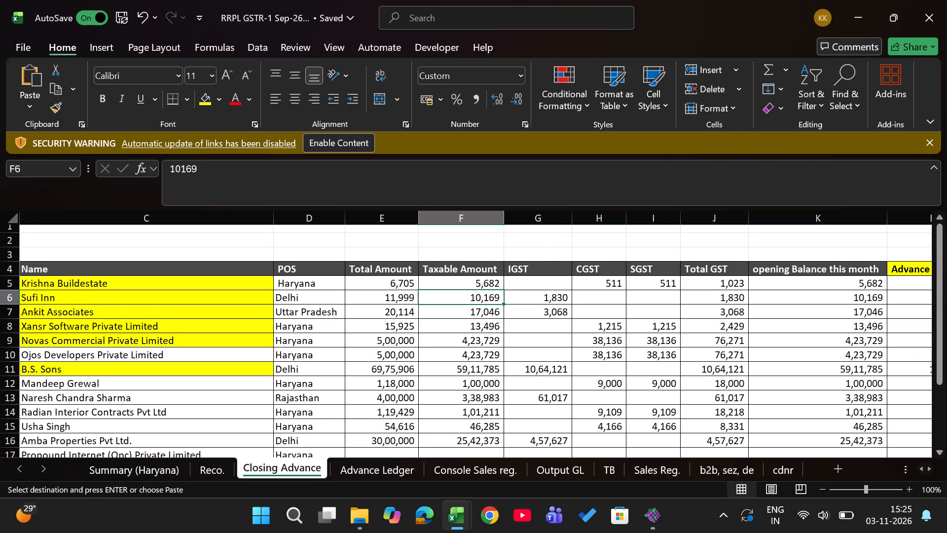
{"action": "key", "text": "Down"}
{"action": "key", "text": "Down"}
{"action": "key", "text": "Down"}
{"action": "key", "text": "Down"}
{"action": "key", "text": "Down"}
{"action": "key", "text": "Left"}
{"action": "key", "text": "Down"}
{"action": "key", "text": "Right"}
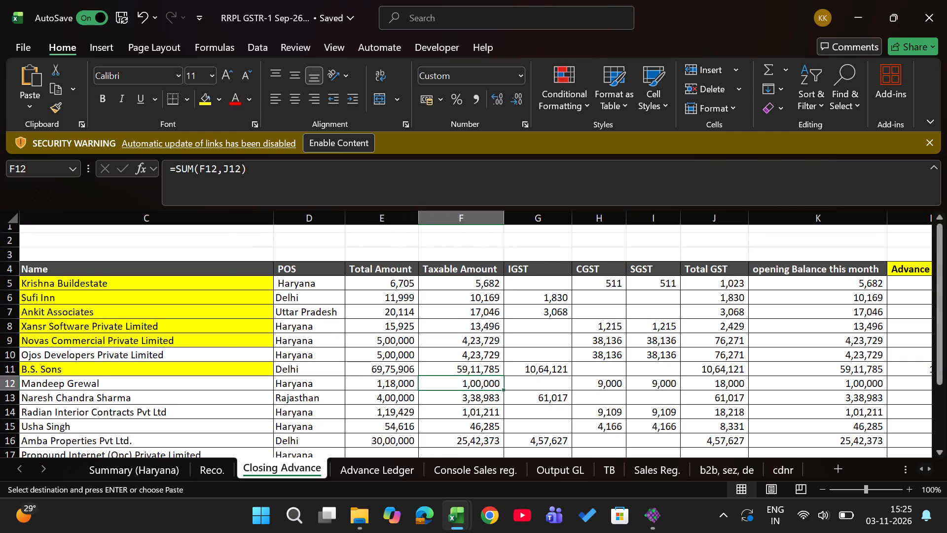
{"action": "key", "text": "Right"}
{"action": "key", "text": "Right"}
{"action": "key", "text": "Right"}
{"action": "key", "text": "Down"}
{"action": "key", "text": "Left"}
{"action": "key", "text": "Left"}
{"action": "key", "text": "Left"}
{"action": "key", "text": "Down"}
{"action": "key", "text": "Down"}
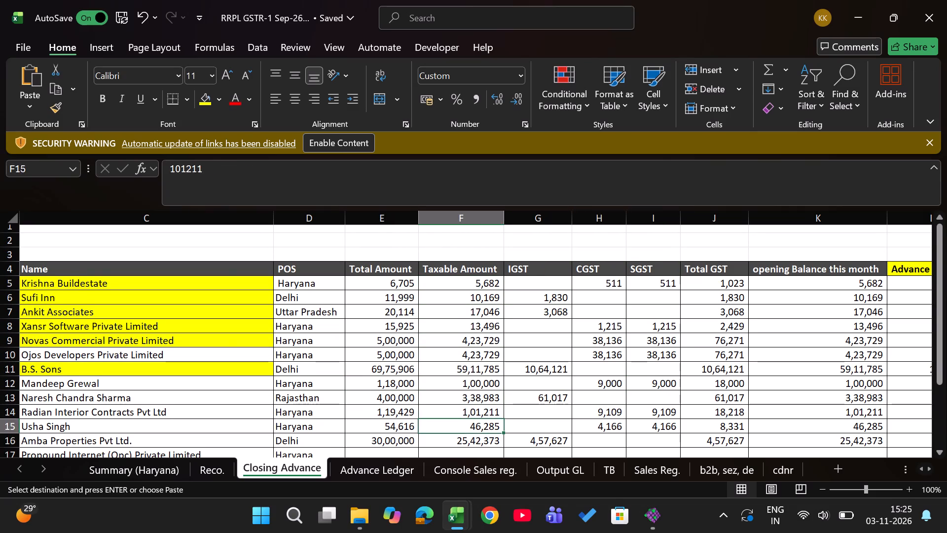
{"action": "key", "text": "Down"}
{"action": "key", "text": "Down"}
{"action": "key", "text": "Down"}
{"action": "key", "text": "Up"}
{"action": "key", "text": "Up"}
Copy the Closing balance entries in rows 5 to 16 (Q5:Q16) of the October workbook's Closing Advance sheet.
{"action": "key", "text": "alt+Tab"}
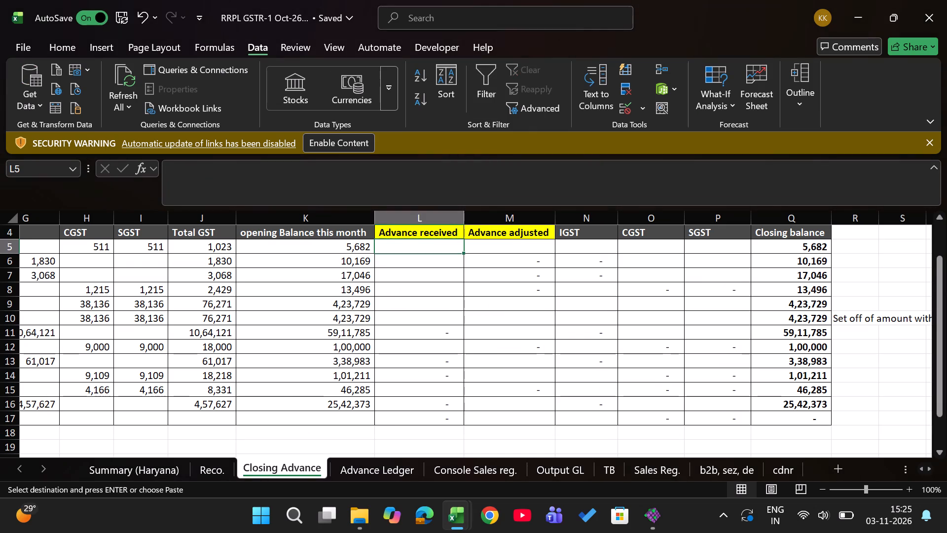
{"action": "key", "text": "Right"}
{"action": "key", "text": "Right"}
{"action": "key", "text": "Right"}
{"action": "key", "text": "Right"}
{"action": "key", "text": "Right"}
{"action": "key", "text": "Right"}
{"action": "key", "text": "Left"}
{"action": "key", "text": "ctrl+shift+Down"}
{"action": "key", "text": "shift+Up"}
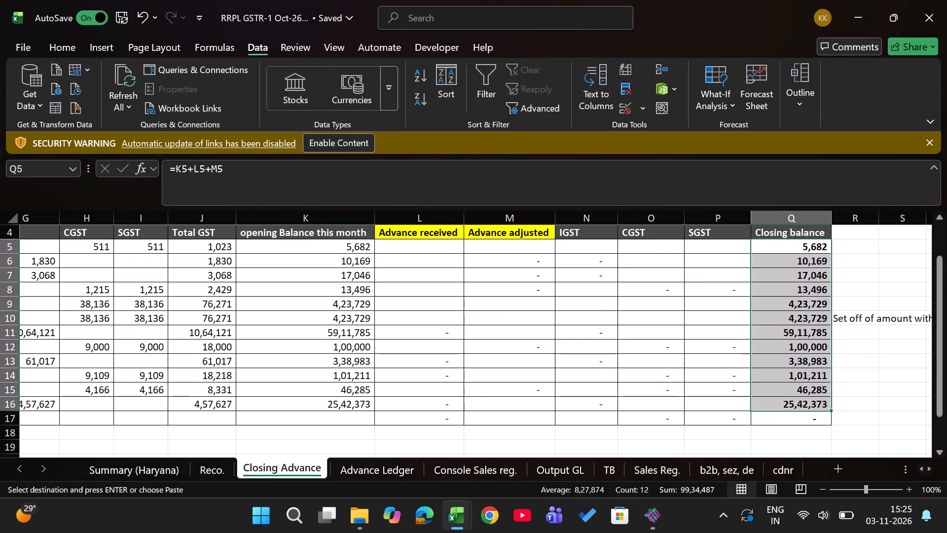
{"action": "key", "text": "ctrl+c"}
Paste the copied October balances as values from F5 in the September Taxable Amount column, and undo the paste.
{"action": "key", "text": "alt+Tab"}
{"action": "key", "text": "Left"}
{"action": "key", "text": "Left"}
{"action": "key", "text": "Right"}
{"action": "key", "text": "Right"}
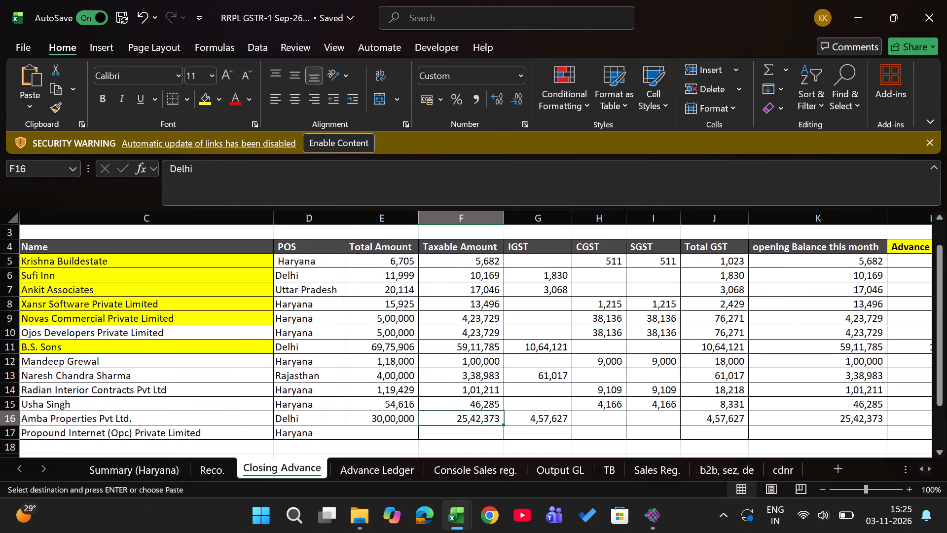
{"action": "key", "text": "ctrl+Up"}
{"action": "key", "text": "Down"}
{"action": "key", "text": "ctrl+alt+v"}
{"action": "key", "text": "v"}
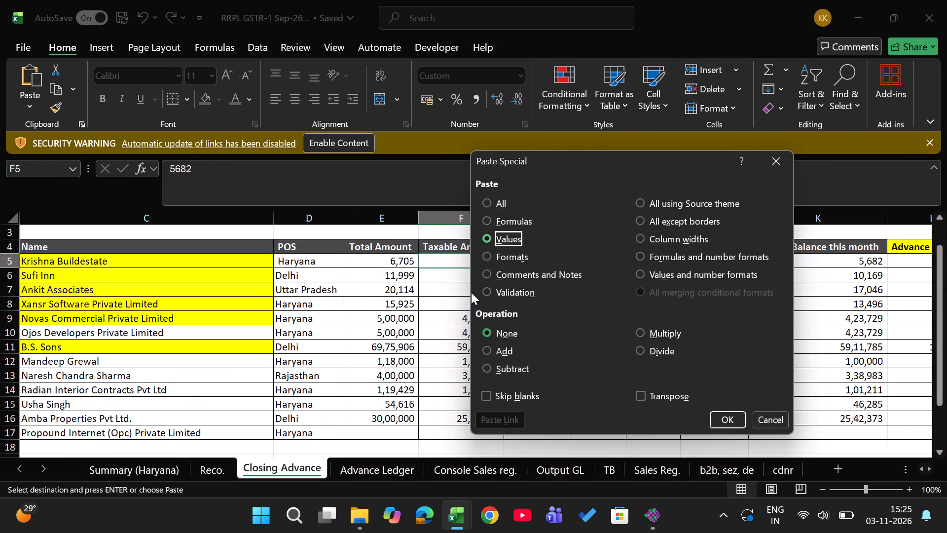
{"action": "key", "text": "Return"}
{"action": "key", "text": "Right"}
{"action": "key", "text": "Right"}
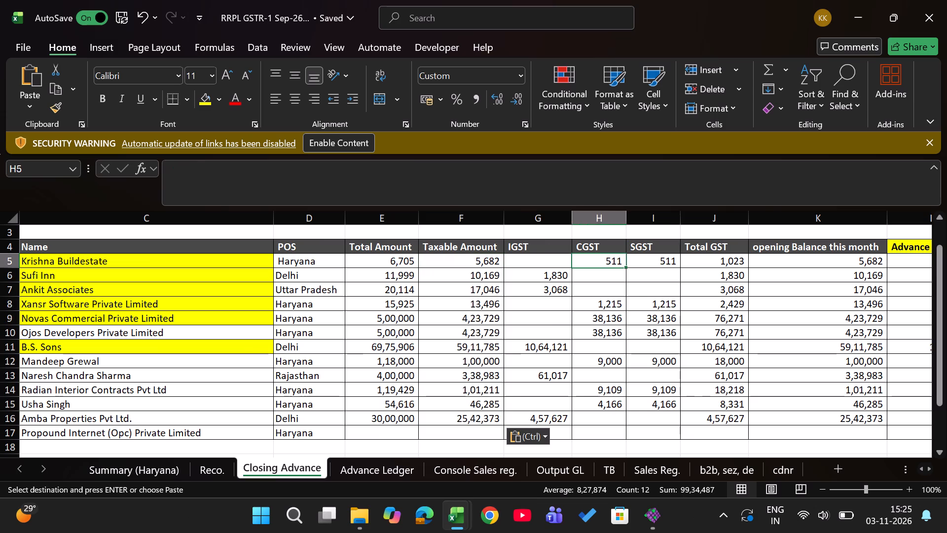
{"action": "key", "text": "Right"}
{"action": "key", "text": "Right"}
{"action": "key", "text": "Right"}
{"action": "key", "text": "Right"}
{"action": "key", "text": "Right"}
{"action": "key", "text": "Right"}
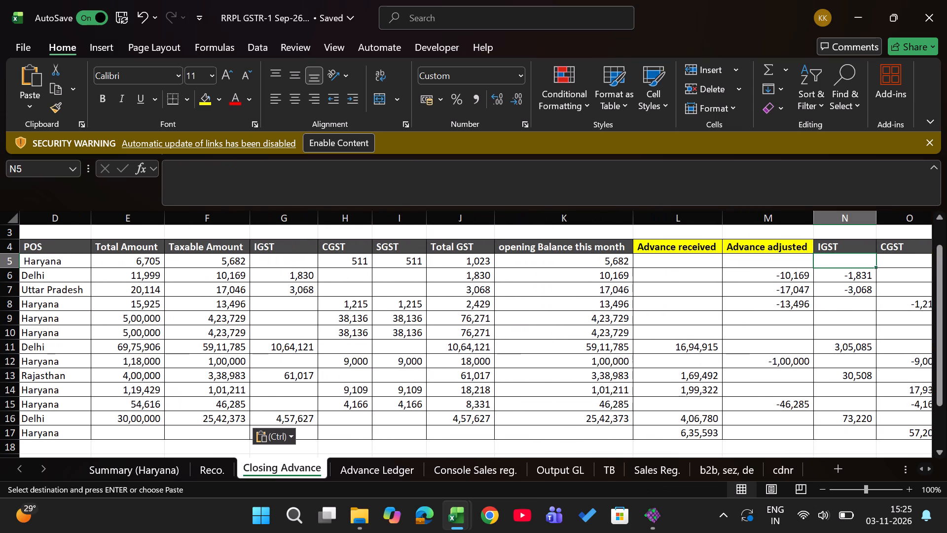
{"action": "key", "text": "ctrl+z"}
Copy the Closing balance entries in rows 5 to 17 (Q5:Q17) of the September Closing Advance sheet.
{"action": "key", "text": "Right"}
{"action": "key", "text": "Right"}
{"action": "key", "text": "Right"}
{"action": "key", "text": "Right"}
{"action": "key", "text": "Right"}
{"action": "key", "text": "Right"}
{"action": "key", "text": "Right"}
{"action": "key", "text": "Right"}
{"action": "key", "text": "Right"}
{"action": "key", "text": "Right"}
{"action": "key", "text": "Right"}
{"action": "key", "text": "Right"}
{"action": "key", "text": "Right"}
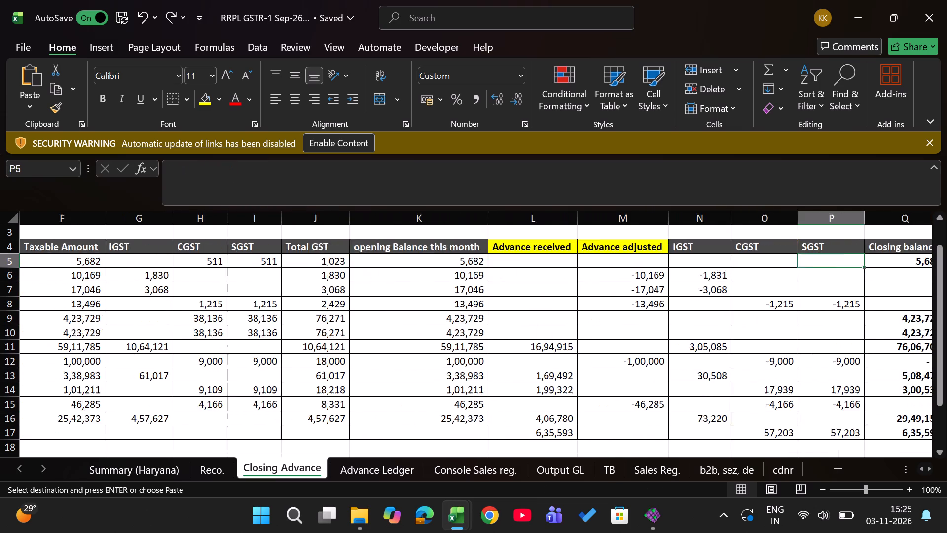
{"action": "key", "text": "Left"}
{"action": "key", "text": "Left"}
{"action": "key", "text": "ctrl+shift+Down"}
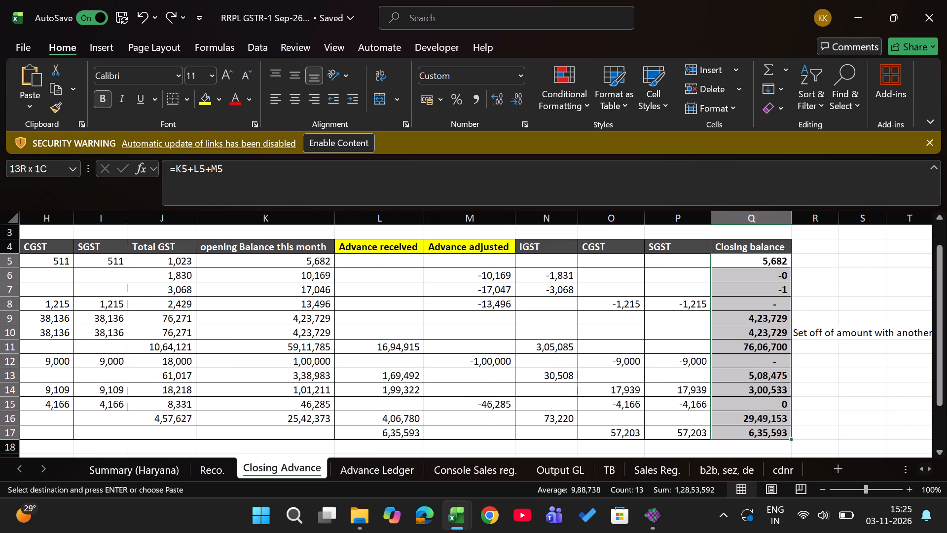
{"action": "key", "text": "shift+Up"}
{"action": "key", "text": "shift+Down"}
{"action": "key", "text": "ctrl+c"}
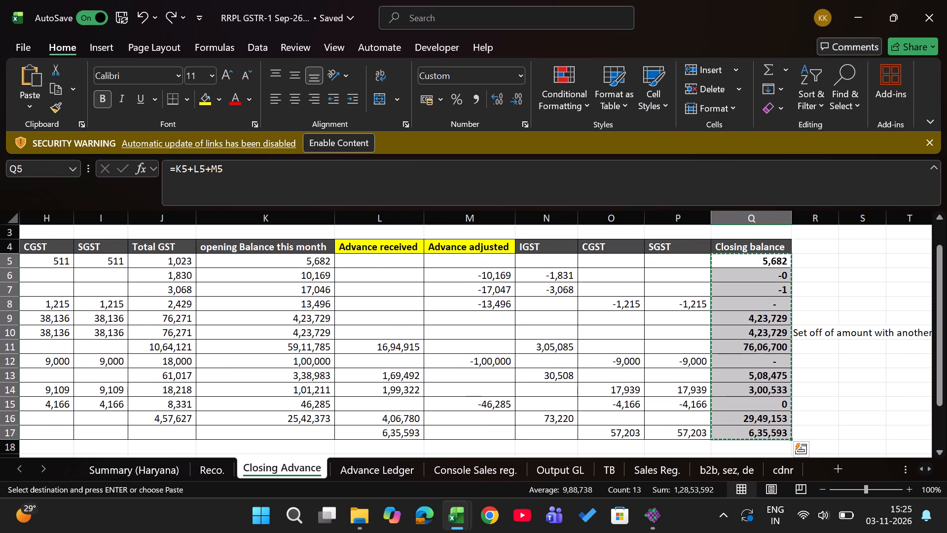
Paste the September closing balances as values from F5 in the Taxable Amount column of the October Closing Advance sheet.
{"action": "key", "text": "alt+Tab"}
{"action": "key", "text": "Left"}
{"action": "key", "text": "Left"}
{"action": "key", "text": "Left"}
{"action": "key", "text": "Left"}
{"action": "key", "text": "Left"}
{"action": "key", "text": "Left"}
{"action": "key", "text": "Left"}
{"action": "key", "text": "Left"}
{"action": "key", "text": "Left"}
{"action": "key", "text": "Left"}
{"action": "key", "text": "Left"}
{"action": "key", "text": "Left"}
{"action": "key", "text": "Left"}
{"action": "key", "text": "Left"}
{"action": "key", "text": "Left"}
{"action": "key", "text": "Left"}
{"action": "key", "text": "Left"}
{"action": "key", "text": "Left"}
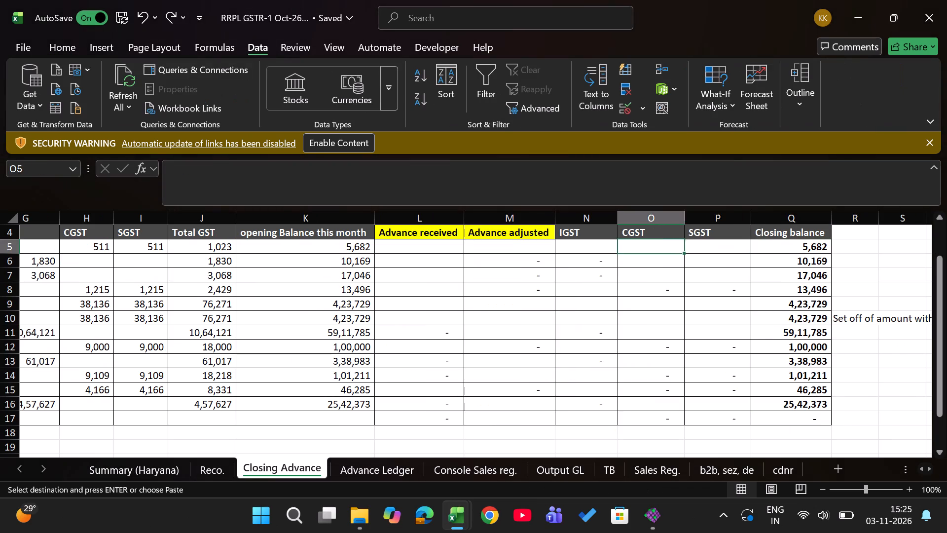
{"action": "key", "text": "Right"}
{"action": "key", "text": "Right"}
{"action": "key", "text": "Right"}
{"action": "key", "text": "Right"}
{"action": "key", "text": "Right"}
{"action": "key", "text": "Left"}
{"action": "key", "text": "Left"}
{"action": "key", "text": "Right"}
{"action": "key", "text": "Right"}
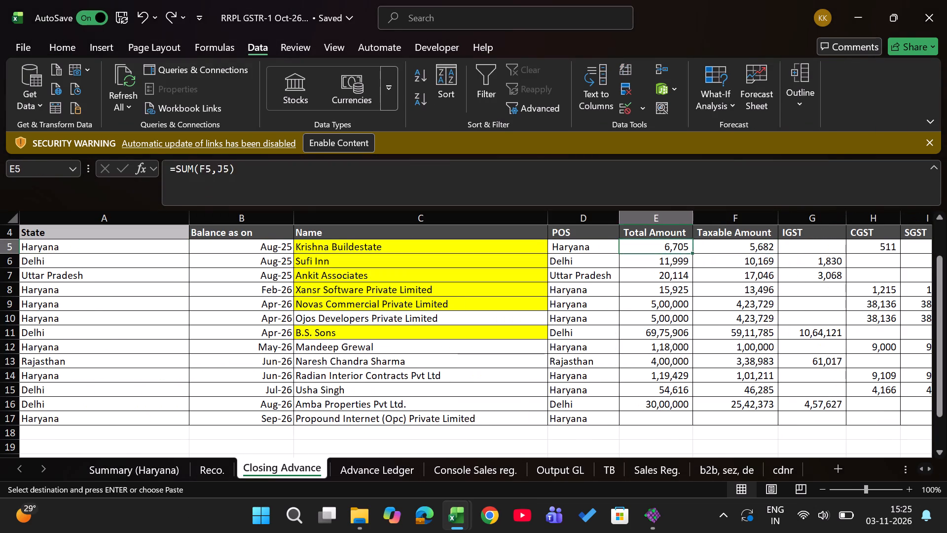
{"action": "key", "text": "ctrl+alt+v"}
{"action": "key", "text": "v"}
{"action": "key", "text": "Return"}
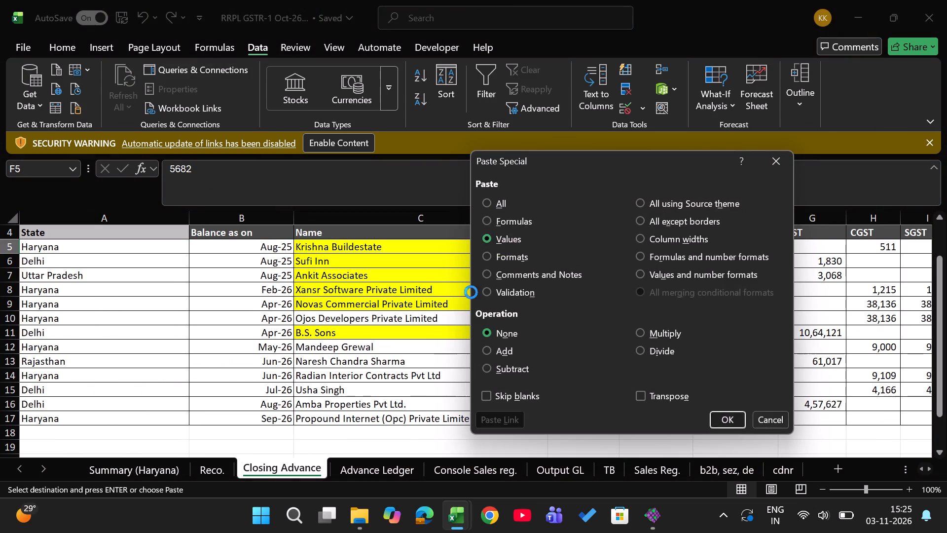
Delete rows 6 to 8 (Sufi Inn, Ankit Associates and Xansr Software Private Limited) from the October Closing Advance sheet.
{"action": "key", "text": "Right"}
{"action": "key", "text": "Right"}
{"action": "key", "text": "Right"}
{"action": "key", "text": "Right"}
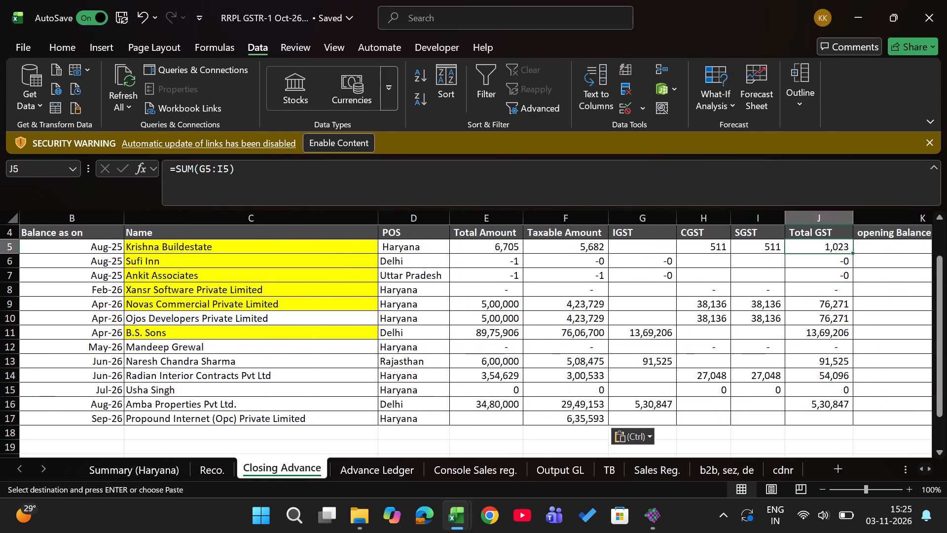
{"action": "key", "text": "Right"}
{"action": "key", "text": "Right"}
{"action": "key", "text": "Right"}
{"action": "key", "text": "Right"}
{"action": "key", "text": "Right"}
{"action": "key", "text": "Right"}
{"action": "key", "text": "Right"}
{"action": "key", "text": "Right"}
{"action": "key", "text": "Down"}
{"action": "key", "text": "Down"}
{"action": "key", "text": "Up"}
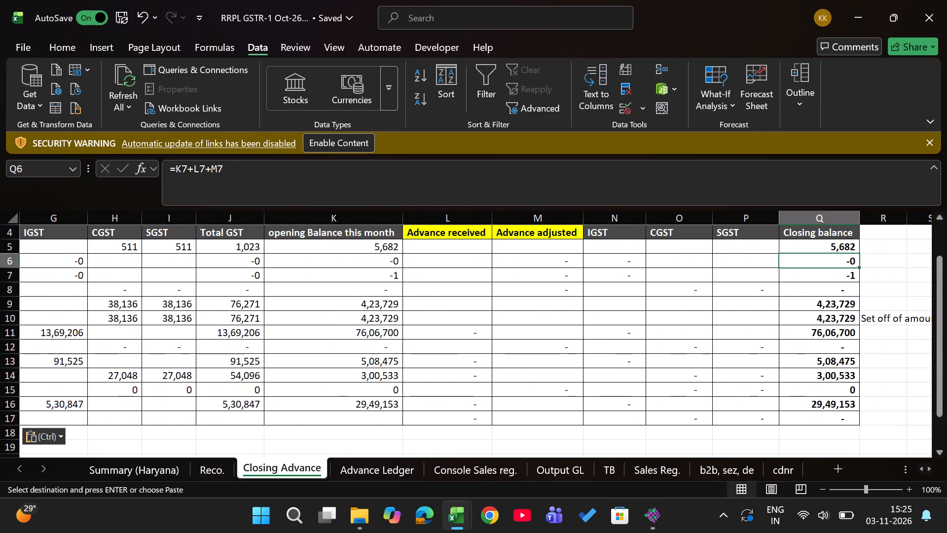
{"action": "key", "text": "shift+space"}
{"action": "key", "text": "alt+Tab"}
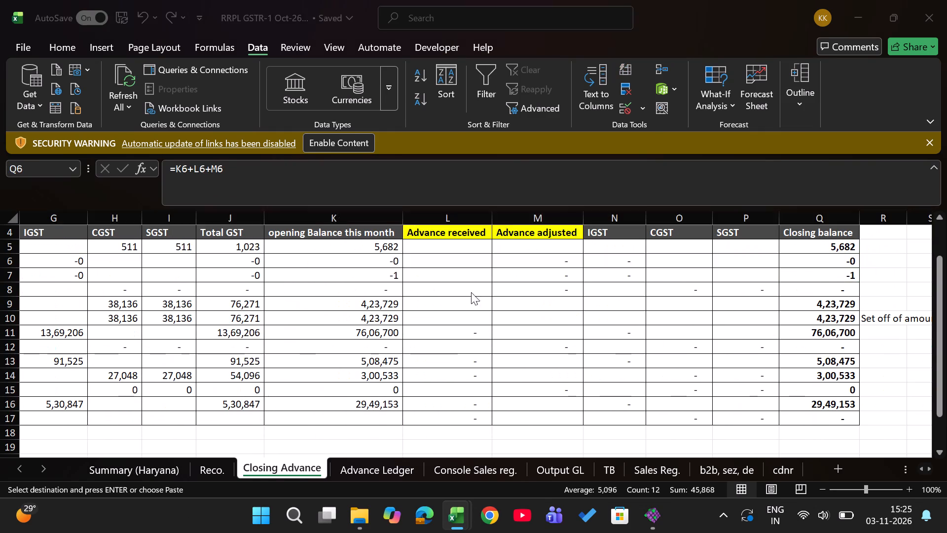
{"action": "key", "text": "Return"}
{"action": "key", "text": "Right"}
{"action": "key", "text": "Right"}
{"action": "key", "text": "Left"}
{"action": "key", "text": "Left"}
{"action": "key", "text": "alt+Tab"}
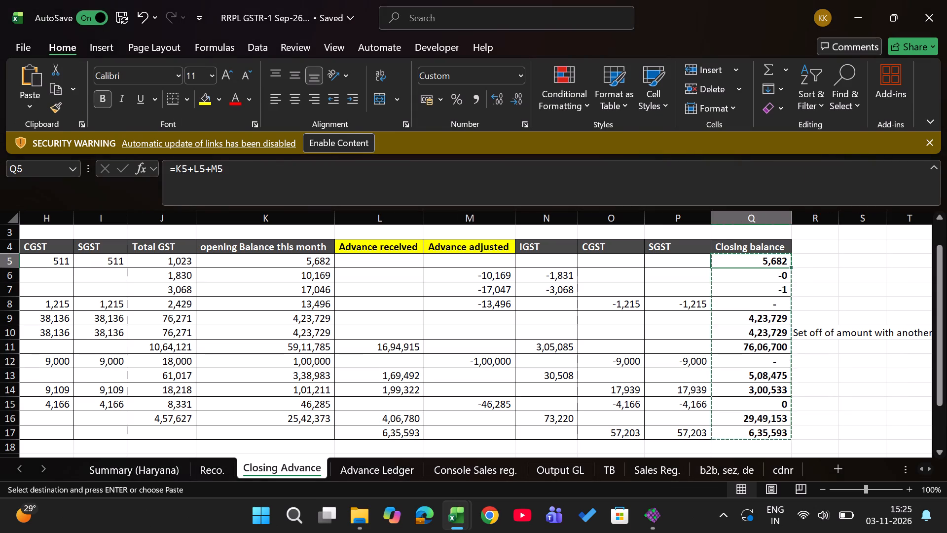
{"action": "key", "text": "Return"}
{"action": "key", "text": "shift+Down"}
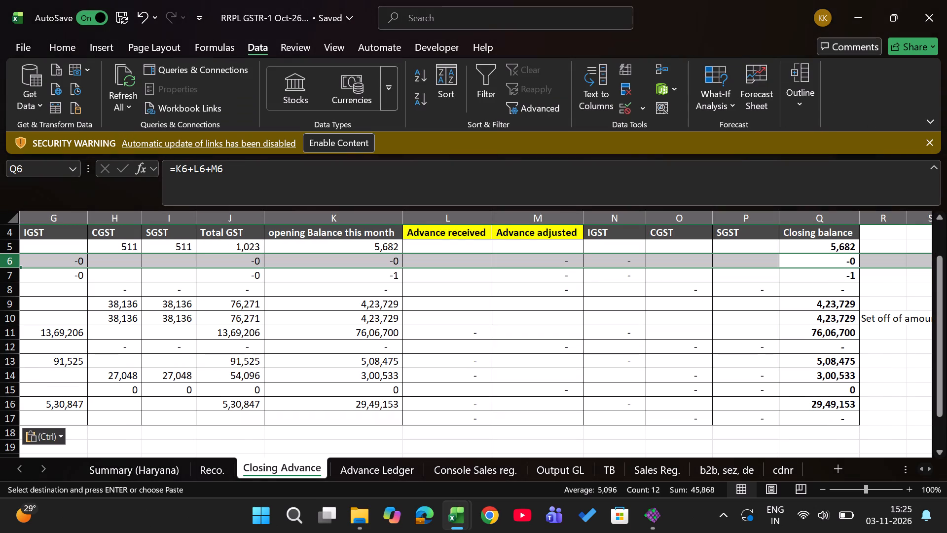
{"action": "key", "text": "shift+Down"}
{"action": "key", "text": "ctrl+minus"}
Clear the Advance received, Advance adjusted, IGST, CGST and SGST entries in L8:P14 of the October Closing Advance sheet.
{"action": "key", "text": "Down"}
{"action": "key", "text": "Left"}
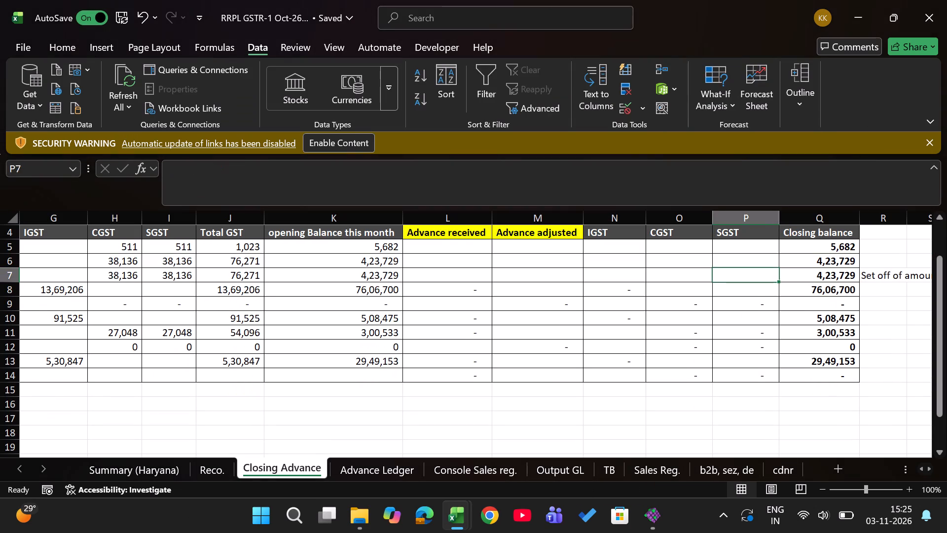
{"action": "key", "text": "Left"}
{"action": "key", "text": "Left"}
{"action": "key", "text": "Left"}
{"action": "key", "text": "Left"}
{"action": "key", "text": "Left"}
{"action": "key", "text": "Down"}
{"action": "key", "text": "Right"}
{"action": "key", "text": "shift+Right"}
{"action": "key", "text": "shift+Right"}
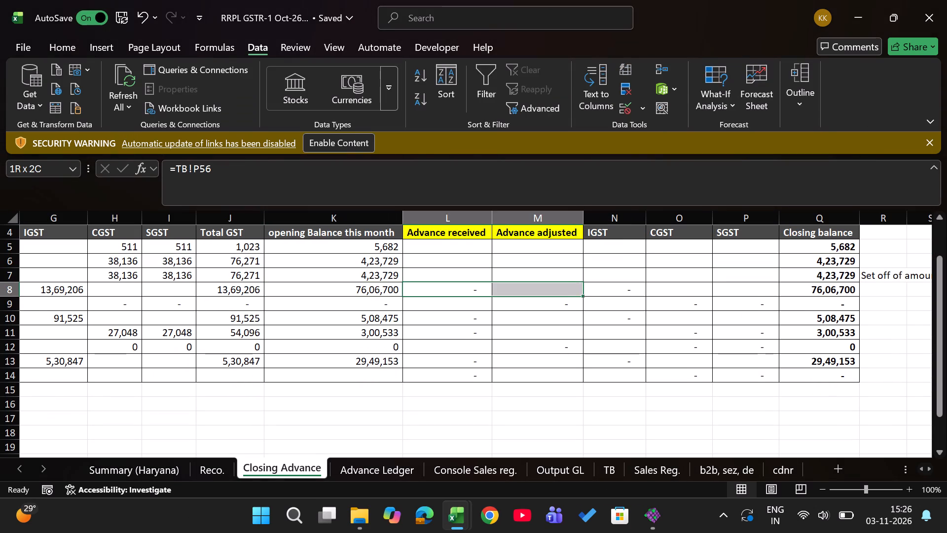
{"action": "key", "text": "shift+Right"}
{"action": "key", "text": "shift+Down"}
{"action": "key", "text": "shift+Right"}
{"action": "key", "text": "shift+Down"}
{"action": "key", "text": "shift+Down"}
{"action": "key", "text": "shift+Down"}
{"action": "key", "text": "shift+Down"}
{"action": "key", "text": "shift+Down"}
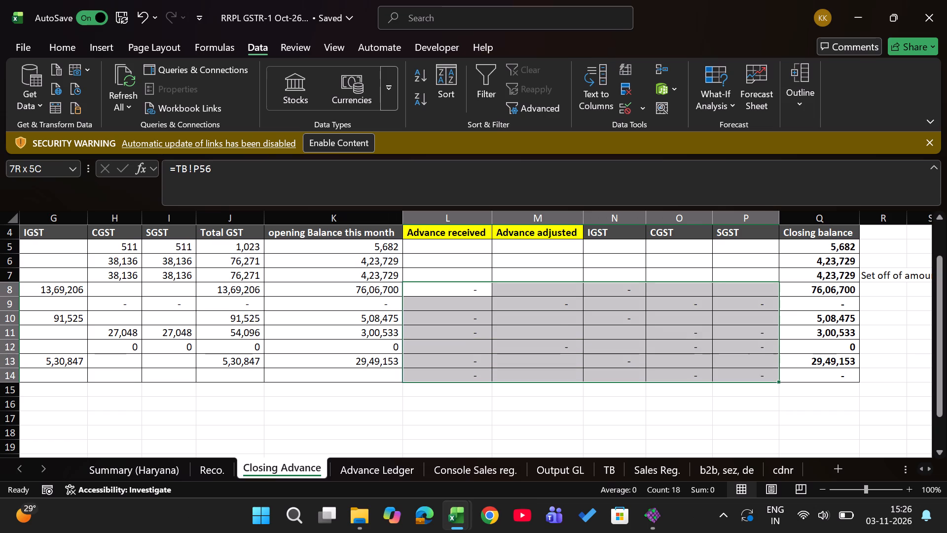
{"action": "key", "text": "Delete"}
Delete row 9, directly below the B.S. Sons row, from the October Closing Advance sheet after checking September's closing balances.
{"action": "key", "text": "Right"}
{"action": "key", "text": "Right"}
{"action": "key", "text": "Right"}
{"action": "key", "text": "Left"}
{"action": "key", "text": "Down"}
{"action": "key", "text": "alt+Tab"}
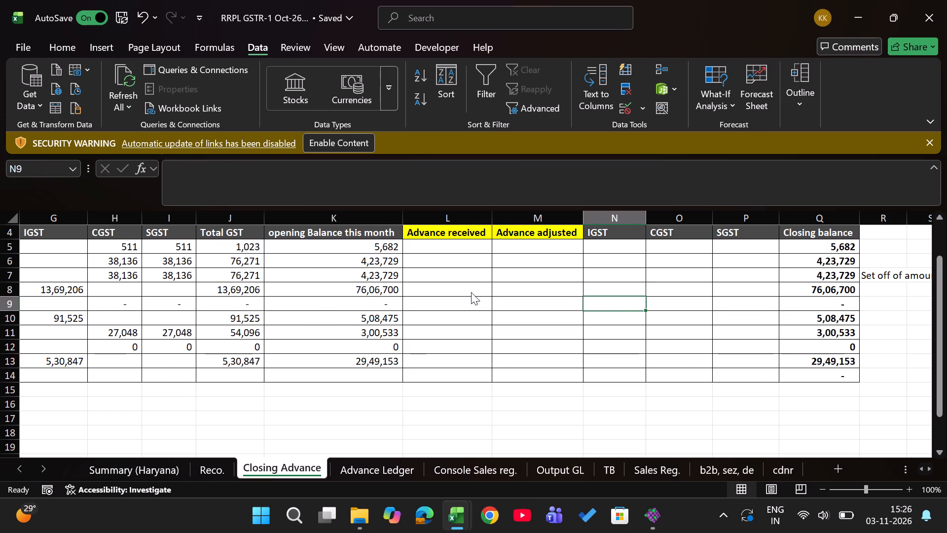
{"action": "key", "text": "Down"}
{"action": "key", "text": "Down"}
{"action": "key", "text": "Down"}
{"action": "key", "text": "Down"}
{"action": "key", "text": "Down"}
{"action": "key", "text": "Down"}
{"action": "key", "text": "alt+Tab"}
{"action": "key", "text": "Down"}
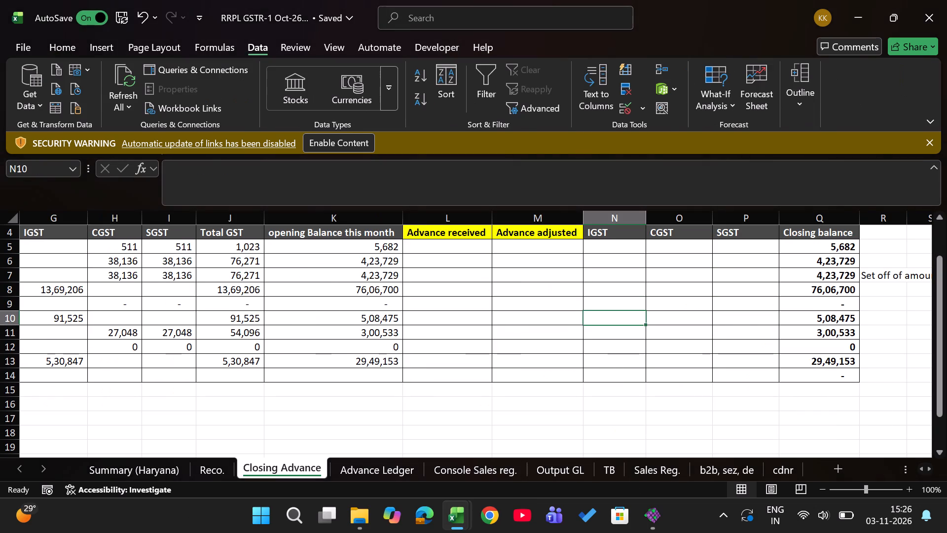
{"action": "key", "text": "Up"}
{"action": "key", "text": "space"}
{"action": "key", "text": "space"}
{"action": "key", "text": "ctrl+minus"}
Delete row 11, directly below Radian Interior Contracts Pvt Ltd, from the October Closing Advance sheet after checking September's closing balances.
{"action": "key", "text": "Down"}
{"action": "key", "text": "Down"}
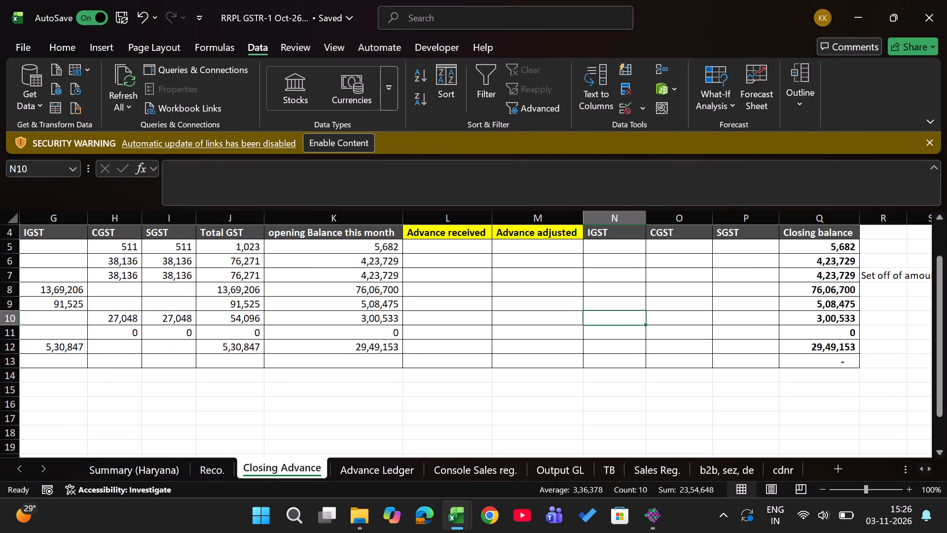
{"action": "key", "text": "Down"}
{"action": "key", "text": "Up"}
{"action": "key", "text": "alt+Tab"}
{"action": "key", "text": "Down"}
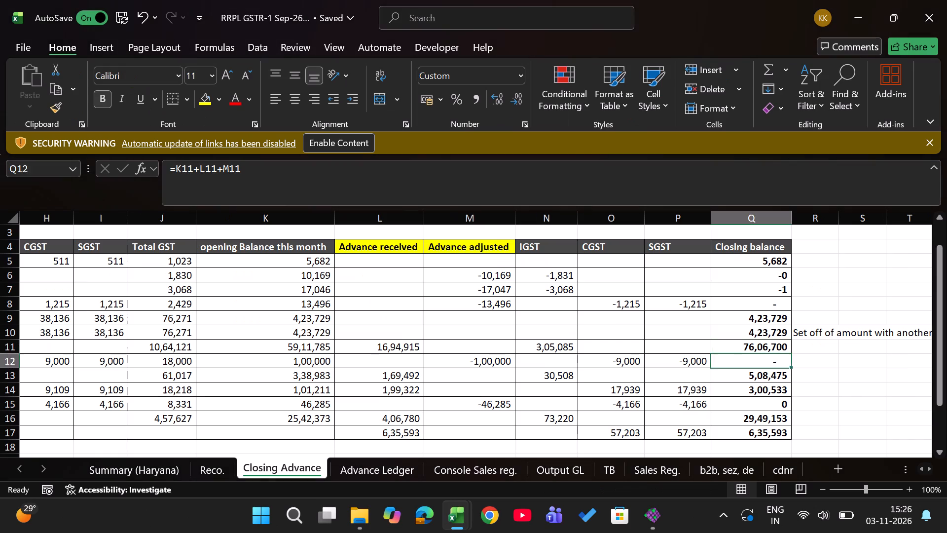
{"action": "key", "text": "Down"}
{"action": "key", "text": "Down"}
{"action": "key", "text": "Down"}
{"action": "key", "text": "alt+Tab"}
{"action": "key", "text": "Return"}
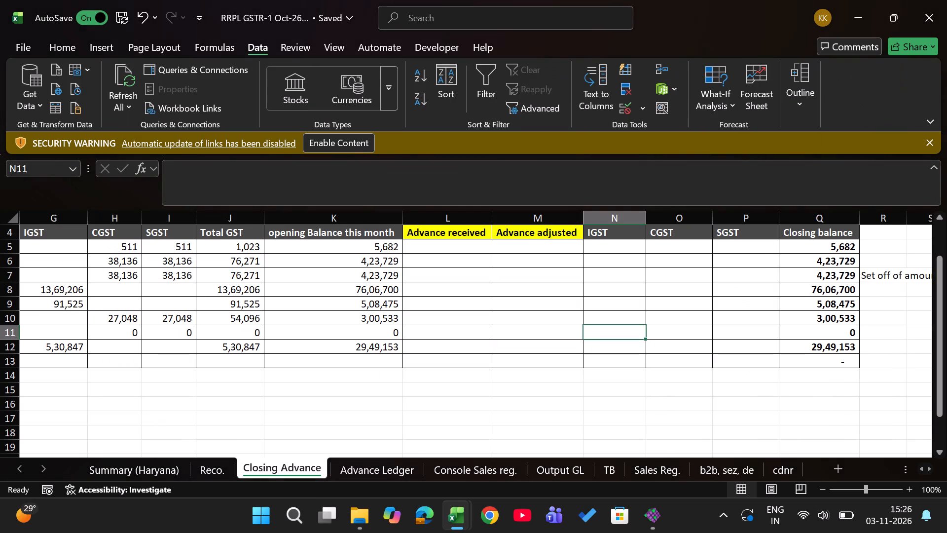
{"action": "key", "text": "shift+space"}
{"action": "key", "text": "ctrl+minus"}
Copy the Total Amount formula from E11 to E12 for Propound Internet (Opc) Private Limited.
{"action": "key", "text": "Down"}
{"action": "key", "text": "Down"}
{"action": "key", "text": "Left"}
{"action": "key", "text": "Left"}
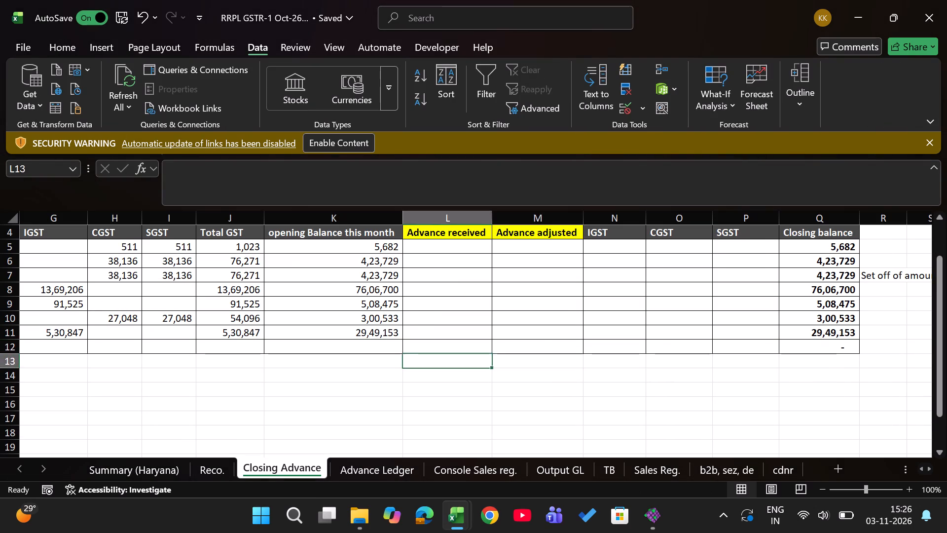
{"action": "key", "text": "Up"}
{"action": "key", "text": "Left"}
{"action": "key", "text": "ctrl+Left"}
{"action": "key", "text": "ctrl+Left"}
{"action": "key", "text": "ctrl+Left"}
{"action": "key", "text": "Right"}
{"action": "key", "text": "Right"}
{"action": "key", "text": "Right"}
{"action": "key", "text": "Right"}
{"action": "key", "text": "Right"}
{"action": "key", "text": "Right"}
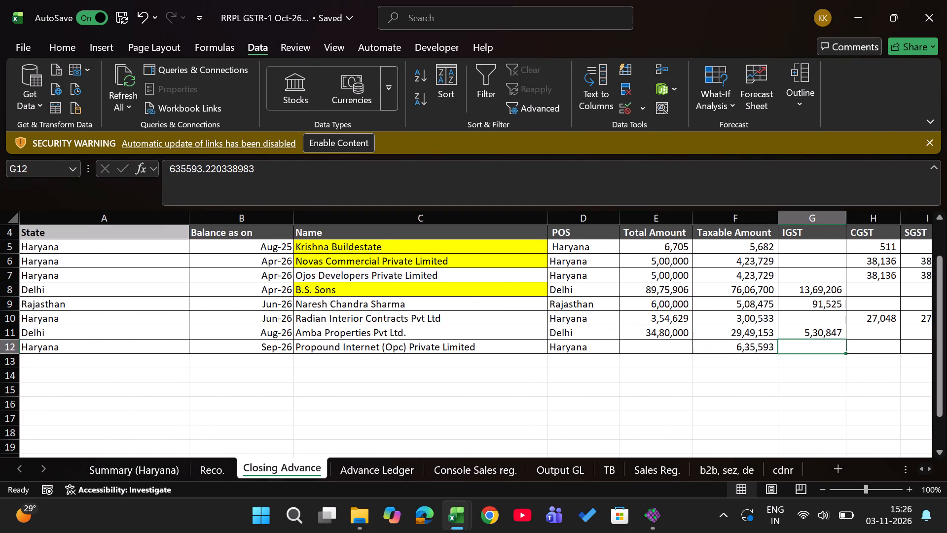
{"action": "key", "text": "Left"}
{"action": "key", "text": "Left"}
{"action": "key", "text": "Up"}
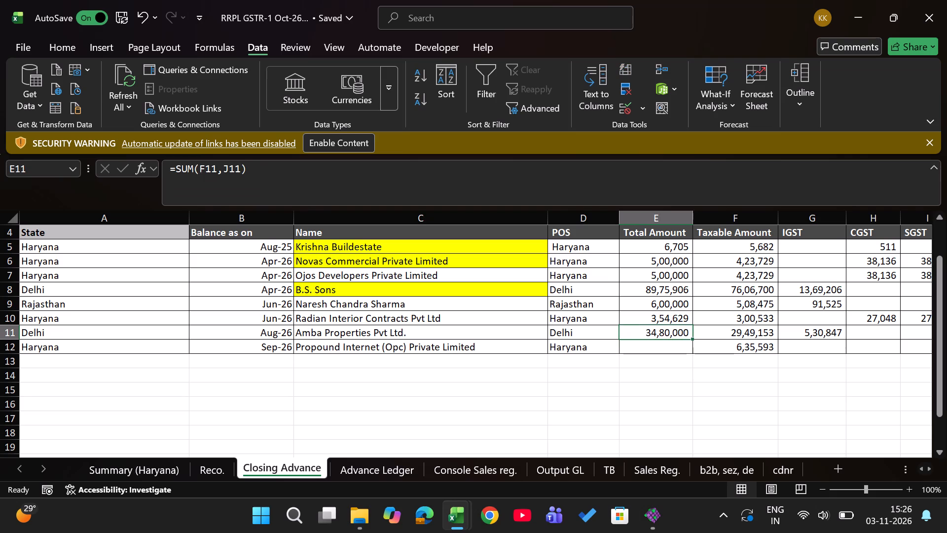
{"action": "key", "text": "ctrl+c"}
{"action": "key", "text": "Down"}
{"action": "key", "text": "Return"}
Check the Propound Internet row in September's sheet, and copy the CGST and SGST formulas from H10:I10 to H12:I12 in October's.
{"action": "key", "text": "Right"}
{"action": "key", "text": "Right"}
{"action": "key", "text": "Right"}
{"action": "key", "text": "alt+Tab"}
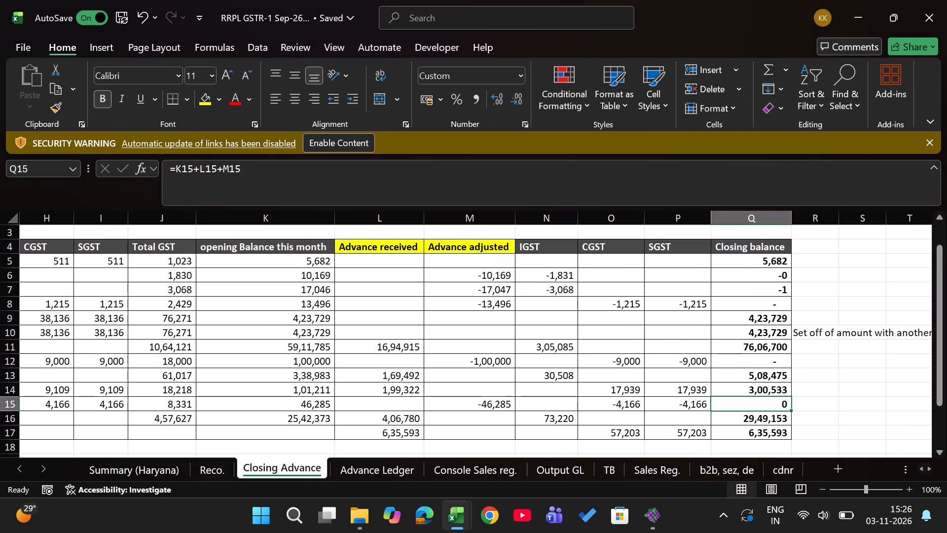
{"action": "key", "text": "Down"}
{"action": "key", "text": "Down"}
{"action": "key", "text": "Left"}
{"action": "key", "text": "alt+Tab"}
{"action": "key", "text": "Right"}
{"action": "key", "text": "Right"}
{"action": "key", "text": "Left"}
{"action": "key", "text": "Left"}
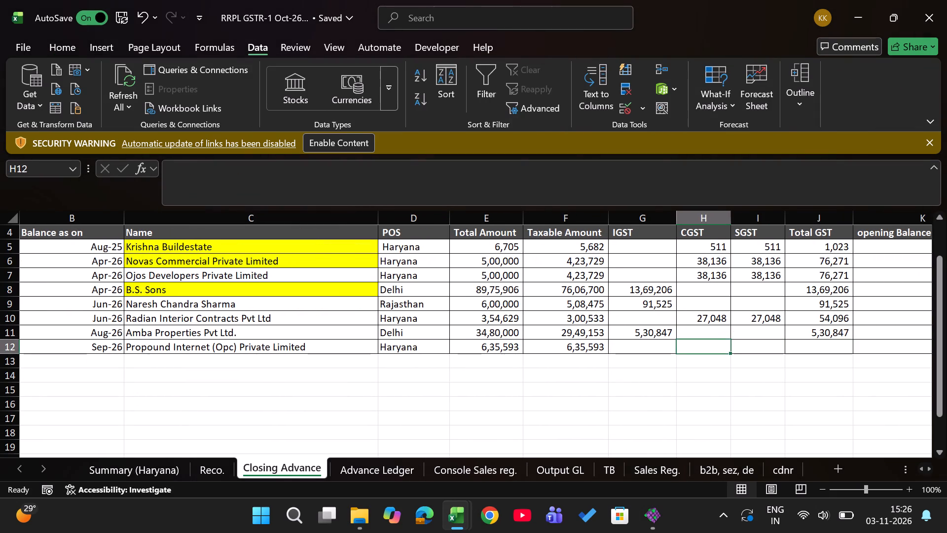
{"action": "key", "text": "Up"}
{"action": "key", "text": "Up"}
{"action": "key", "text": "shift+Right"}
{"action": "key", "text": "ctrl+c"}
{"action": "key", "text": "Down"}
{"action": "key", "text": "Down"}
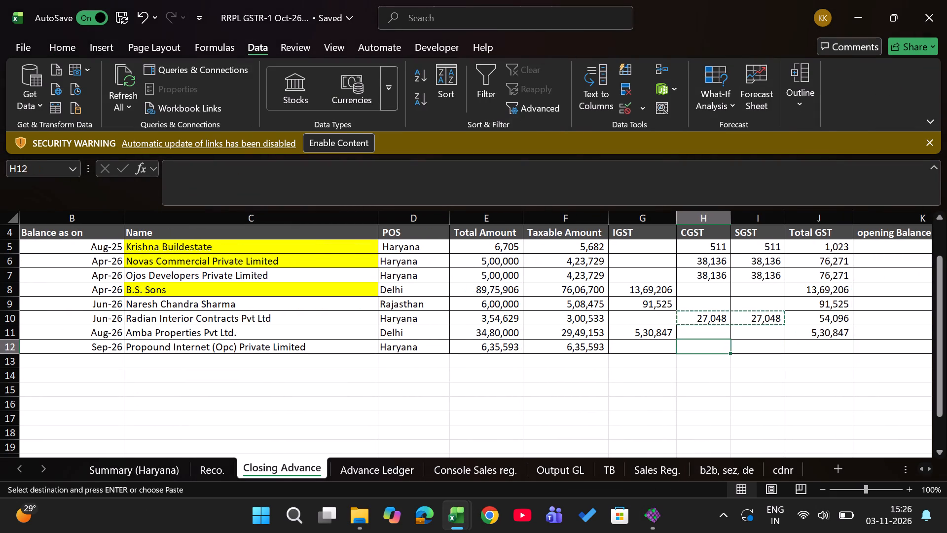
{"action": "key", "text": "Return"}
Copy the Total GST and opening balance formulas from J11 and K11 to the Propound Internet row, J12 and K12.
{"action": "key", "text": "Right"}
{"action": "key", "text": "Right"}
{"action": "key", "text": "Right"}
{"action": "key", "text": "Up"}
{"action": "key", "text": "Left"}
{"action": "key", "text": "ctrl+c"}
{"action": "key", "text": "Down"}
{"action": "key", "text": "Return"}
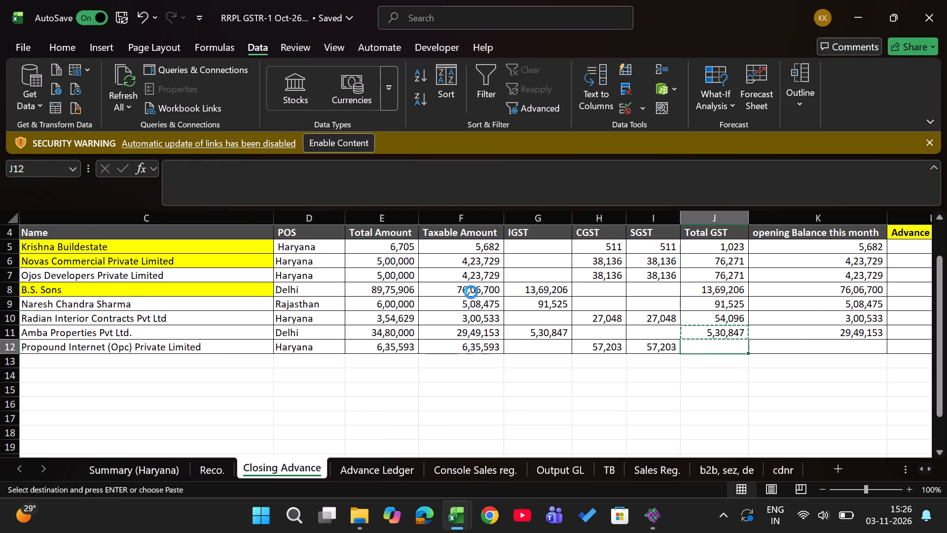
{"action": "key", "text": "ctrl+c"}
{"action": "key", "text": "Right"}
{"action": "key", "text": "Up"}
{"action": "key", "text": "ctrl+c"}
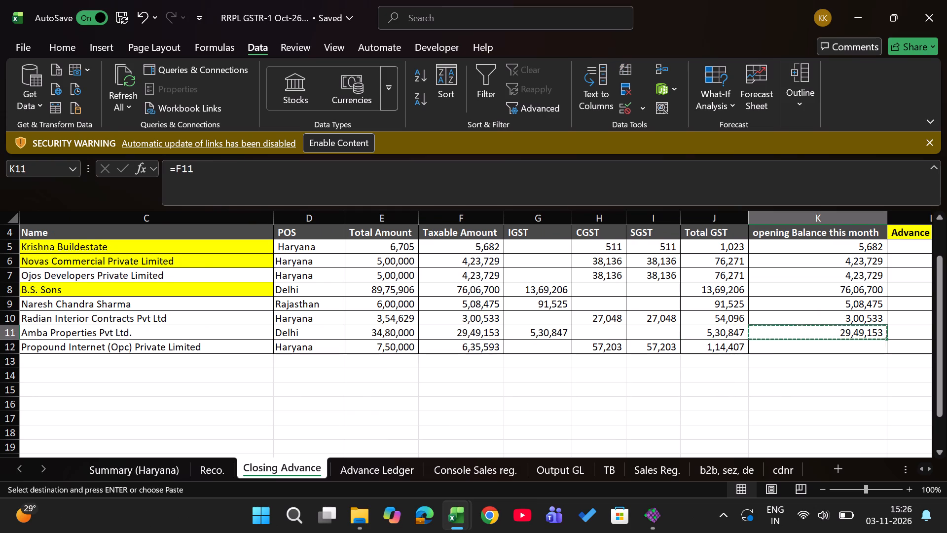
{"action": "key", "text": "Down"}
{"action": "key", "text": "Return"}
Compare the Closing balance column total in the October Closing Advance sheet, Q5:Q12, with the September sheet's total, Q5:Q17.
{"action": "key", "text": "Right"}
{"action": "key", "text": "Right"}
{"action": "key", "text": "Right"}
{"action": "key", "text": "Right"}
{"action": "key", "text": "Right"}
{"action": "key", "text": "Right"}
{"action": "key", "text": "Up"}
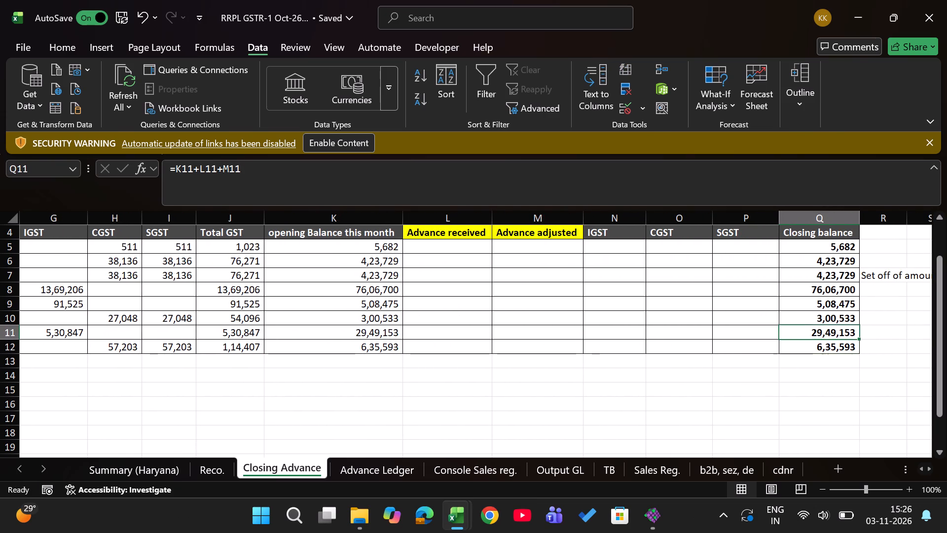
{"action": "key", "text": "Down"}
{"action": "key", "text": "ctrl+shift+Up"}
{"action": "key", "text": "shift+Down"}
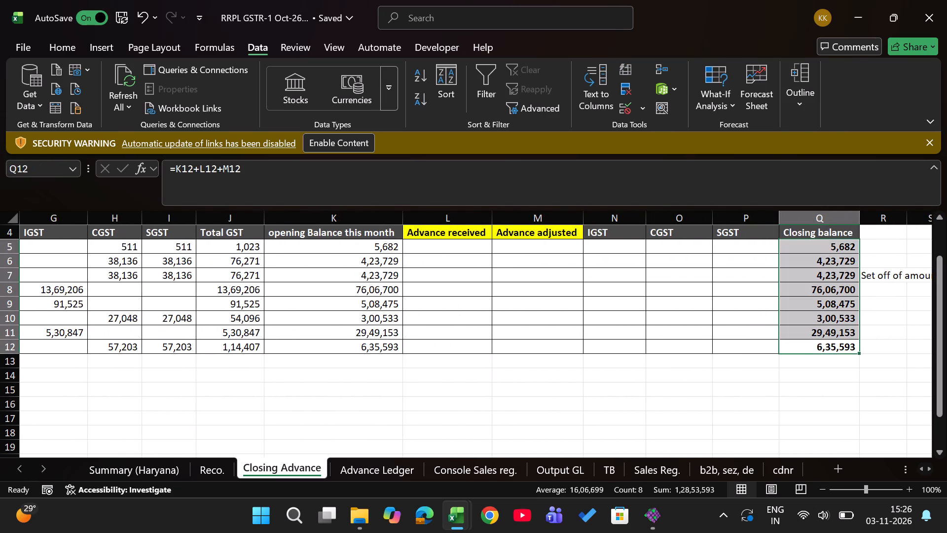
{"action": "key", "text": "alt+Tab"}
{"action": "key", "text": "Right"}
{"action": "key", "text": "Right"}
{"action": "key", "text": "Left"}
{"action": "key", "text": "ctrl+shift+Up"}
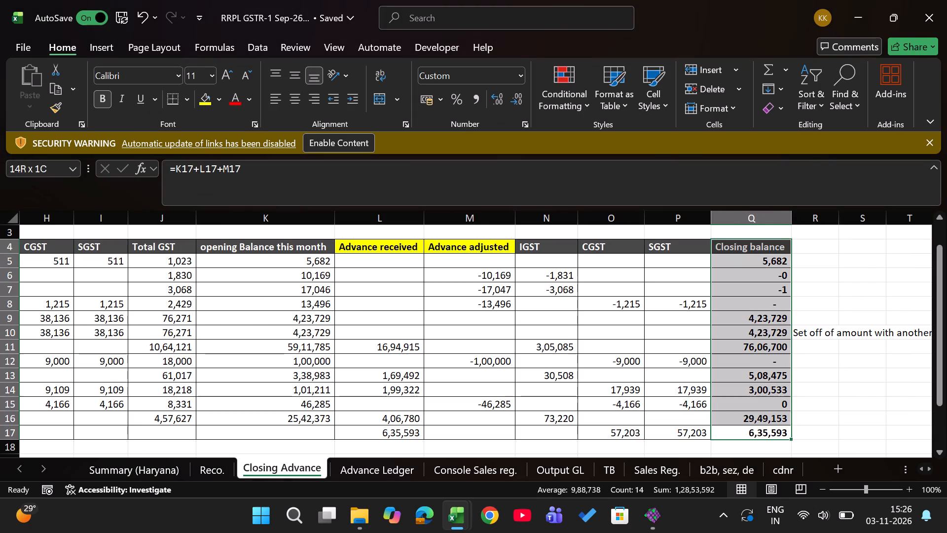
{"action": "key", "text": "shift+Down"}
{"action": "key", "text": "alt+Tab"}
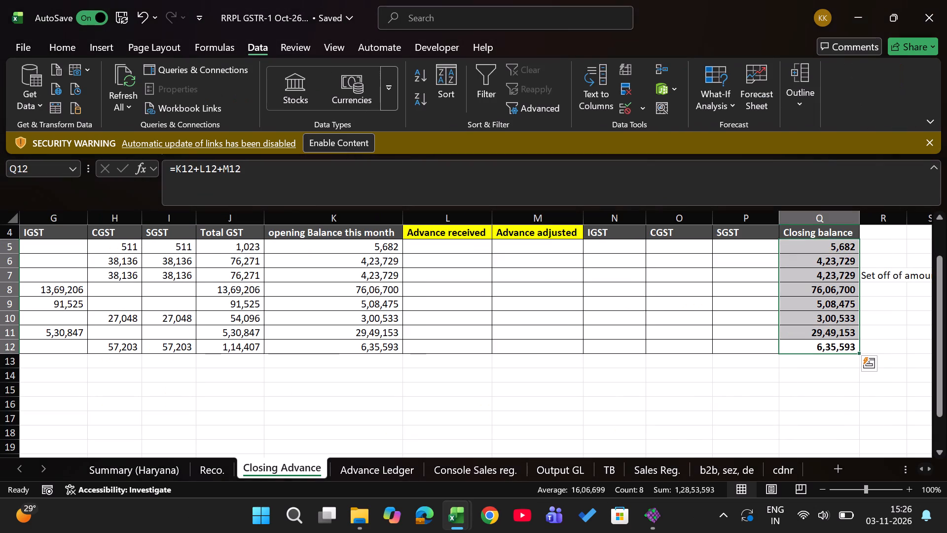
Review the October Closing Advance columns for received, adjusted and tax amounts, and the set-off remark in R7.
{"action": "key", "text": "Left"}
{"action": "key", "text": "Left"}
{"action": "key", "text": "Left"}
{"action": "key", "text": "Left"}
{"action": "key", "text": "Left"}
{"action": "key", "text": "Right"}
{"action": "key", "text": "Right"}
{"action": "key", "text": "Right"}
{"action": "key", "text": "Right"}
{"action": "key", "text": "Right"}
{"action": "key", "text": "Right"}
{"action": "key", "text": "Right"}
{"action": "key", "text": "Right"}
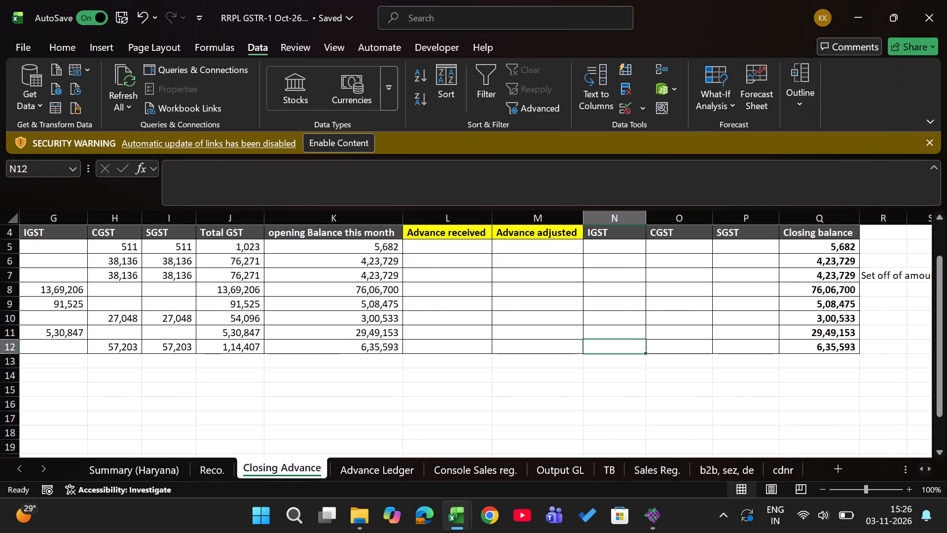
{"action": "key", "text": "Left"}
{"action": "key", "text": "Left"}
{"action": "key", "text": "Up"}
{"action": "key", "text": "Up"}
{"action": "key", "text": "Up"}
{"action": "key", "text": "Up"}
{"action": "key", "text": "Up"}
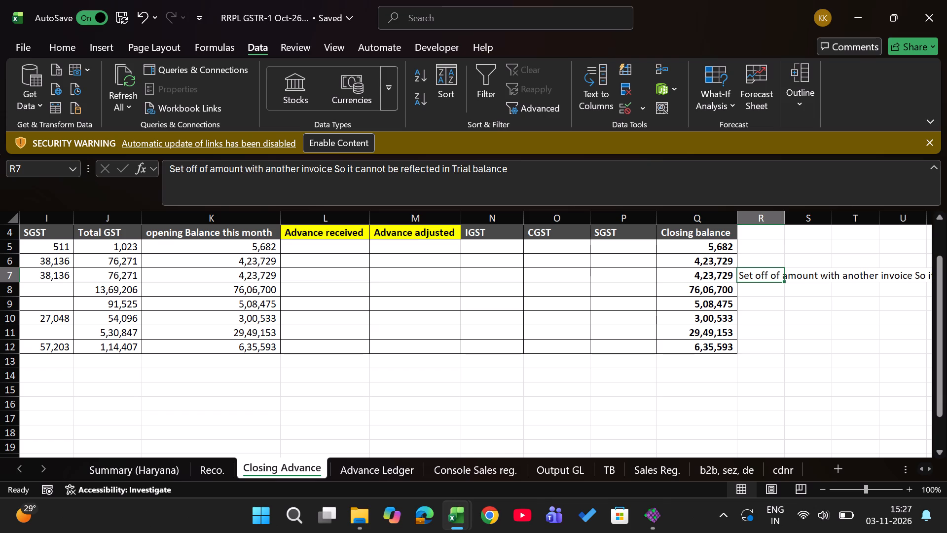
Examine the Payment under GSTR-3B formulas in row 11 of the Summary (Haryana) sheet.
{"action": "key", "text": "ctrl+Page_Up"}
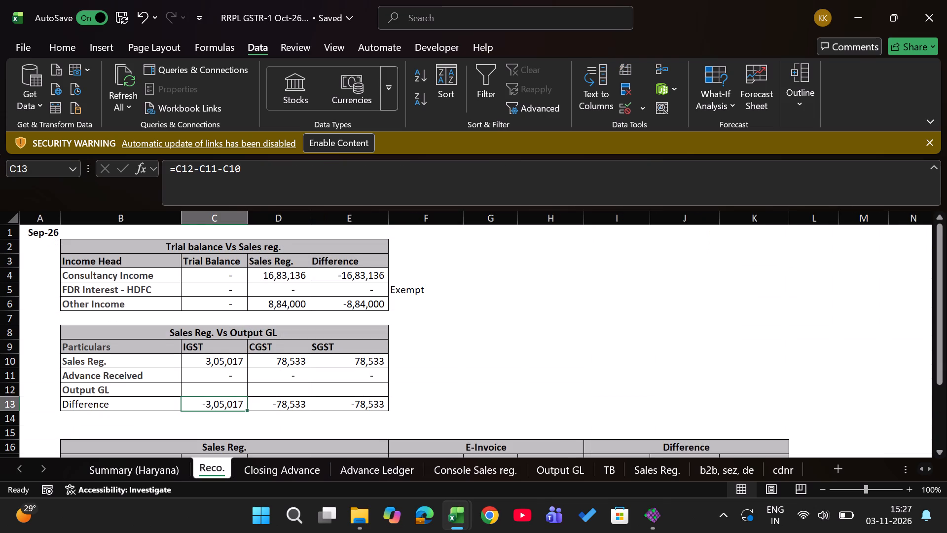
{"action": "key", "text": "ctrl+Page_Up"}
{"action": "key", "text": "Down"}
{"action": "key", "text": "Down"}
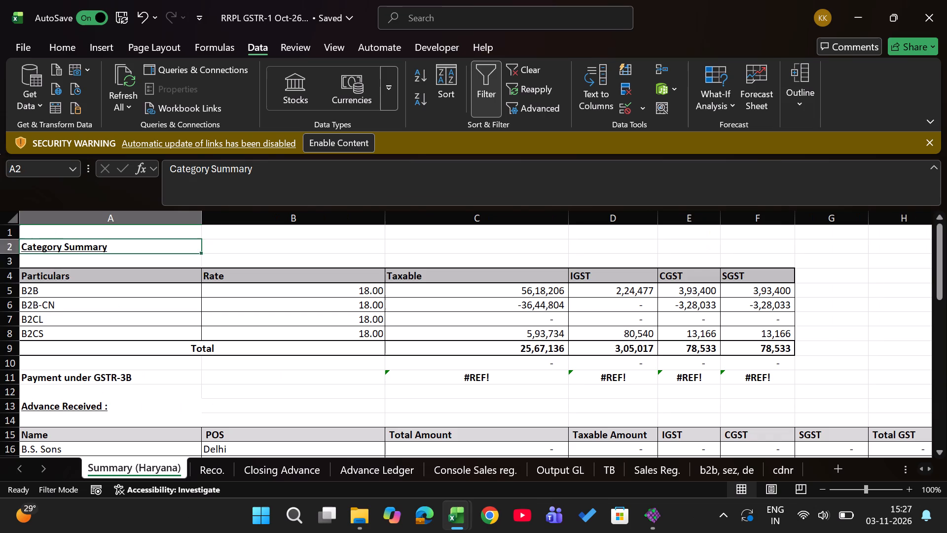
{"action": "key", "text": "Down"}
{"action": "key", "text": "Down"}
{"action": "key", "text": "Down"}
{"action": "key", "text": "Down"}
{"action": "key", "text": "Down"}
{"action": "key", "text": "Down"}
{"action": "key", "text": "Down"}
{"action": "key", "text": "Down"}
{"action": "key", "text": "Right"}
{"action": "key", "text": "Right"}
{"action": "key", "text": "Right"}
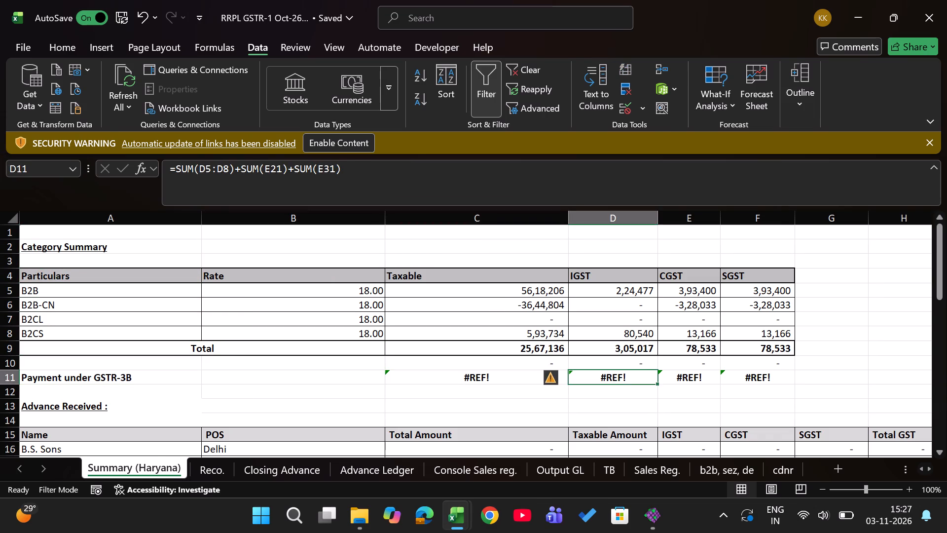
{"action": "key", "text": "Left"}
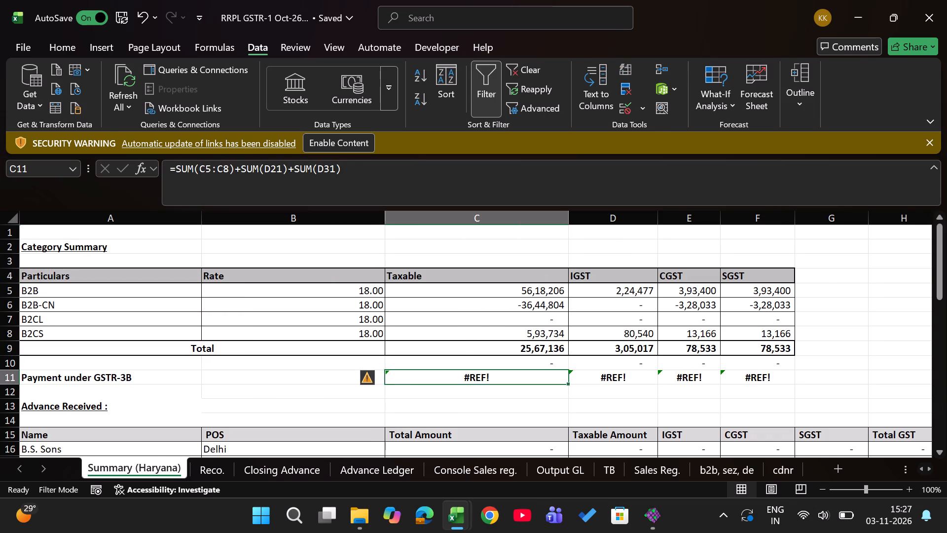
Review the HSN Summary tables and the Category Summary on the Summary (Haryana) sheet.
{"action": "key", "text": "Right"}
{"action": "key", "text": "Right"}
{"action": "key", "text": "Right"}
{"action": "key", "text": "Right"}
{"action": "key", "text": "Right"}
{"action": "key", "text": "Right"}
{"action": "key", "text": "Right"}
{"action": "key", "text": "Right"}
{"action": "key", "text": "Right"}
{"action": "key", "text": "Right"}
{"action": "key", "text": "Right"}
{"action": "key", "text": "Right"}
{"action": "key", "text": "Right"}
{"action": "key", "text": "Right"}
{"action": "key", "text": "Right"}
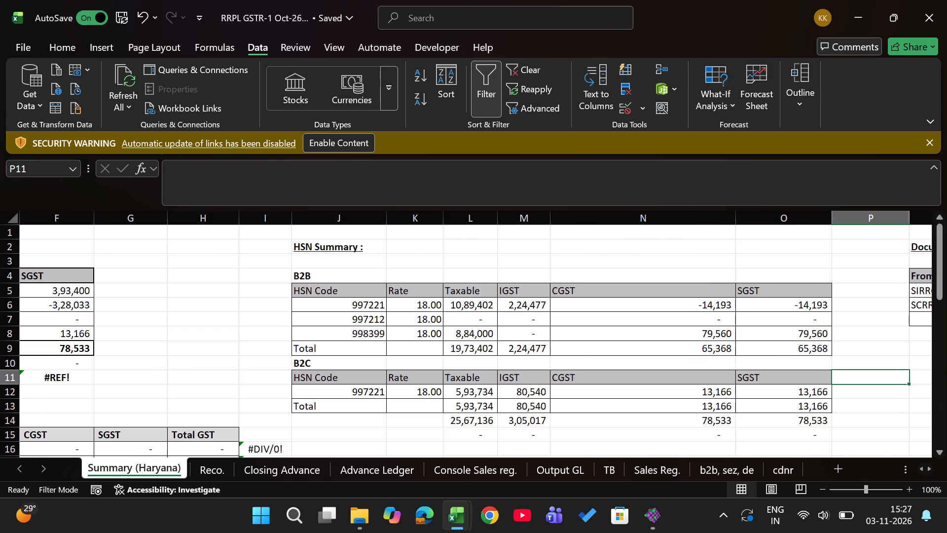
{"action": "key", "text": "Left"}
{"action": "key", "text": "Left"}
{"action": "key", "text": "Left"}
{"action": "key", "text": "Left"}
{"action": "key", "text": "Left"}
{"action": "key", "text": "Left"}
{"action": "key", "text": "Left"}
{"action": "key", "text": "Left"}
{"action": "key", "text": "Left"}
{"action": "key", "text": "Left"}
{"action": "key", "text": "Left"}
{"action": "key", "text": "Left"}
{"action": "key", "text": "Left"}
{"action": "key", "text": "Left"}
{"action": "key", "text": "ctrl+Up"}
{"action": "key", "text": "ctrl+Up"}
{"action": "key", "text": "ctrl+Up"}
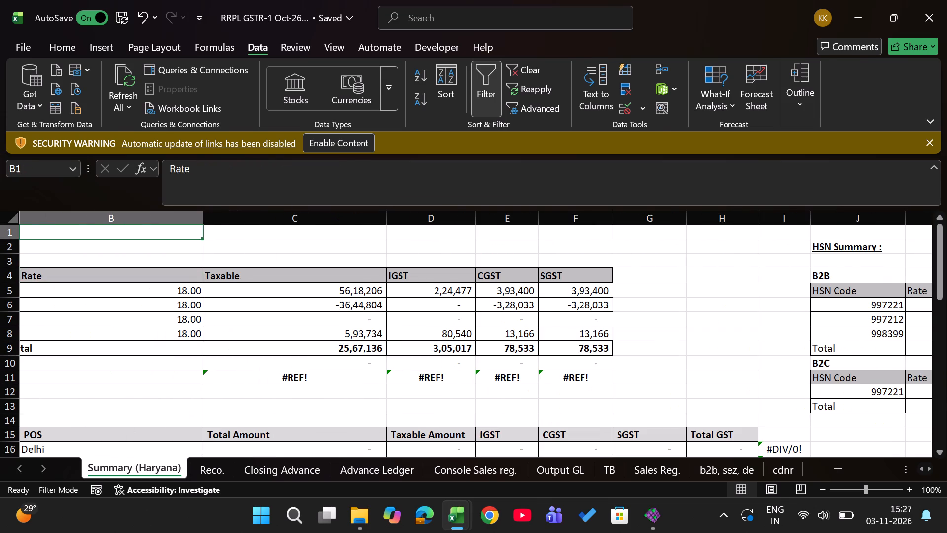
Clear the broken reference formulas in A26:G30 of the Advance Adjusted table on the Summary (Haryana) sheet, Name through SGST.
{"action": "key", "text": "ctrl+Up"}
{"action": "key", "text": "ctrl+Up"}
{"action": "key", "text": "ctrl+Down"}
{"action": "key", "text": "ctrl+Down"}
{"action": "key", "text": "ctrl+Down"}
{"action": "key", "text": "ctrl+Down"}
{"action": "key", "text": "ctrl+Down"}
{"action": "key", "text": "ctrl+Down"}
{"action": "key", "text": "ctrl+Down"}
{"action": "key", "text": "ctrl+Down"}
{"action": "key", "text": "ctrl+Down"}
{"action": "key", "text": "ctrl+Down"}
{"action": "key", "text": "ctrl+Down"}
{"action": "key", "text": "ctrl+Down"}
{"action": "key", "text": "ctrl+Down"}
{"action": "key", "text": "ctrl+Down"}
{"action": "key", "text": "ctrl+Down"}
{"action": "key", "text": "ctrl+Down"}
{"action": "key", "text": "ctrl+Down"}
{"action": "key", "text": "ctrl+Down"}
{"action": "key", "text": "ctrl+Down"}
{"action": "key", "text": "ctrl+Down"}
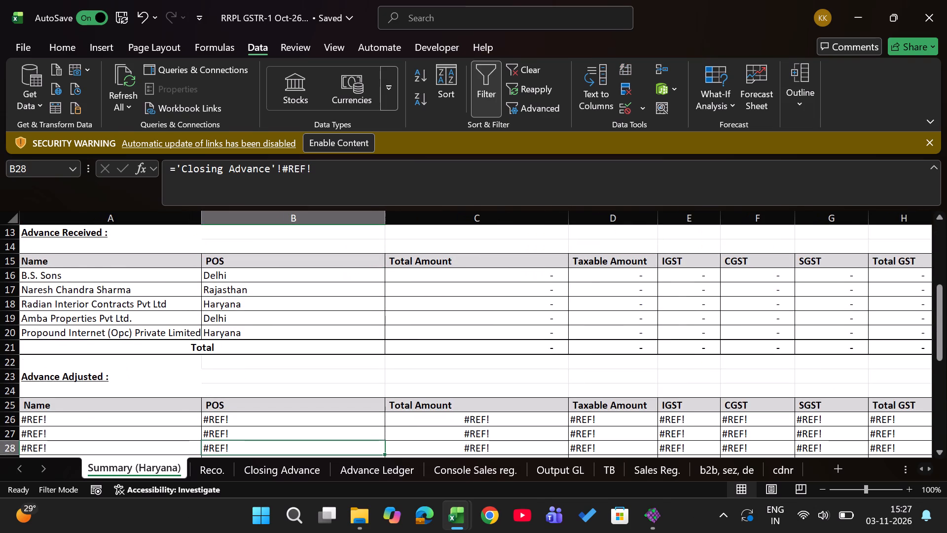
{"action": "key", "text": "Down"}
{"action": "key", "text": "Down"}
{"action": "key", "text": "Down"}
{"action": "key", "text": "Down"}
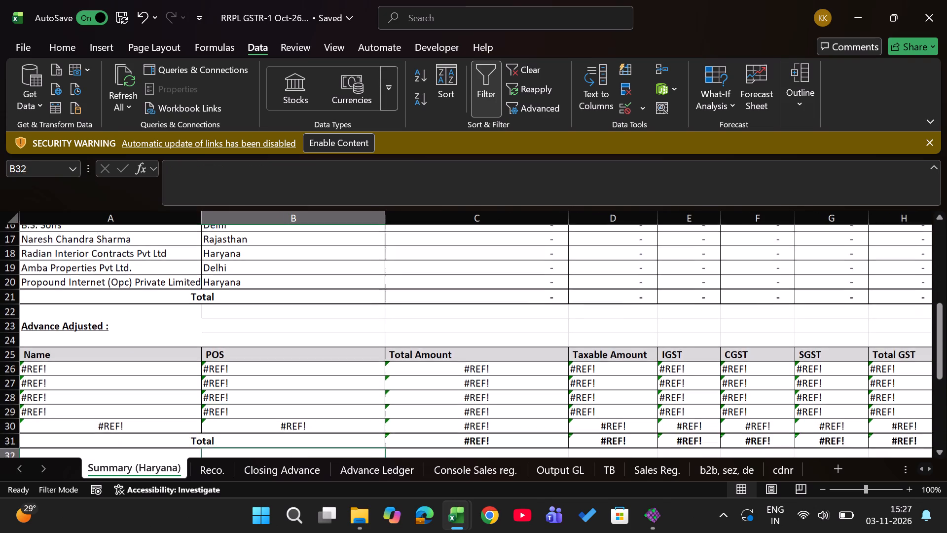
{"action": "key", "text": "Down"}
{"action": "key", "text": "Down"}
{"action": "key", "text": "Down"}
{"action": "key", "text": "Up"}
{"action": "key", "text": "Up"}
{"action": "key", "text": "Up"}
{"action": "key", "text": "Up"}
{"action": "key", "text": "Up"}
{"action": "key", "text": "Up"}
{"action": "key", "text": "Up"}
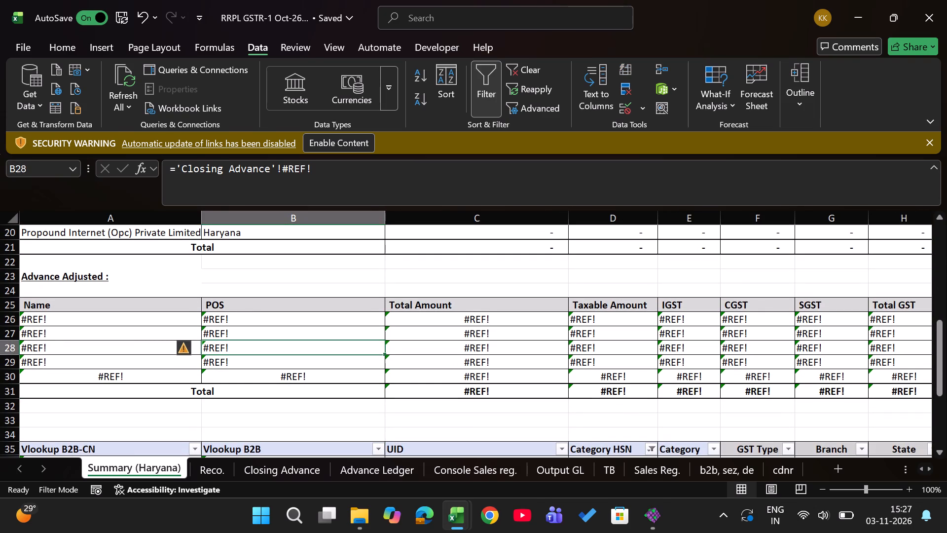
{"action": "key", "text": "Up"}
{"action": "key", "text": "Up"}
{"action": "key", "text": "Left"}
{"action": "key", "text": "Left"}
{"action": "key", "text": "shift+Right"}
{"action": "key", "text": "shift+Right"}
{"action": "key", "text": "shift+Right"}
{"action": "key", "text": "shift+Right"}
{"action": "key", "text": "shift+Right"}
{"action": "key", "text": "shift+Right"}
{"action": "key", "text": "shift+Right"}
{"action": "key", "text": "shift+Right"}
{"action": "key", "text": "shift+Right"}
{"action": "key", "text": "shift+Right"}
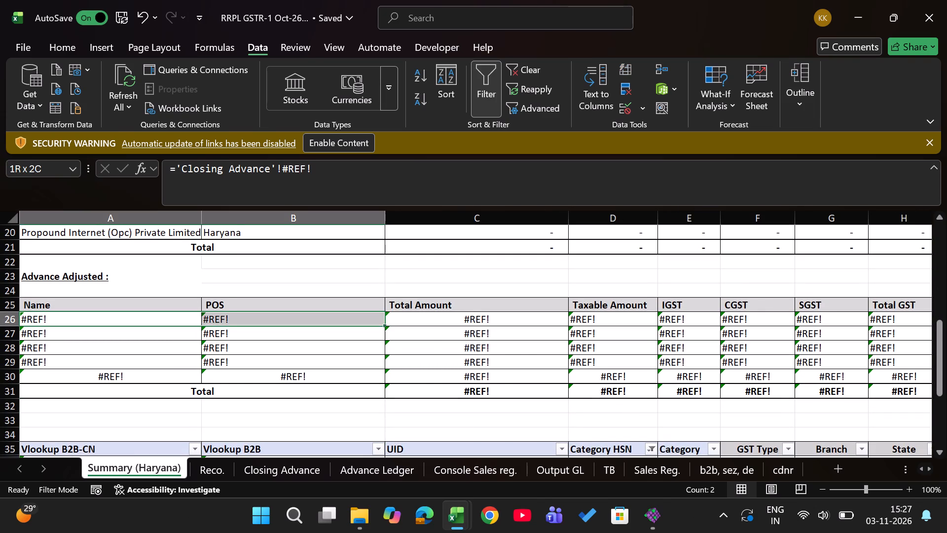
{"action": "key", "text": "shift+Left"}
{"action": "key", "text": "shift+Left"}
{"action": "key", "text": "shift+Left"}
{"action": "key", "text": "shift+Down"}
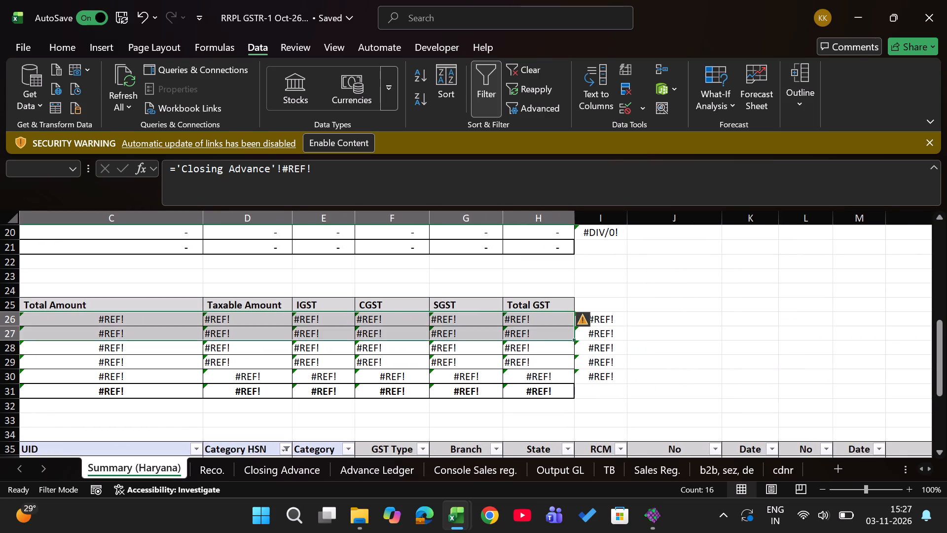
{"action": "key", "text": "shift+Down"}
{"action": "key", "text": "shift+Down"}
{"action": "key", "text": "shift+Down"}
{"action": "key", "text": "shift+Left"}
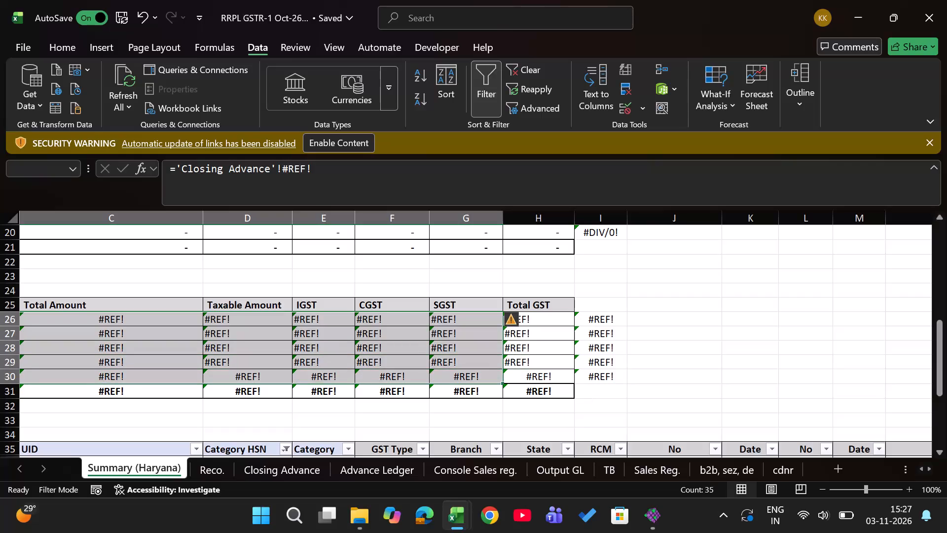
{"action": "key", "text": "Delete"}
Check the cleared Advance Adjusted rows and the tax-rate formula beside them in I26.
{"action": "key", "text": "Right"}
{"action": "key", "text": "Right"}
{"action": "key", "text": "Right"}
{"action": "key", "text": "Right"}
{"action": "key", "text": "Right"}
{"action": "key", "text": "Right"}
{"action": "key", "text": "Right"}
{"action": "key", "text": "Right"}
{"action": "key", "text": "Right"}
{"action": "key", "text": "Right"}
{"action": "key", "text": "Right"}
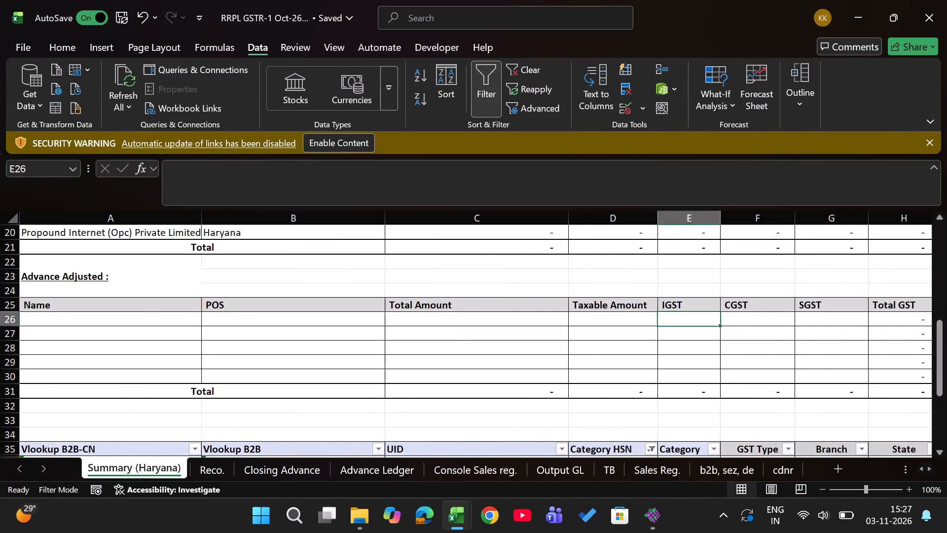
{"action": "key", "text": "Left"}
{"action": "key", "text": "Left"}
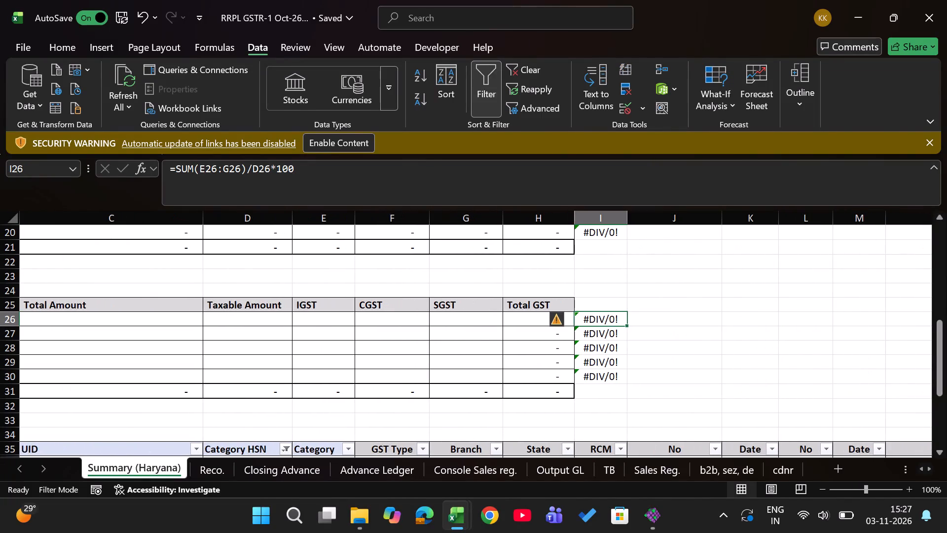
Clear the Category HSN filter on the invoice table starting at row 35 so every row is listed.
{"action": "scroll", "coordinate": [352, 391], "scroll_direction": "right", "scroll_amount": 3}
{"action": "scroll", "coordinate": [352, 391], "scroll_direction": "down", "scroll_amount": 1}
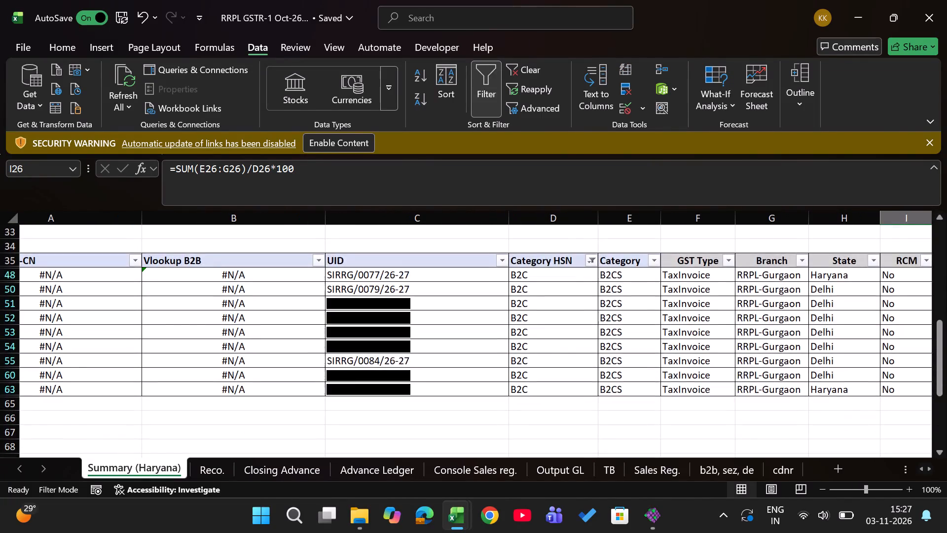
{"action": "scroll", "coordinate": [352, 391], "scroll_direction": "down", "scroll_amount": 1}
{"action": "scroll", "coordinate": [378, 336], "scroll_direction": "up", "scroll_amount": 1}
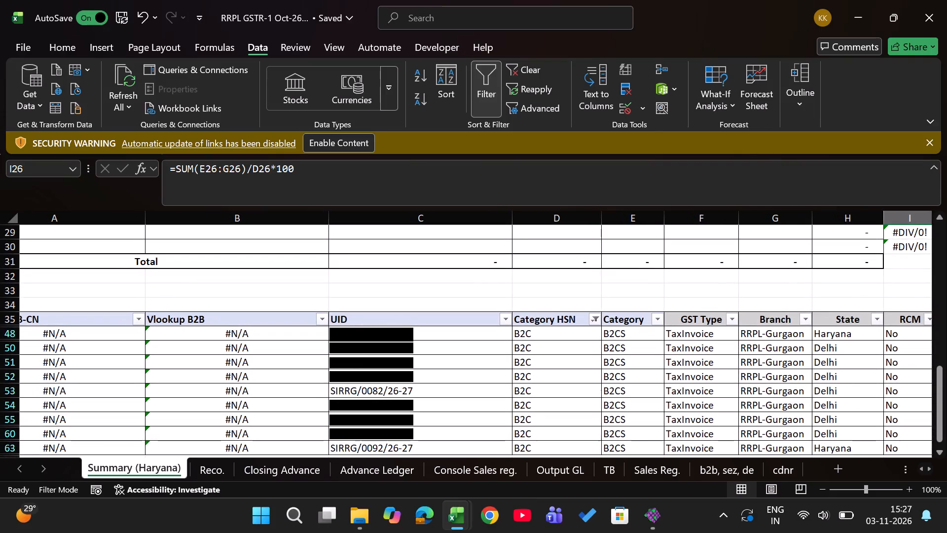
{"action": "type", "text": "ac"}
{"action": "scroll", "coordinate": [376, 336], "scroll_direction": "down", "scroll_amount": 1}
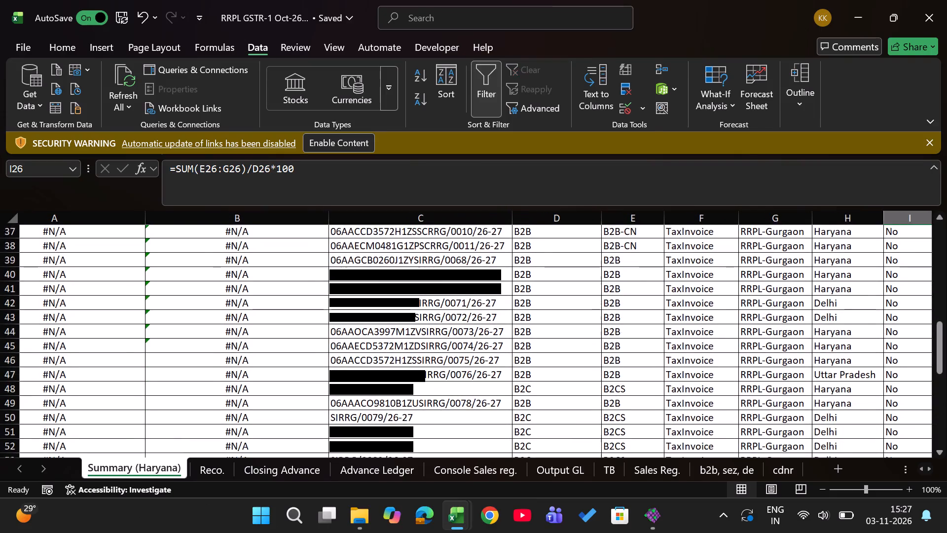
{"action": "scroll", "coordinate": [376, 336], "scroll_direction": "down", "scroll_amount": 1}
Copy the row 3 headings from GST Type to SGST in Console Sales reg. into a new workbook at B2.
{"action": "key", "text": "alt+Tab"}
{"action": "key", "text": "alt+Tab"}
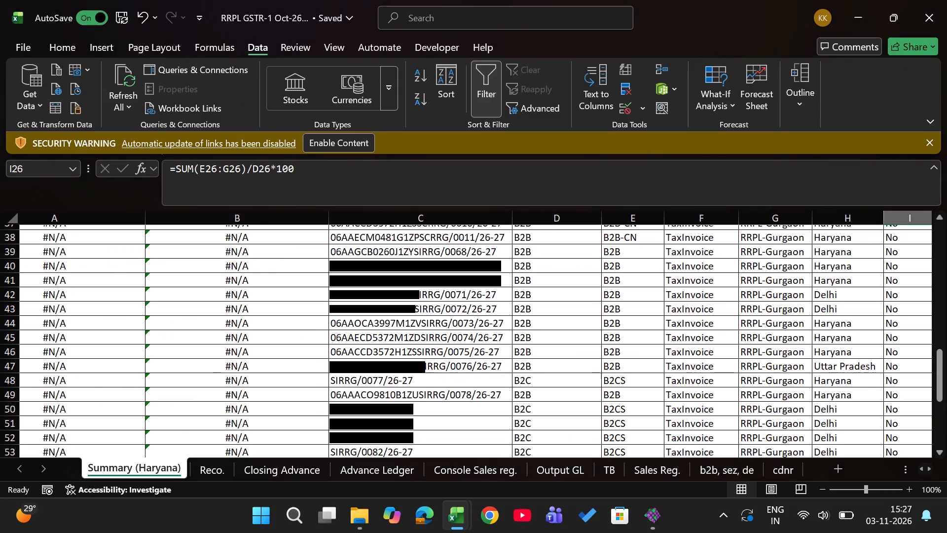
{"action": "left_click_drag", "start_coordinate": [666, 475], "coordinate": [231, 467]}
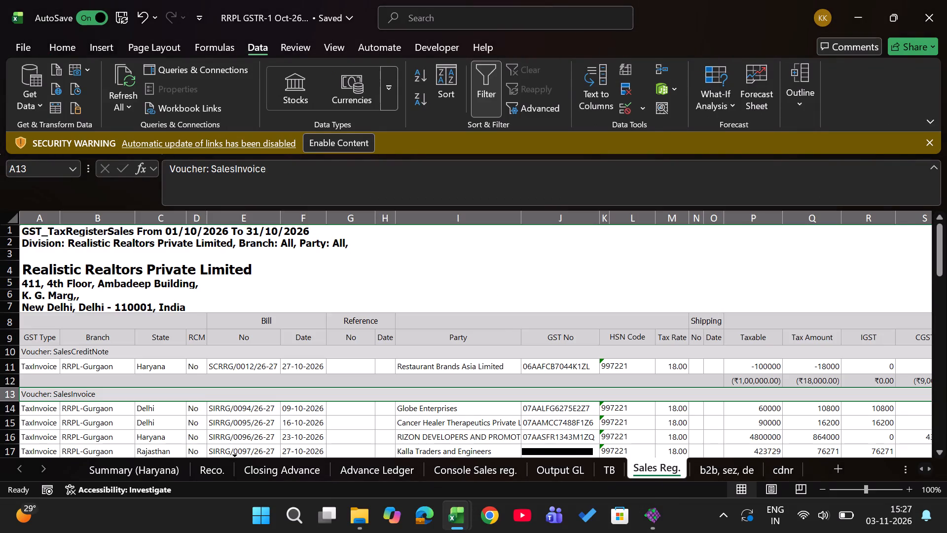
{"action": "left_click_drag", "start_coordinate": [231, 467], "coordinate": [671, 462]}
{"action": "key", "text": "ctrl+Page_Up"}
{"action": "key", "text": "ctrl+Page_Up"}
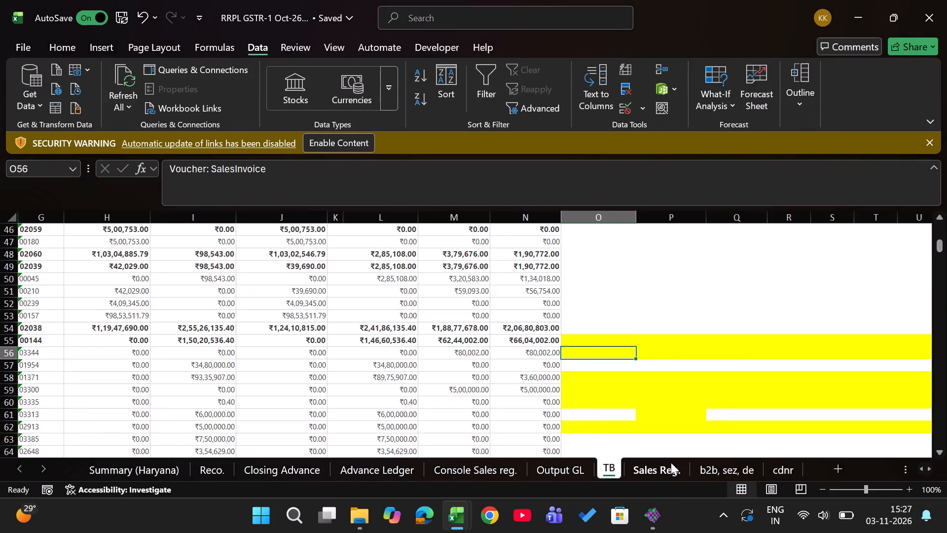
{"action": "key", "text": "ctrl+Page_Up"}
{"action": "key", "text": "Left"}
{"action": "key", "text": "ctrl+shift+Right"}
{"action": "key", "text": "shift+Left"}
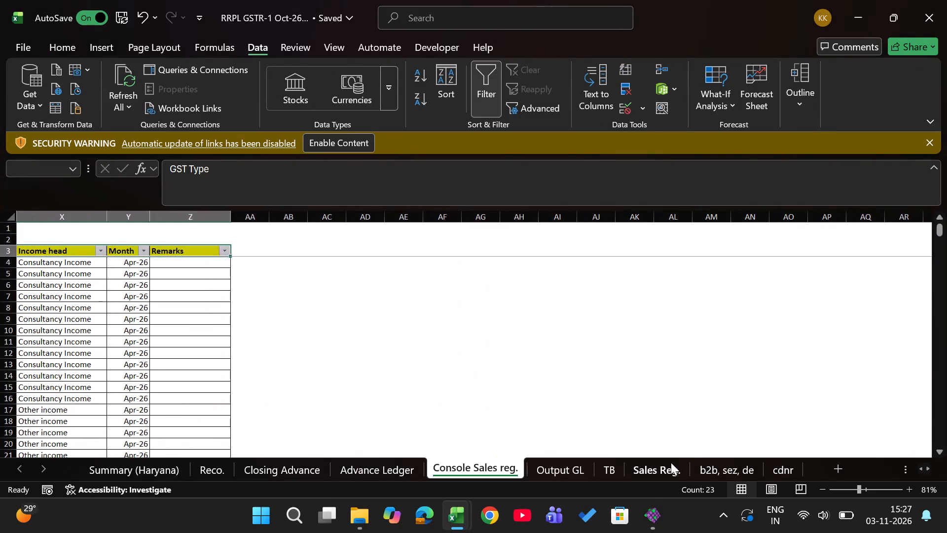
{"action": "key", "text": "shift+Left"}
{"action": "key", "text": "shift+Left"}
{"action": "key", "text": "shift+Left"}
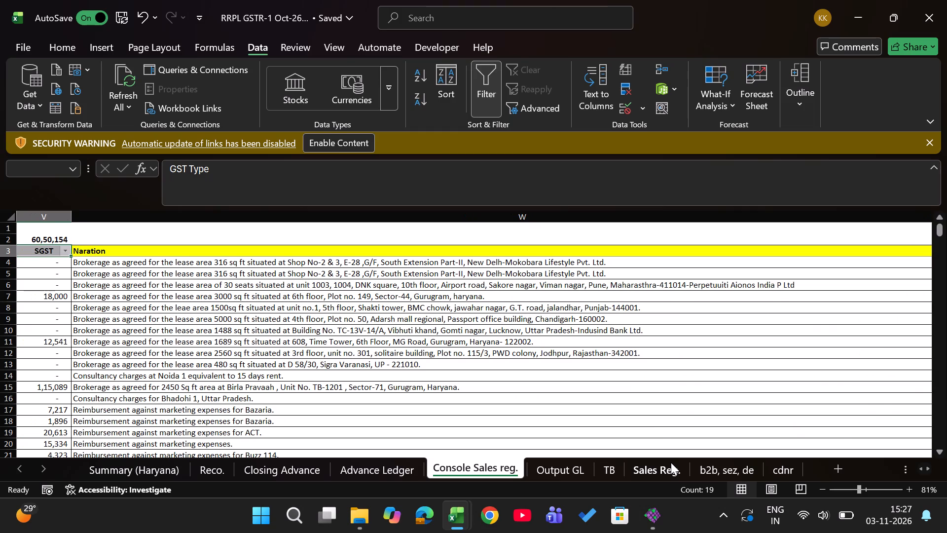
{"action": "key", "text": "ctrl+c"}
{"action": "key", "text": "ctrl+n"}
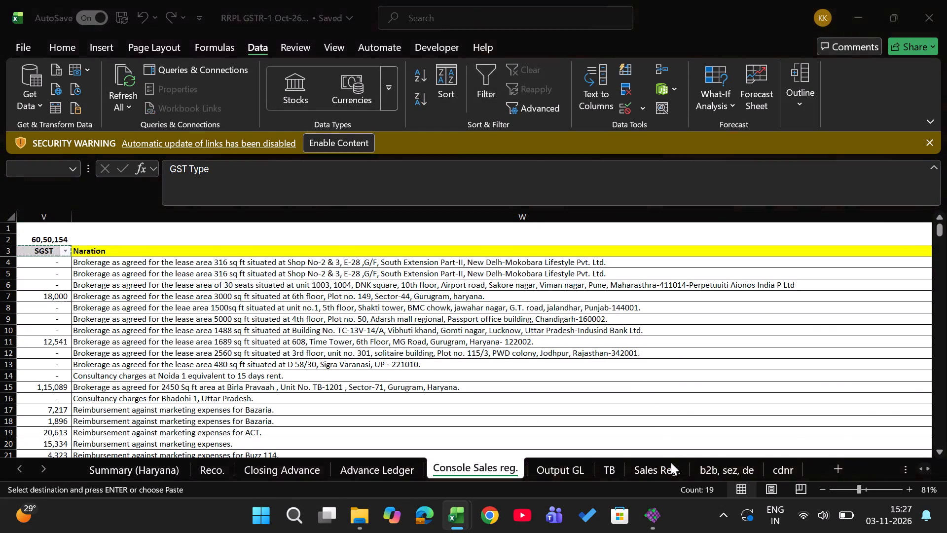
{"action": "key", "text": "Down"}
{"action": "key", "text": "Right"}
{"action": "key", "text": "Return"}
{"action": "key", "text": "Right"}
{"action": "key", "text": "Down"}
{"action": "key", "text": "Left"}
Copy the October sales register A9:T21 from the Sales Reg. sheet, excluding the final totals, into the new workbook at B6.
{"action": "key", "text": "alt+Tab"}
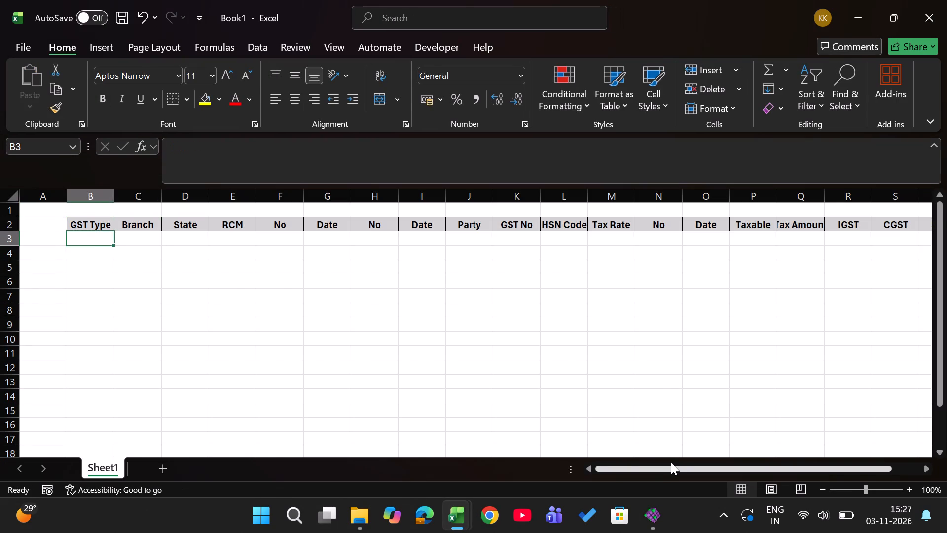
{"action": "key", "text": "ctrl+Page_Down"}
{"action": "key", "text": "ctrl+Page_Down"}
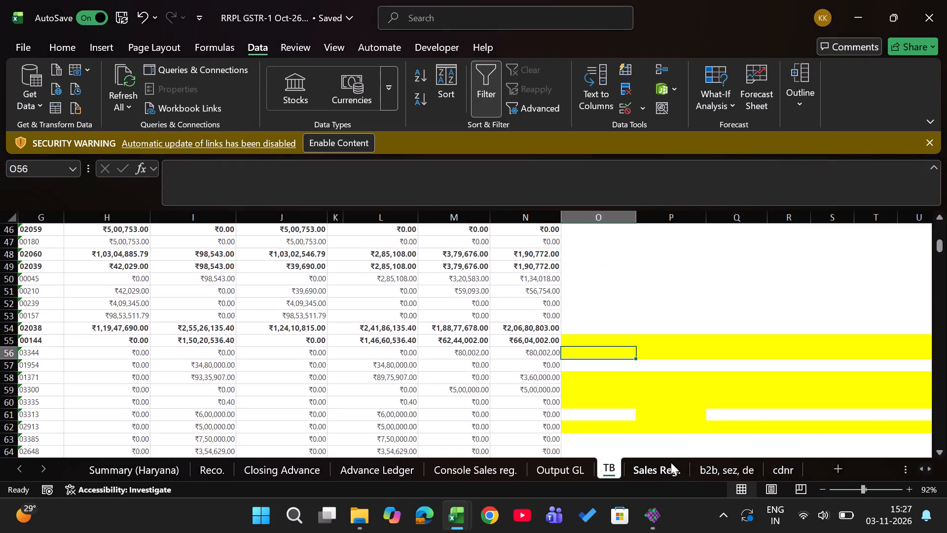
{"action": "key", "text": "ctrl+Page_Down"}
{"action": "key", "text": "Left"}
{"action": "key", "text": "Left"}
{"action": "key", "text": "Left"}
{"action": "key", "text": "Up"}
{"action": "key", "text": "Right"}
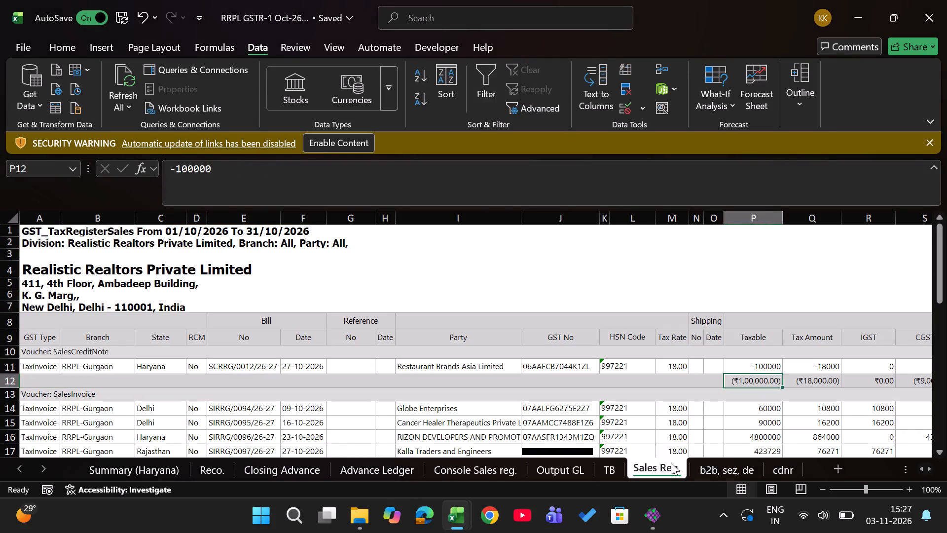
{"action": "key", "text": "Right"}
{"action": "key", "text": "Up"}
{"action": "key", "text": "Right"}
{"action": "key", "text": "Up"}
{"action": "key", "text": "Left"}
{"action": "key", "text": "Left"}
{"action": "key", "text": "Up"}
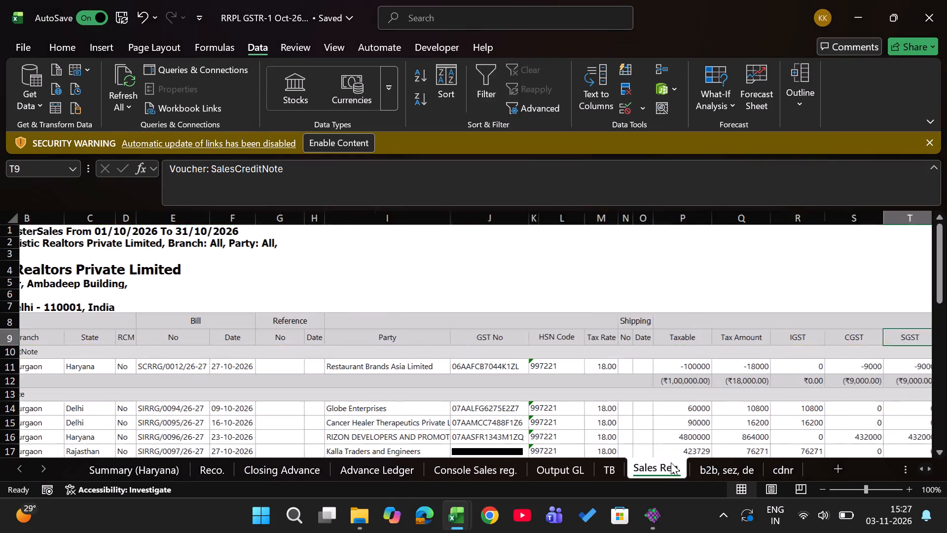
{"action": "key", "text": "shift+Down"}
{"action": "key", "text": "shift+Down"}
{"action": "key", "text": "shift+Down"}
{"action": "key", "text": "shift+Down"}
{"action": "key", "text": "shift+Down"}
{"action": "key", "text": "shift+Down"}
{"action": "key", "text": "shift+Down"}
{"action": "key", "text": "shift+Down"}
{"action": "key", "text": "shift+Down"}
{"action": "key", "text": "shift+Down"}
{"action": "key", "text": "shift+Down"}
{"action": "key", "text": "shift+Down"}
{"action": "key", "text": "shift+Down"}
{"action": "key", "text": "shift+Down"}
{"action": "key", "text": "shift+Down"}
{"action": "key", "text": "shift+Down"}
{"action": "key", "text": "shift+Down"}
{"action": "key", "text": "shift+Down"}
{"action": "key", "text": "shift+Down"}
{"action": "key", "text": "shift+Down"}
{"action": "key", "text": "shift+Down"}
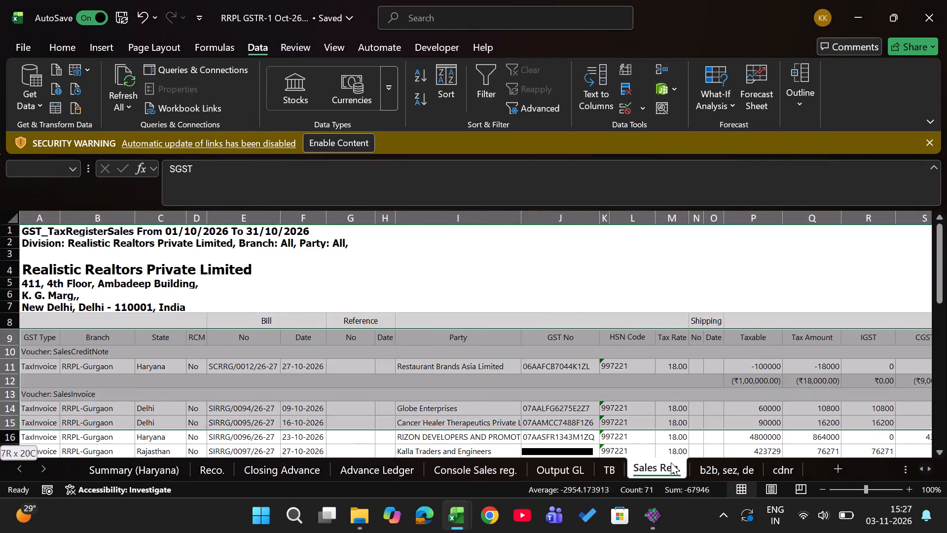
{"action": "key", "text": "shift+Up"}
{"action": "key", "text": "shift+Up"}
{"action": "key", "text": "shift+Up"}
{"action": "key", "text": "shift+Up"}
{"action": "key", "text": "shift+Up"}
{"action": "key", "text": "shift+Up"}
{"action": "key", "text": "shift+Up"}
{"action": "key", "text": "shift+Up"}
{"action": "key", "text": "shift+Up"}
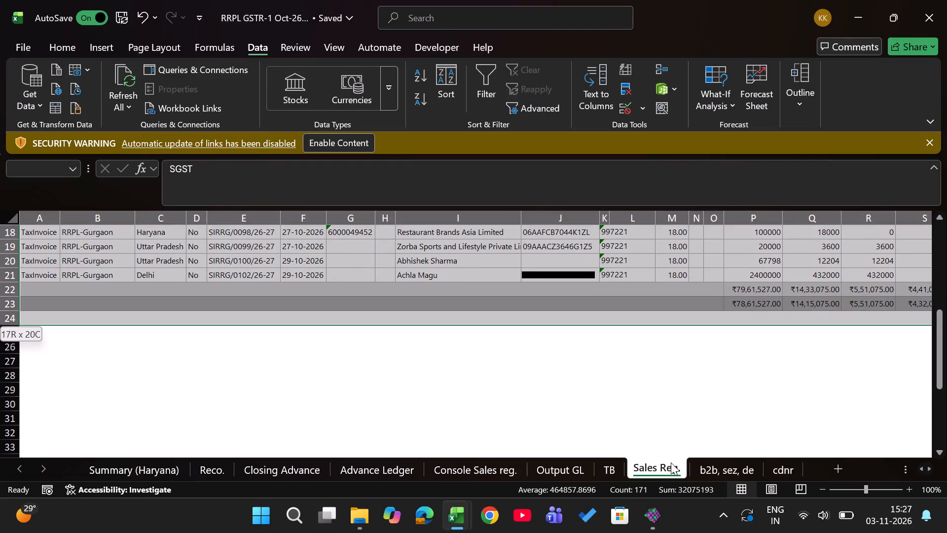
{"action": "key", "text": "shift+Up"}
{"action": "key", "text": "shift+Up"}
{"action": "key", "text": "shift+Up"}
{"action": "key", "text": "ctrl+c"}
{"action": "key", "text": "alt+Tab"}
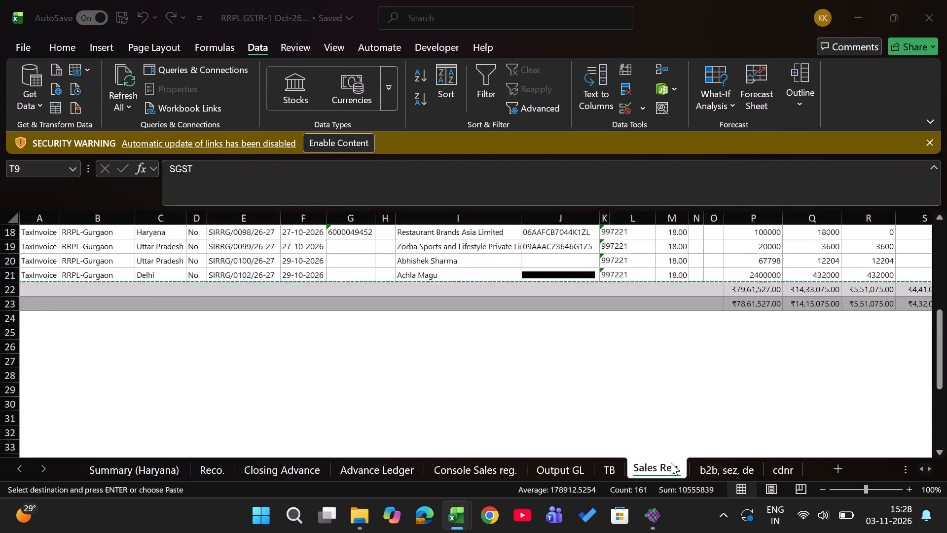
{"action": "key", "text": "Down"}
{"action": "key", "text": "Up"}
{"action": "key", "text": "Return"}
{"action": "key", "text": "Down"}
{"action": "key", "text": "Down"}
{"action": "key", "text": "Down"}
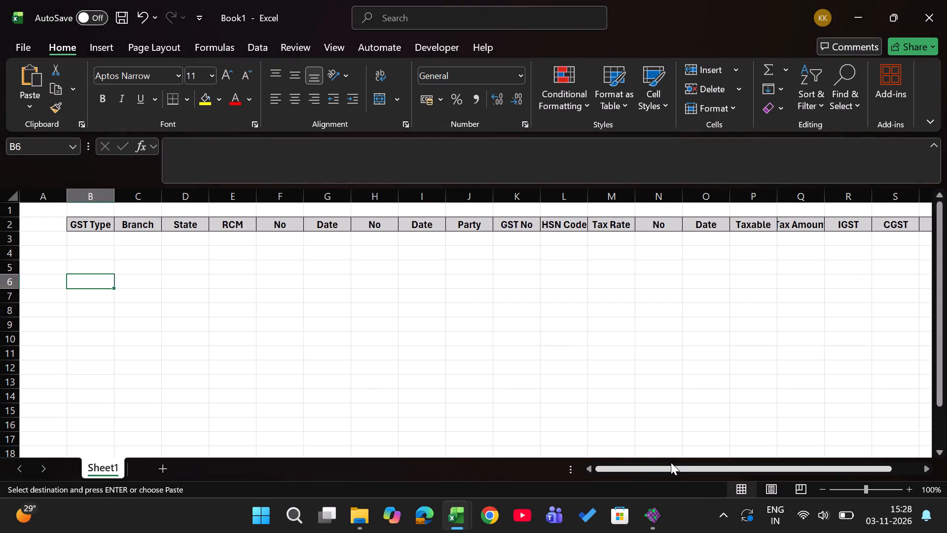
{"action": "key", "text": "Return"}
Delete the SalesCreditNote voucher row, its subtotal row and the SalesInvoice voucher row from the pasted October register.
{"action": "key", "text": "Down"}
{"action": "key", "text": "shift+space"}
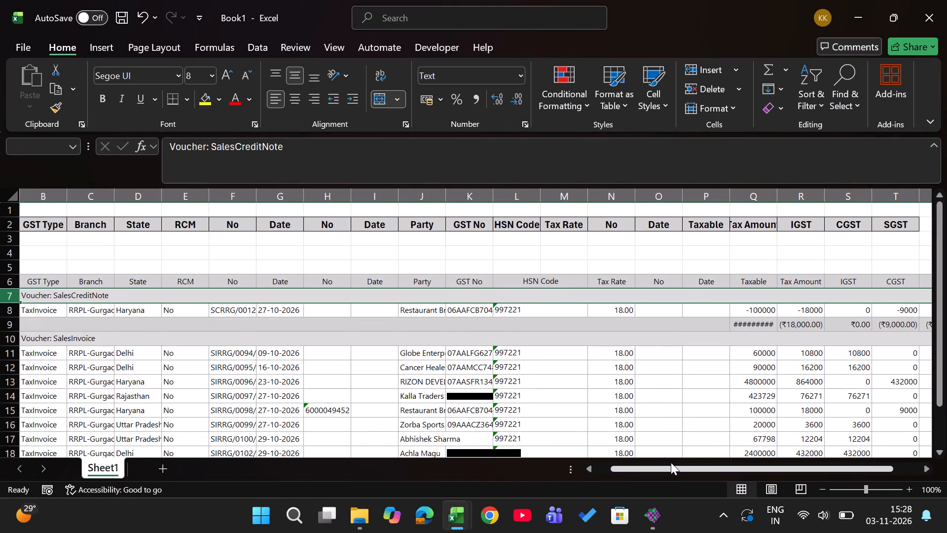
{"action": "key", "text": "ctrl+minus"}
{"action": "key", "text": "Down"}
{"action": "key", "text": "Down"}
{"action": "key", "text": "Up"}
{"action": "key", "text": "shift+space"}
{"action": "key", "text": "shift+Down"}
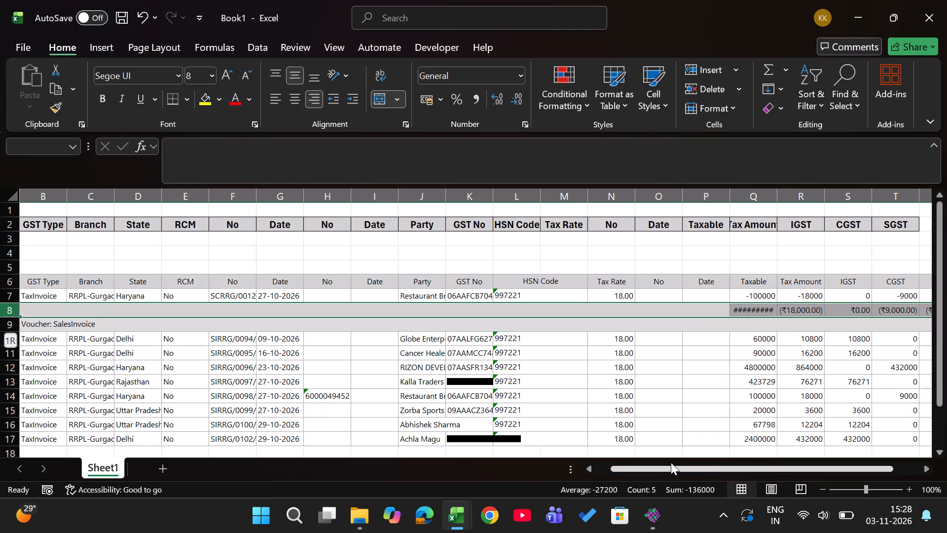
{"action": "key", "text": "ctrl+minus"}
Compare the pasted register's row 6 headings from GST Type to GST No with the row 2 headings.
{"action": "key", "text": "Right"}
{"action": "key", "text": "Right"}
{"action": "key", "text": "Left"}
{"action": "key", "text": "Left"}
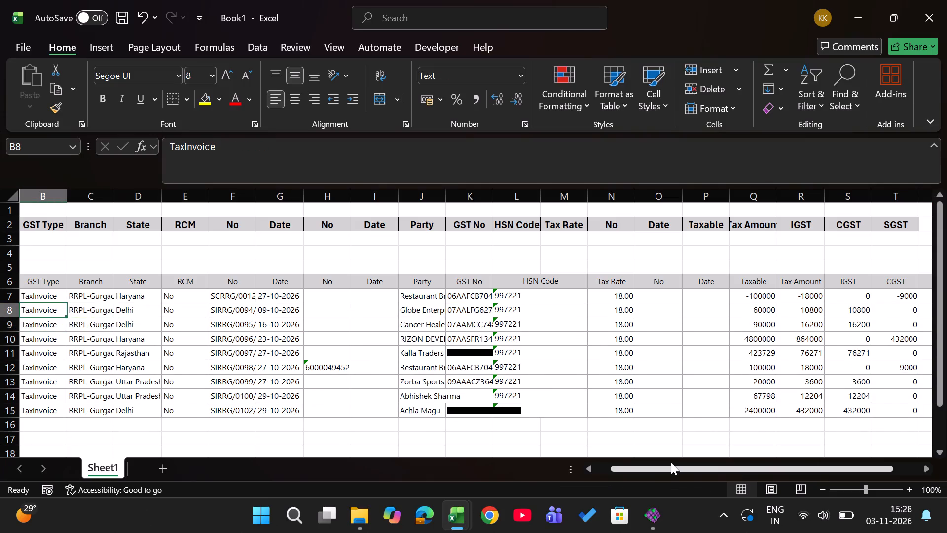
{"action": "key", "text": "Left"}
{"action": "key", "text": "Right"}
{"action": "key", "text": "Right"}
{"action": "key", "text": "Up"}
{"action": "key", "text": "Left"}
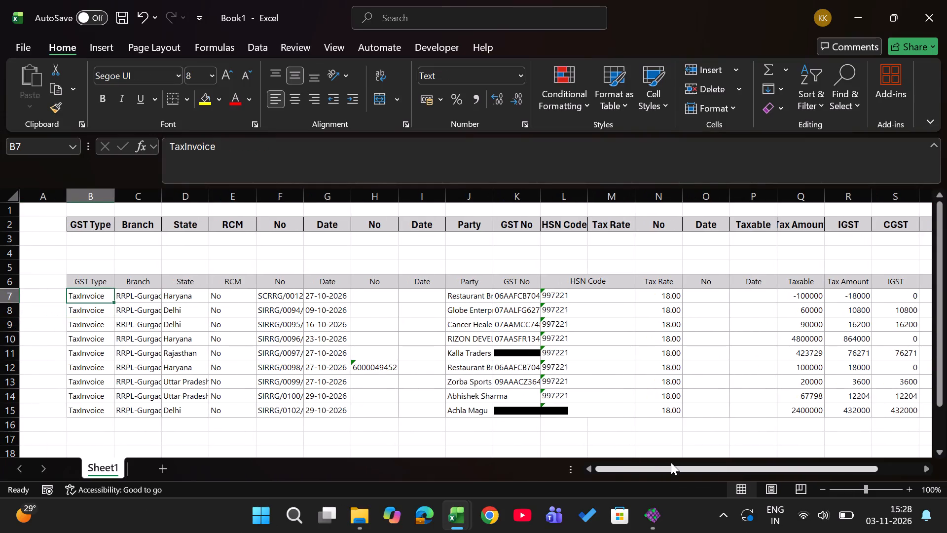
{"action": "key", "text": "Right"}
{"action": "key", "text": "Up"}
{"action": "key", "text": "Right"}
{"action": "key", "text": "Right"}
{"action": "key", "text": "Right"}
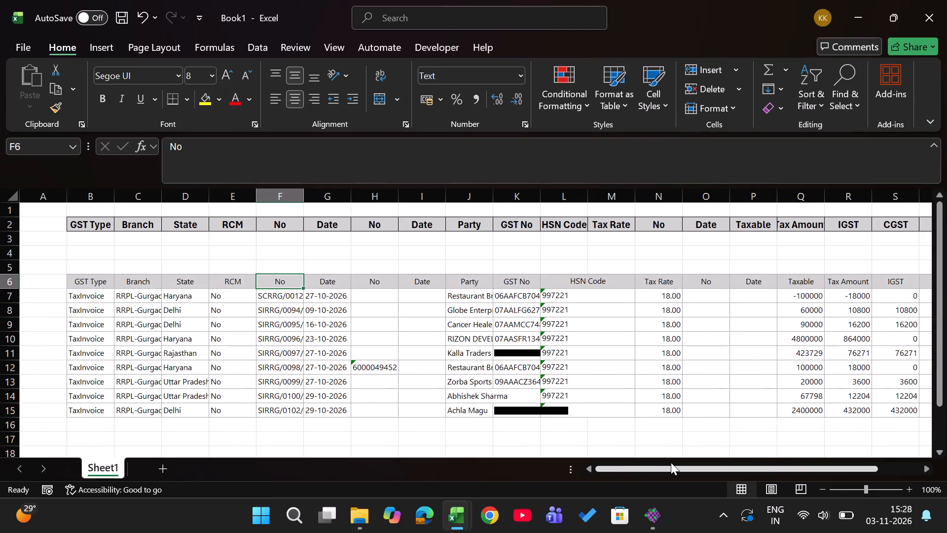
{"action": "key", "text": "Right"}
{"action": "key", "text": "Right"}
{"action": "key", "text": "Right"}
{"action": "key", "text": "Right"}
{"action": "key", "text": "Right"}
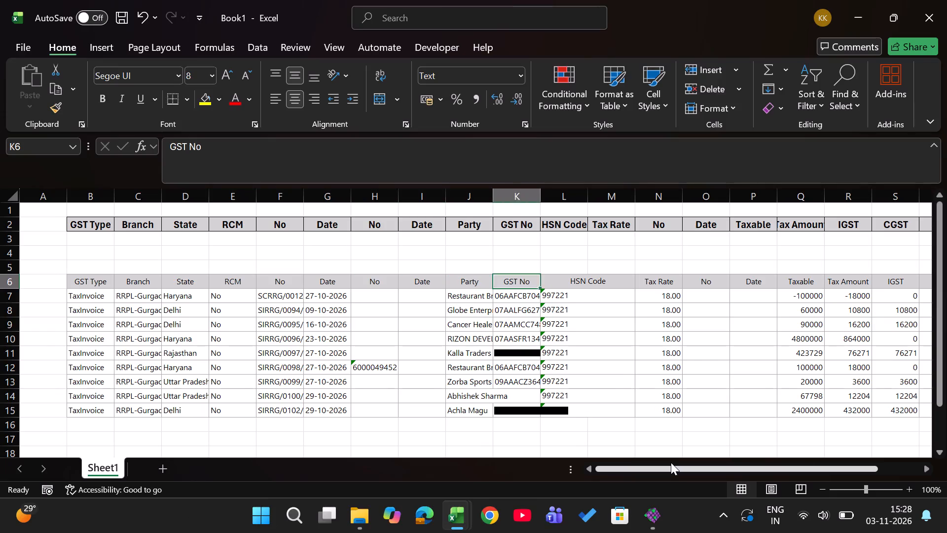
Unmerge the HSN Code cells in L6:M15 of the pasted register.
{"action": "key", "text": "Right"}
{"action": "key", "text": "Right"}
{"action": "key", "text": "Left"}
{"action": "key", "text": "shift+Down"}
{"action": "key", "text": "shift+Down"}
{"action": "key", "text": "shift+Down"}
{"action": "key", "text": "shift+Down"}
{"action": "key", "text": "shift+Down"}
{"action": "key", "text": "shift+Down"}
{"action": "key", "text": "shift+Down"}
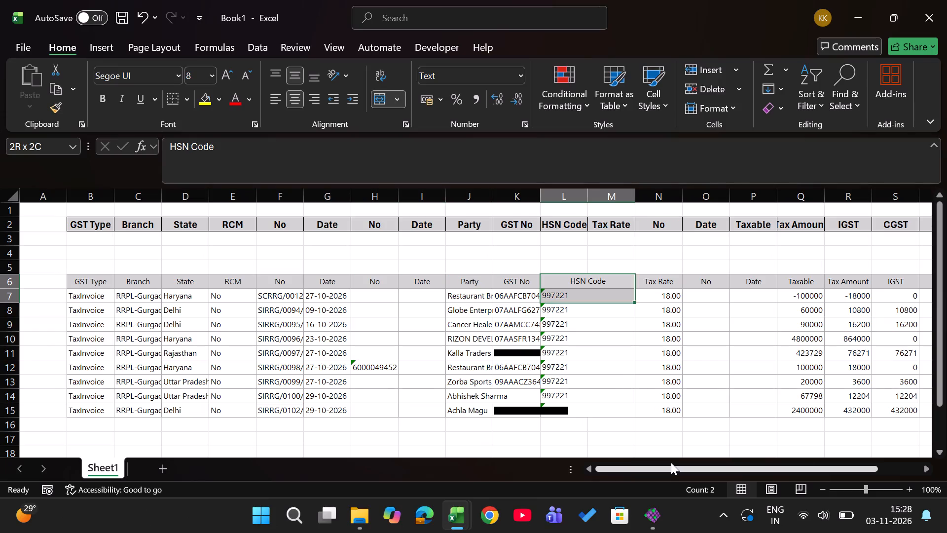
{"action": "key", "text": "shift+Down"}
{"action": "key", "text": "shift+Down"}
{"action": "key", "text": "h"}
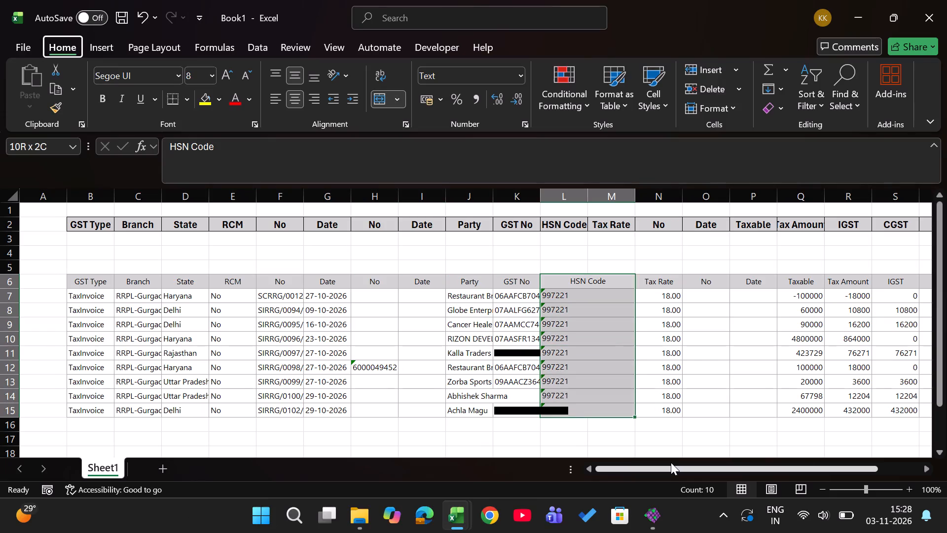
{"action": "type", "text": "mc"}
Delete the empty cells M6:M15 beside HSN Code, shifting the remaining register cells left.
{"action": "key", "text": "Right"}
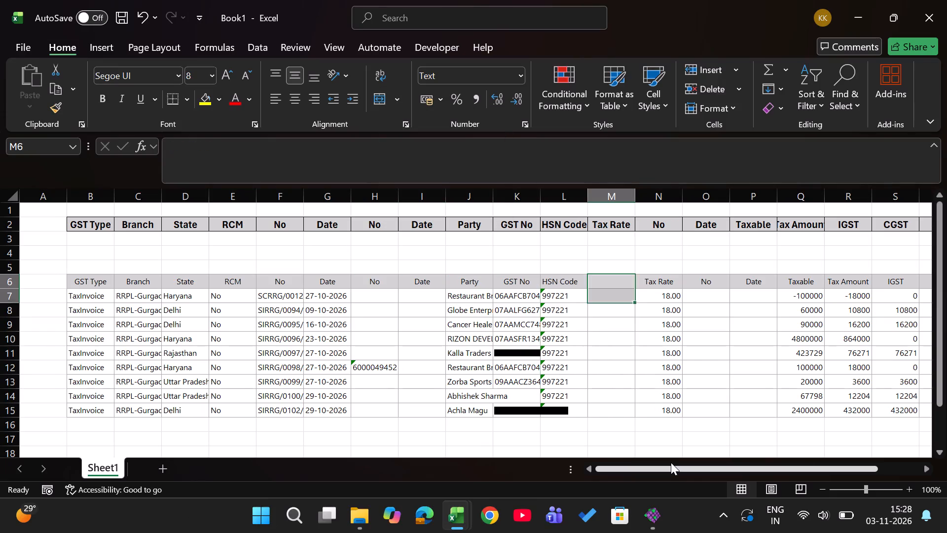
{"action": "key", "text": "shift+Down"}
{"action": "key", "text": "shift+Down"}
{"action": "key", "text": "shift+Down"}
{"action": "key", "text": "shift+Down"}
{"action": "key", "text": "shift+Down"}
{"action": "key", "text": "shift+Down"}
{"action": "key", "text": "shift+Down"}
{"action": "key", "text": "shift+Down"}
{"action": "key", "text": "shift+Down"}
{"action": "key", "text": "ctrl+minus"}
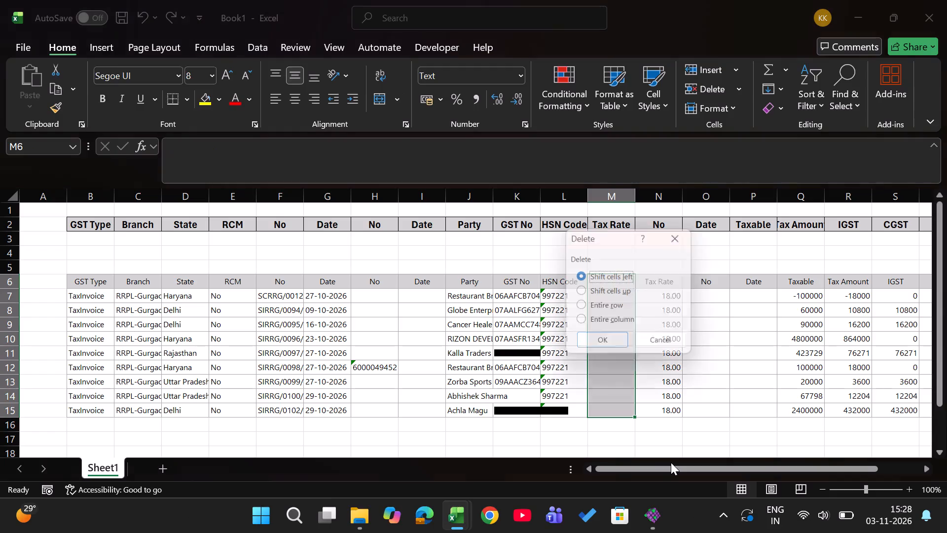
{"action": "key", "text": "Return"}
Check that the row 6 headings from Tax Rate to SGST line up with the row 2 headings.
{"action": "key", "text": "Right"}
{"action": "key", "text": "Right"}
{"action": "key", "text": "Left"}
{"action": "key", "text": "Right"}
{"action": "key", "text": "Right"}
{"action": "key", "text": "Right"}
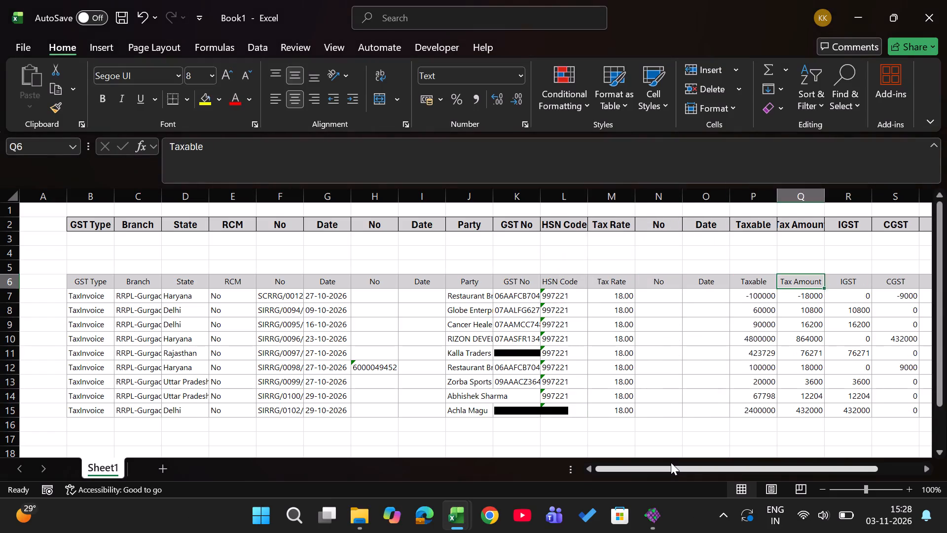
{"action": "key", "text": "Right"}
{"action": "key", "text": "Right"}
{"action": "key", "text": "Right"}
{"action": "key", "text": "Right"}
{"action": "key", "text": "Left"}
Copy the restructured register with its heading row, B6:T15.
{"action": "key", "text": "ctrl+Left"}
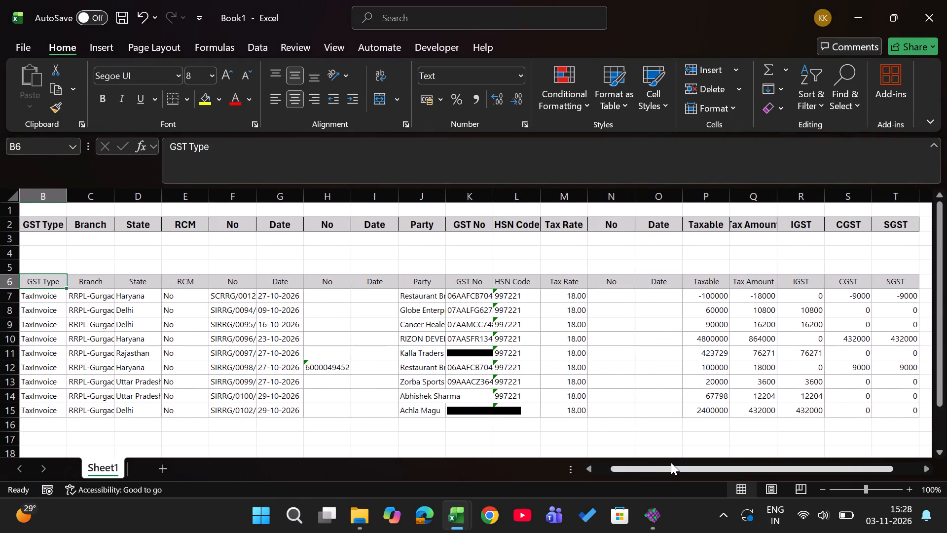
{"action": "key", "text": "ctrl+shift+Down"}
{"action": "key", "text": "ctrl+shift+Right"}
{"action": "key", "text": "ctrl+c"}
Copy only the October data rows B7:T15 of the restructured register, from GST Type to SGST.
{"action": "key", "text": "Down"}
{"action": "key", "text": "Left"}
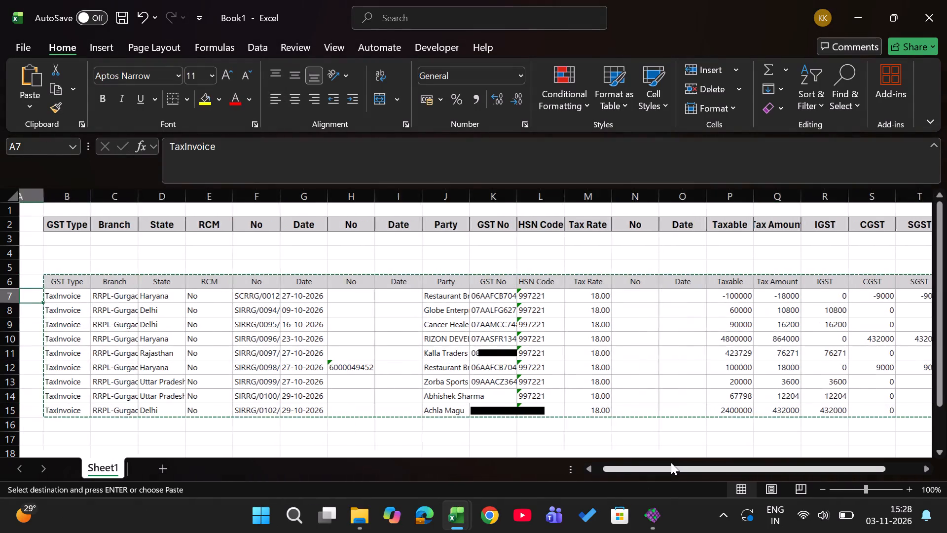
{"action": "key", "text": "Right"}
{"action": "key", "text": "ctrl+shift+Down"}
{"action": "key", "text": "ctrl+shift+Right"}
{"action": "key", "text": "shift+Right"}
{"action": "key", "text": "shift+Right"}
{"action": "key", "text": "shift+Right"}
{"action": "key", "text": "shift+Right"}
{"action": "key", "text": "shift+Right"}
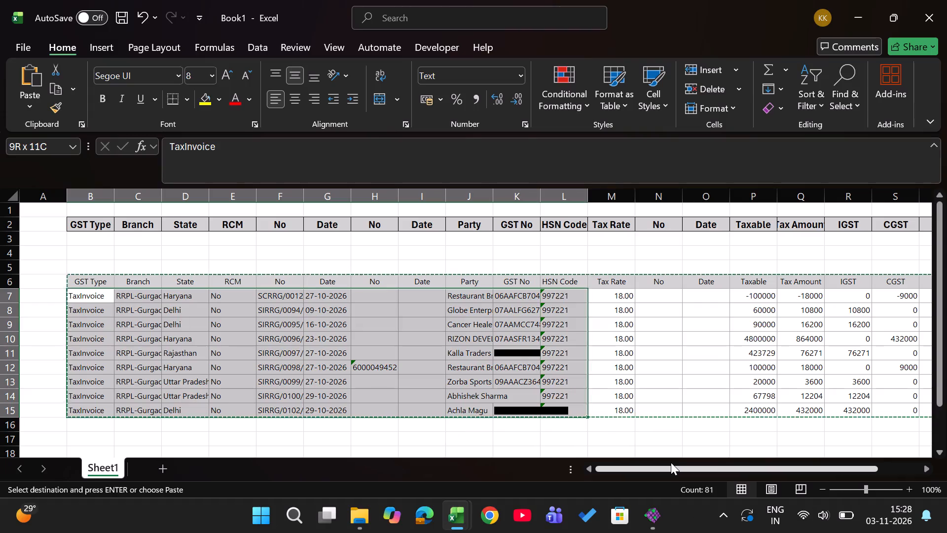
{"action": "key", "text": "shift+Right"}
{"action": "key", "text": "shift+Right"}
{"action": "key", "text": "shift+Right"}
{"action": "key", "text": "shift+Right"}
{"action": "key", "text": "shift+Right"}
{"action": "key", "text": "shift+Right"}
{"action": "key", "text": "shift+Right"}
{"action": "key", "text": "shift+Right"}
{"action": "key", "text": "shift+Right"}
{"action": "key", "text": "shift+Right"}
{"action": "key", "text": "shift+Left"}
{"action": "key", "text": "shift+Left"}
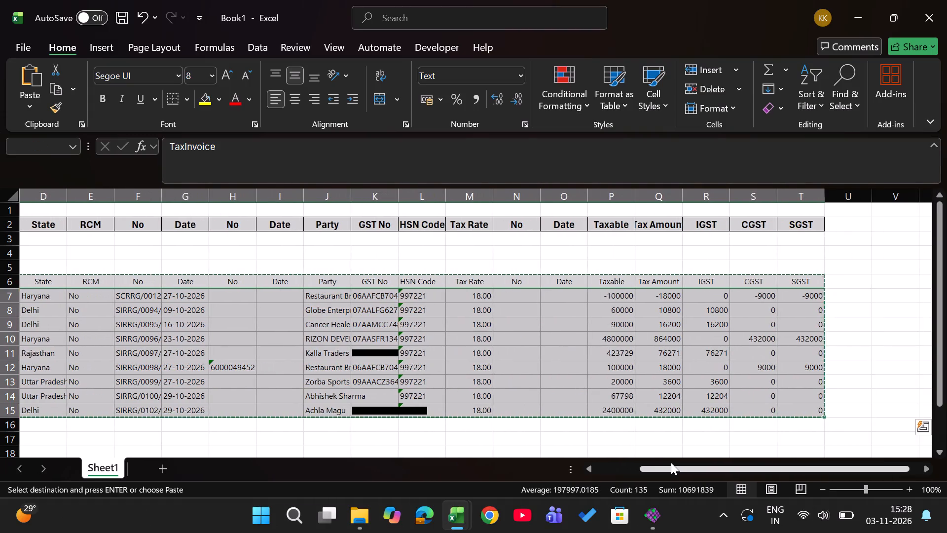
{"action": "key", "text": "ctrl+c"}
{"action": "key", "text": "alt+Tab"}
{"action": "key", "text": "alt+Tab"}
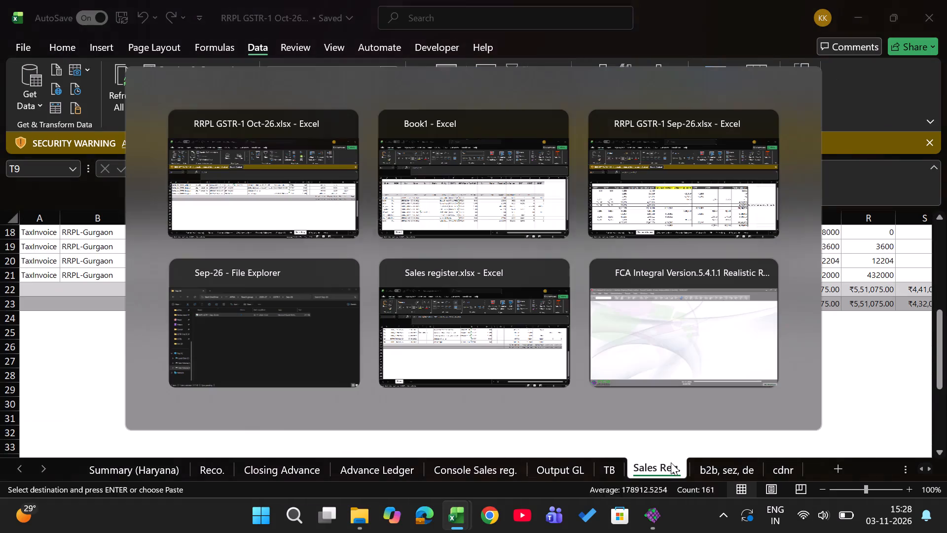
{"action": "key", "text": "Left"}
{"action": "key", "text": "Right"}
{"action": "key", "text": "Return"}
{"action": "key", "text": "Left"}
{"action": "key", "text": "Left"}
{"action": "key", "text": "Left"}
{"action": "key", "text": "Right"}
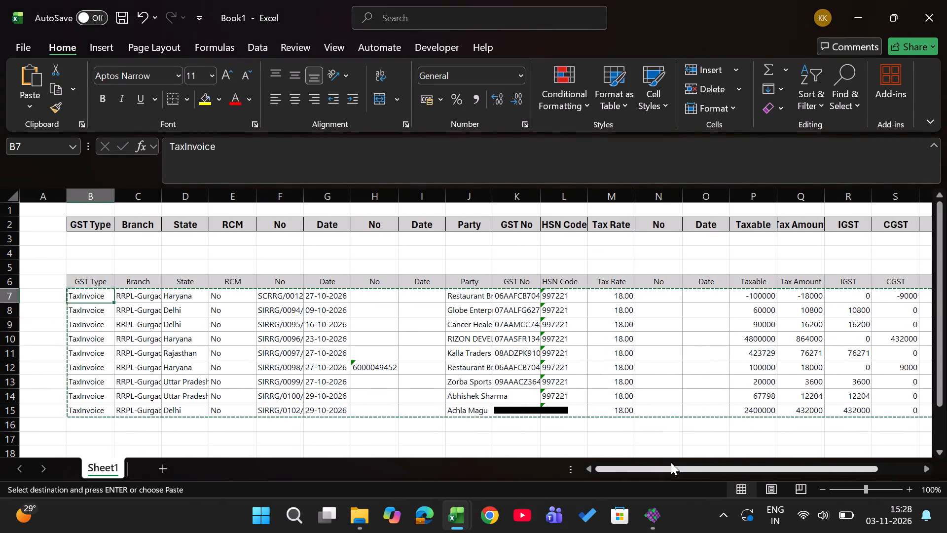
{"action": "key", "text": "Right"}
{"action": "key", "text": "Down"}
Paste the copied October rows into the Console Sales reg. sheet of the October GSTR-1 workbook, starting at D122.
{"action": "key", "text": "alt+Tab"}
{"action": "key", "text": "Up"}
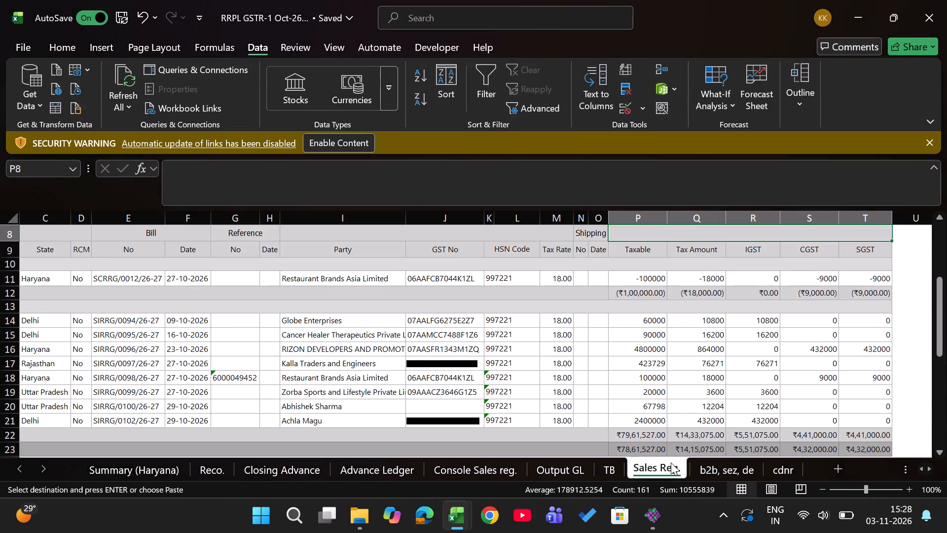
{"action": "key", "text": "ctrl+Page_Up"}
{"action": "key", "text": "ctrl+Page_Up"}
{"action": "key", "text": "ctrl+Page_Up"}
{"action": "key", "text": "ctrl+Page_Up"}
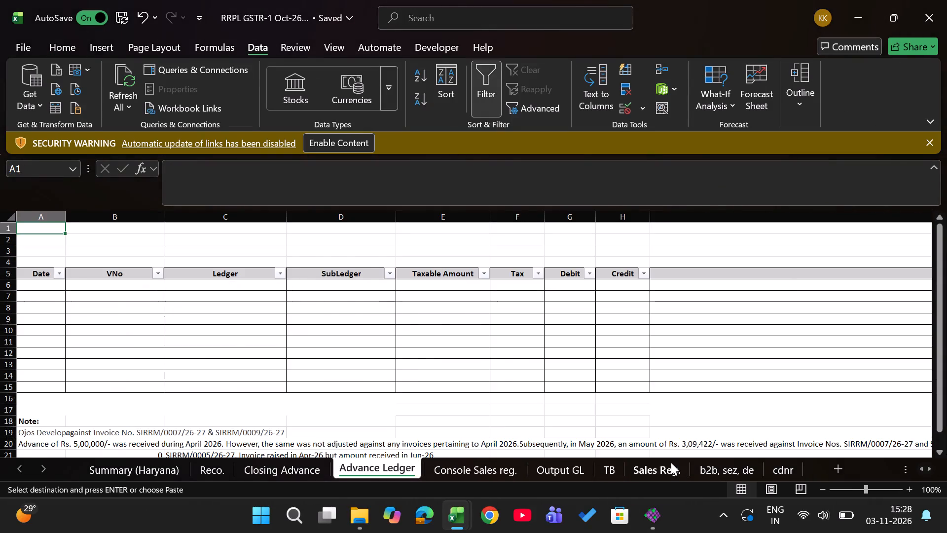
{"action": "key", "text": "ctrl+Page_Down"}
{"action": "key", "text": "Down"}
{"action": "key", "text": "Down"}
{"action": "key", "text": "Left"}
{"action": "key", "text": "Left"}
{"action": "key", "text": "Right"}
{"action": "key", "text": "Right"}
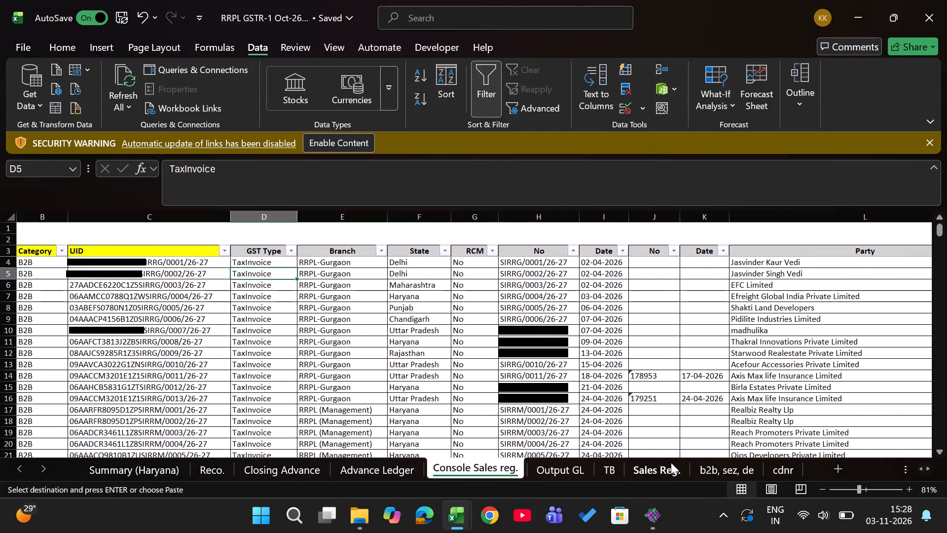
{"action": "key", "text": "ctrl+Down"}
{"action": "key", "text": "Down"}
{"action": "key", "text": "Down"}
{"action": "key", "text": "Down"}
{"action": "key", "text": "Up"}
{"action": "key", "text": "Up"}
{"action": "key", "text": "Return"}
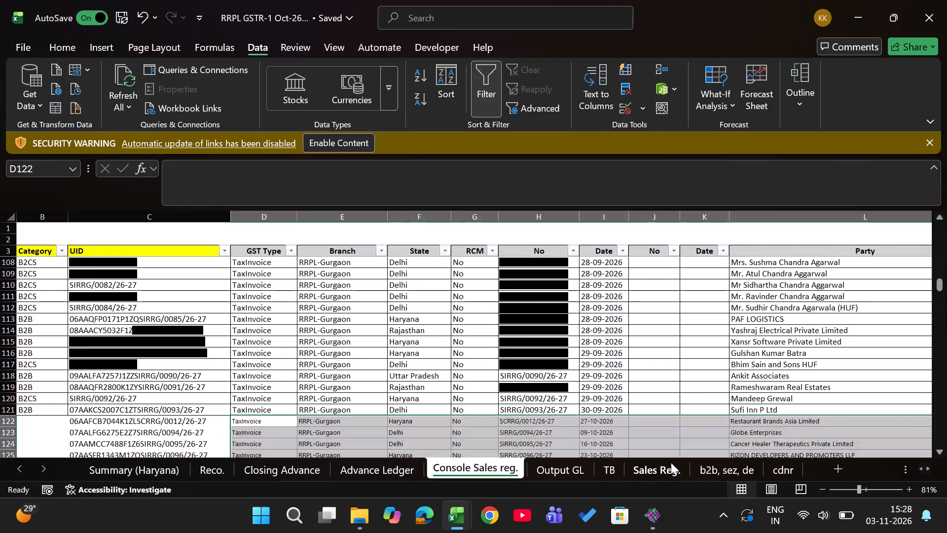
Examine the HSN Reporting Category, Category and UID columns around the first October rows, including the UID formula in C121.
{"action": "key", "text": "Down"}
{"action": "key", "text": "Down"}
{"action": "key", "text": "Down"}
{"action": "key", "text": "Down"}
{"action": "key", "text": "Down"}
{"action": "key", "text": "Left"}
{"action": "key", "text": "Left"}
{"action": "key", "text": "Left"}
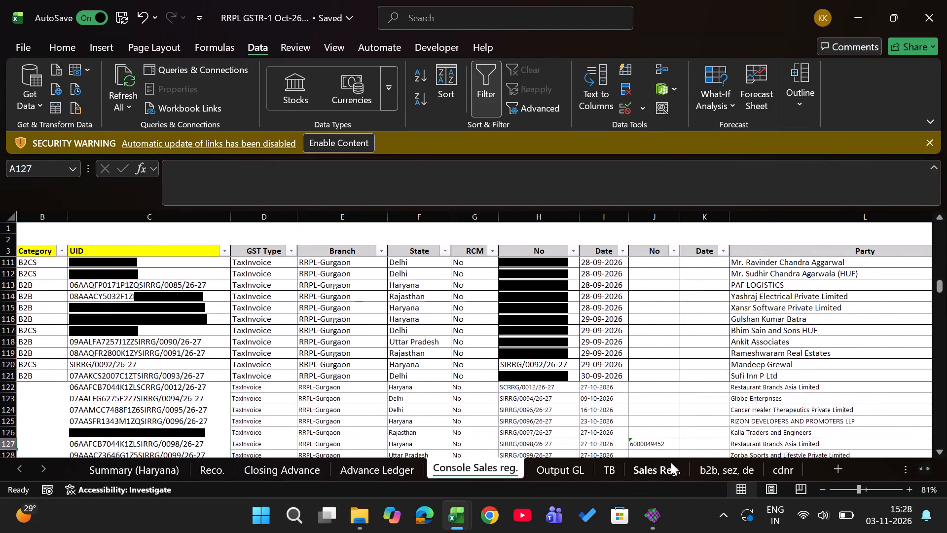
{"action": "key", "text": "Up"}
{"action": "key", "text": "Up"}
{"action": "key", "text": "Up"}
{"action": "key", "text": "Up"}
{"action": "key", "text": "Up"}
{"action": "key", "text": "Up"}
{"action": "key", "text": "Right"}
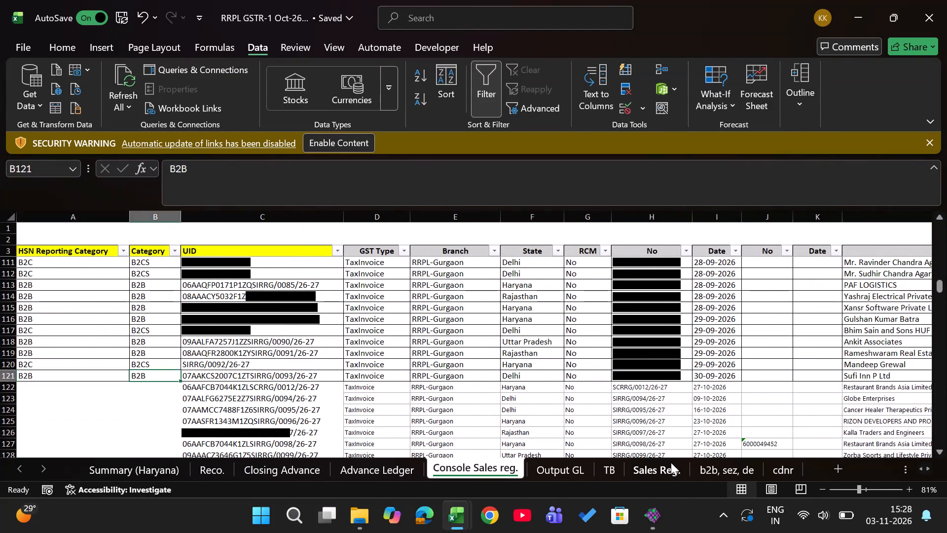
{"action": "key", "text": "Down"}
{"action": "key", "text": "Right"}
{"action": "key", "text": "Up"}
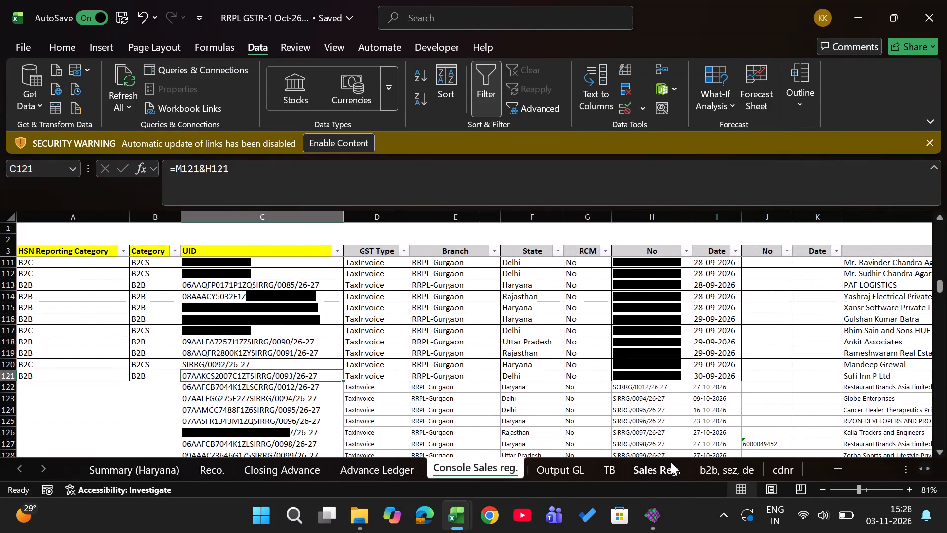
Fill the Naration lookup formula from W121 down through the October rows to W130 in Console Sales reg.
{"action": "key", "text": "Right"}
{"action": "key", "text": "Right"}
{"action": "key", "text": "Right"}
{"action": "key", "text": "Right"}
{"action": "key", "text": "Right"}
{"action": "key", "text": "Right"}
{"action": "key", "text": "Right"}
{"action": "key", "text": "Right"}
{"action": "key", "text": "Right"}
{"action": "key", "text": "Right"}
{"action": "key", "text": "Right"}
{"action": "key", "text": "Right"}
{"action": "key", "text": "Right"}
{"action": "key", "text": "Right"}
{"action": "key", "text": "Right"}
{"action": "key", "text": "Right"}
{"action": "key", "text": "Right"}
{"action": "key", "text": "Right"}
{"action": "key", "text": "Right"}
{"action": "key", "text": "Right"}
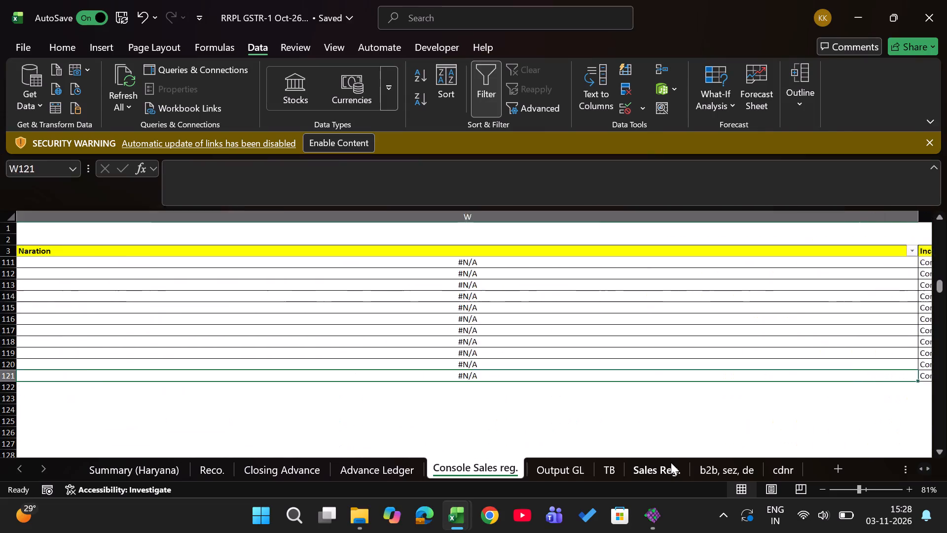
{"action": "key", "text": "Left"}
{"action": "key", "text": "Left"}
{"action": "key", "text": "Left"}
{"action": "key", "text": "Left"}
{"action": "key", "text": "Left"}
{"action": "key", "text": "Right"}
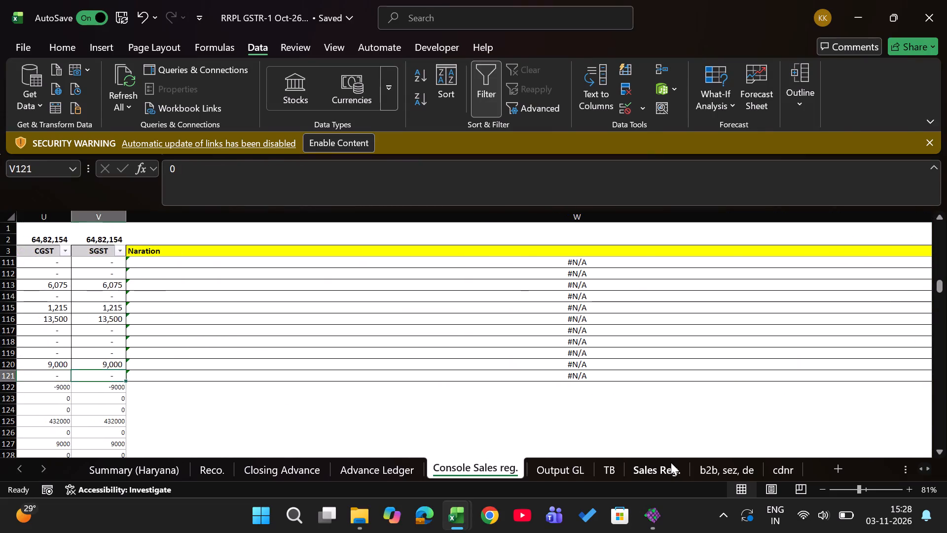
{"action": "key", "text": "Right"}
{"action": "key", "text": "Up"}
{"action": "key", "text": "Up"}
{"action": "key", "text": "Left"}
{"action": "key", "text": "Left"}
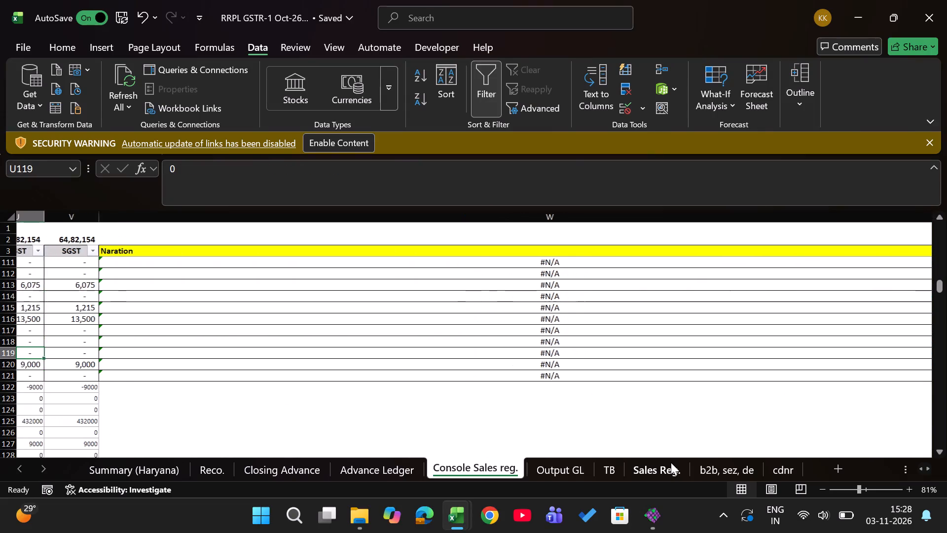
{"action": "key", "text": "Right"}
{"action": "key", "text": "ctrl+Down"}
{"action": "key", "text": "Right"}
{"action": "key", "text": "Right"}
{"action": "key", "text": "Left"}
{"action": "key", "text": "ctrl+shift+Up"}
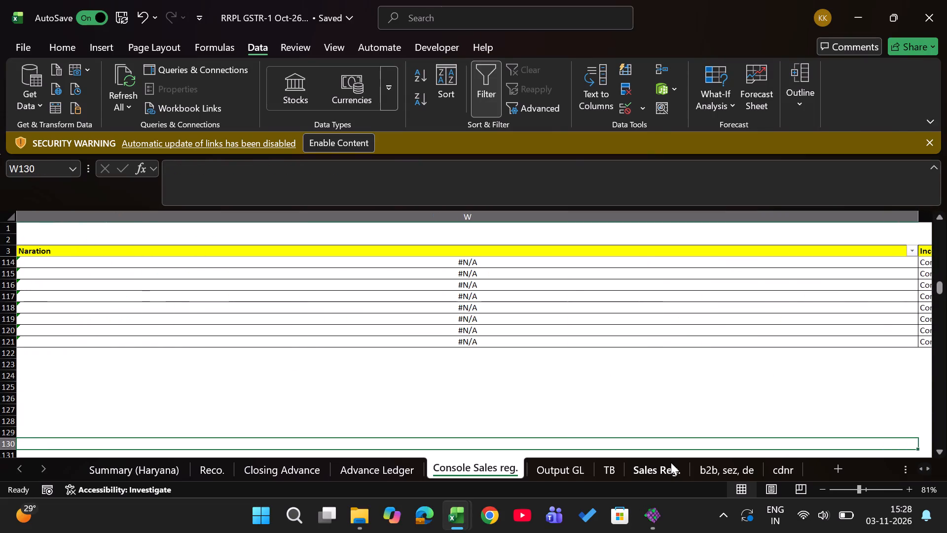
{"action": "key", "text": "ctrl+d"}
{"action": "key", "text": "Down"}
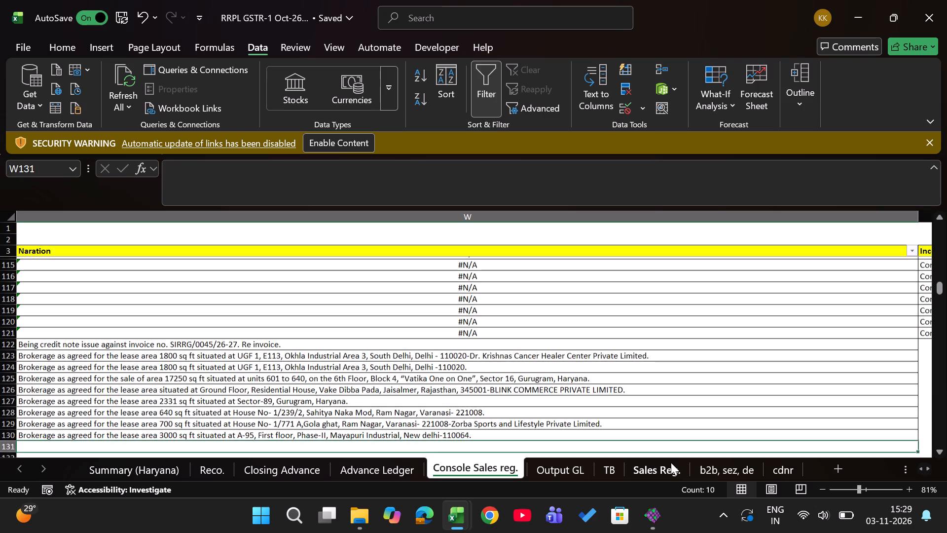
Examine the filled Naration entries, the lookup formula in W122, and the neighbouring Income head and Month columns.
{"action": "key", "text": "Up"}
{"action": "key", "text": "Up"}
{"action": "key", "text": "Up"}
{"action": "key", "text": "Up"}
{"action": "key", "text": "Up"}
{"action": "key", "text": "Up"}
{"action": "key", "text": "Up"}
{"action": "key", "text": "Up"}
{"action": "key", "text": "Up"}
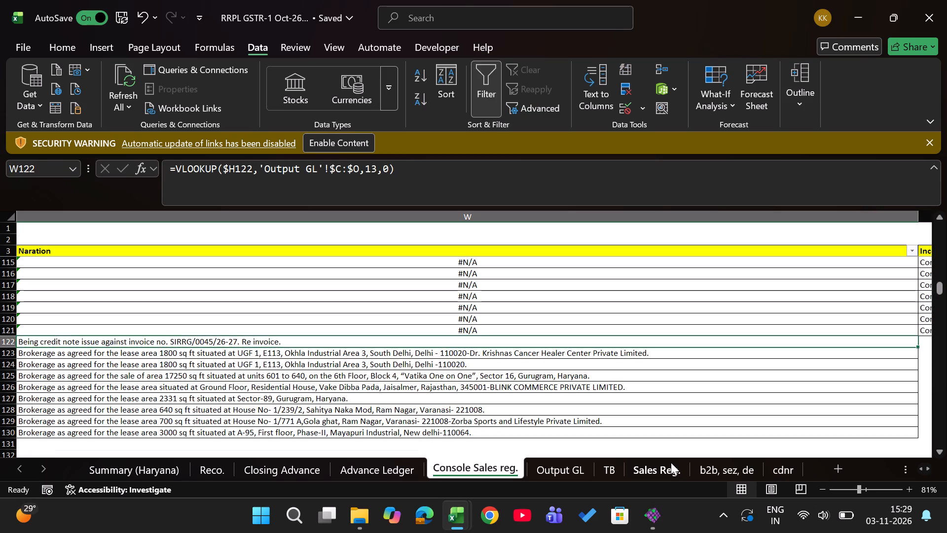
{"action": "key", "text": "Right"}
{"action": "key", "text": "Right"}
{"action": "key", "text": "Right"}
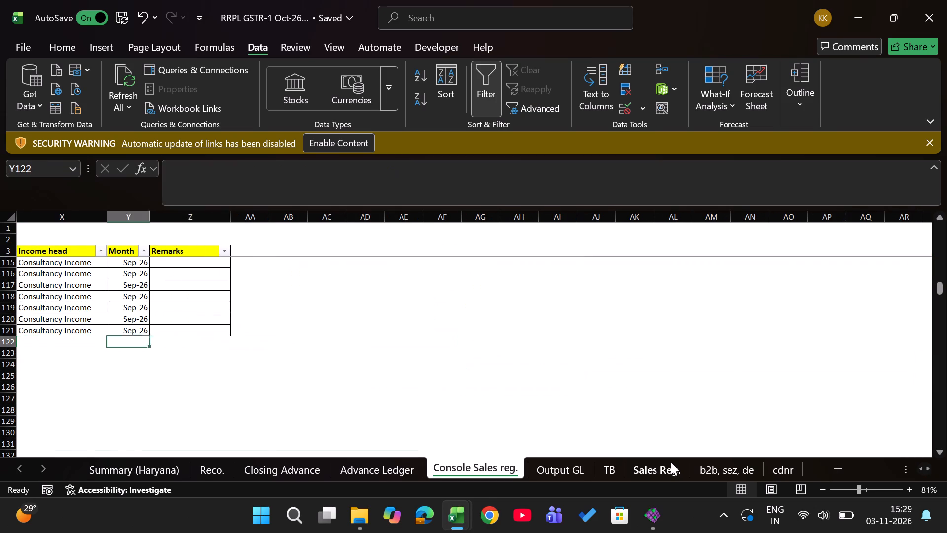
{"action": "key", "text": "Left"}
{"action": "key", "text": "Left"}
{"action": "key", "text": "Right"}
{"action": "key", "text": "Left"}
{"action": "key", "text": "Left"}
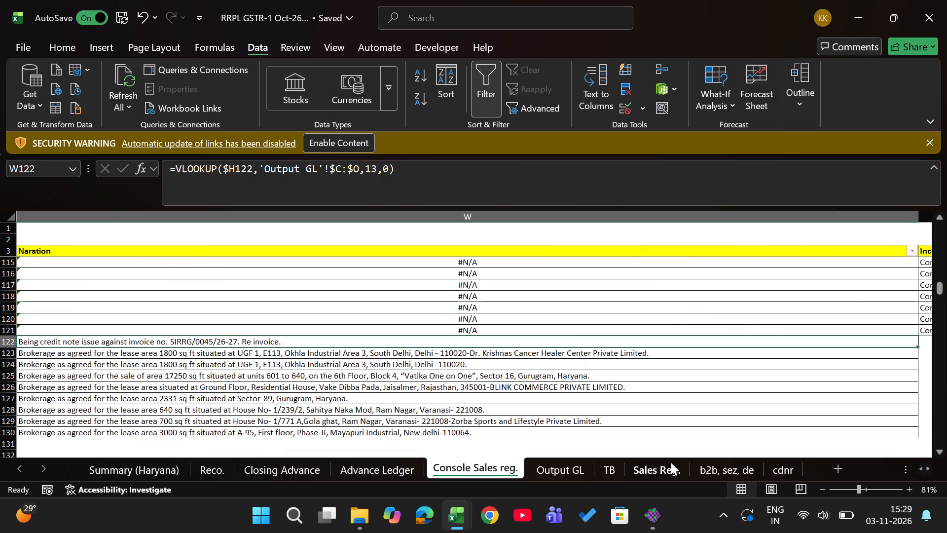
Enter Oct-26 as the Month in Y122 and fill it down through the October rows to Y130.
{"action": "key", "text": "Right"}
{"action": "key", "text": "Right"}
{"action": "type", "text": "oct25"}
{"action": "key", "text": "Return"}
{"action": "key", "text": "Up"}
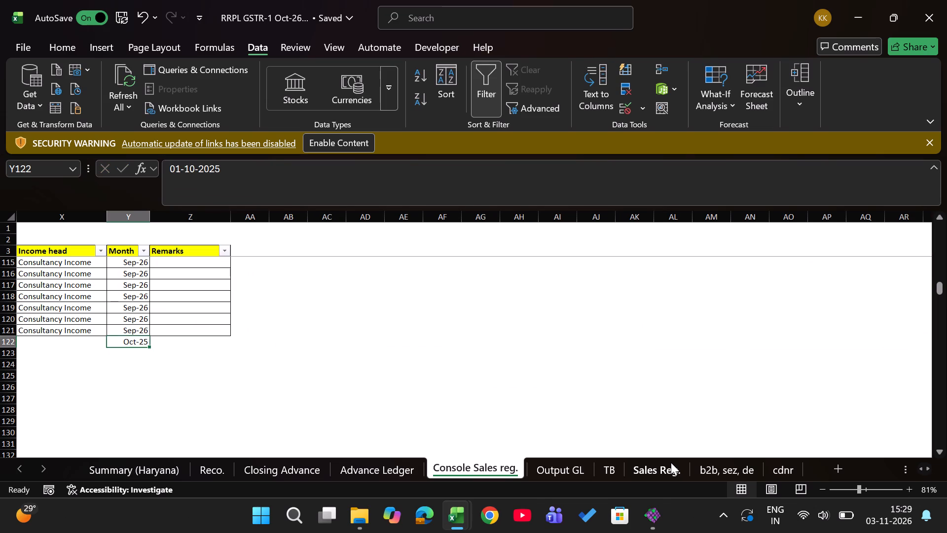
{"action": "type", "text": "ocy25"}
{"action": "key", "text": "BackSpace"}
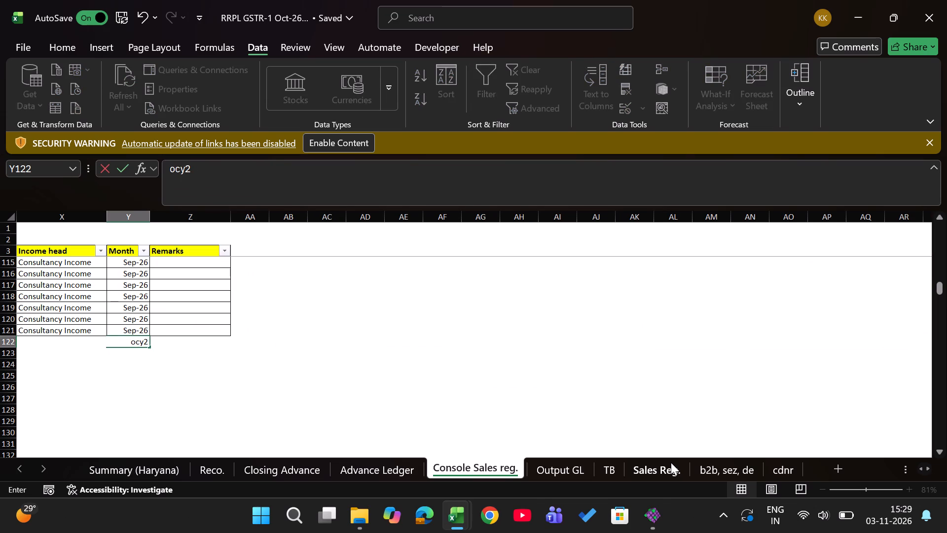
{"action": "key", "text": "BackSpace"}
{"action": "key", "text": "BackSpace"}
{"action": "type", "text": "t26"}
{"action": "key", "text": "Return"}
{"action": "key", "text": "Left"}
{"action": "key", "text": "Left"}
{"action": "key", "text": "ctrl+Down"}
{"action": "key", "text": "Right"}
{"action": "key", "text": "Right"}
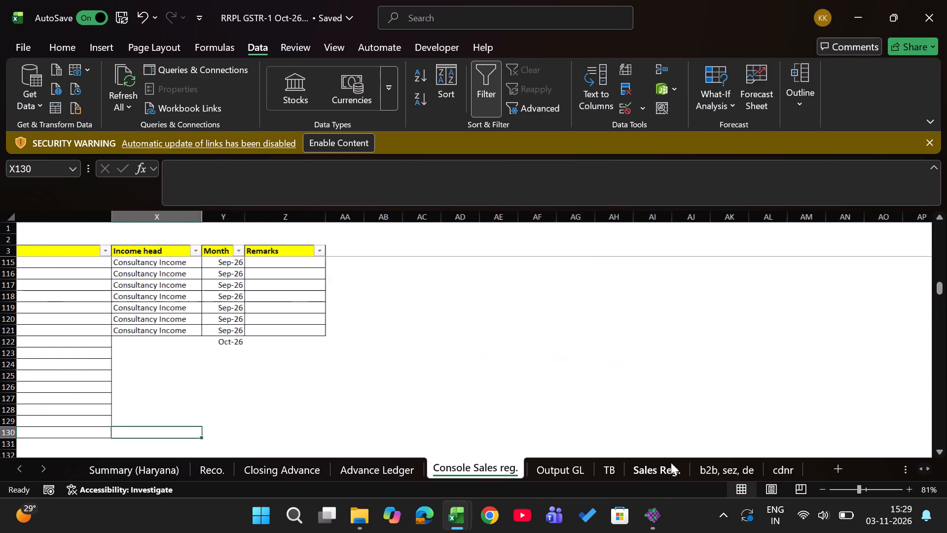
{"action": "key", "text": "ctrl+shift+Up"}
{"action": "key", "text": "ctrl+d"}
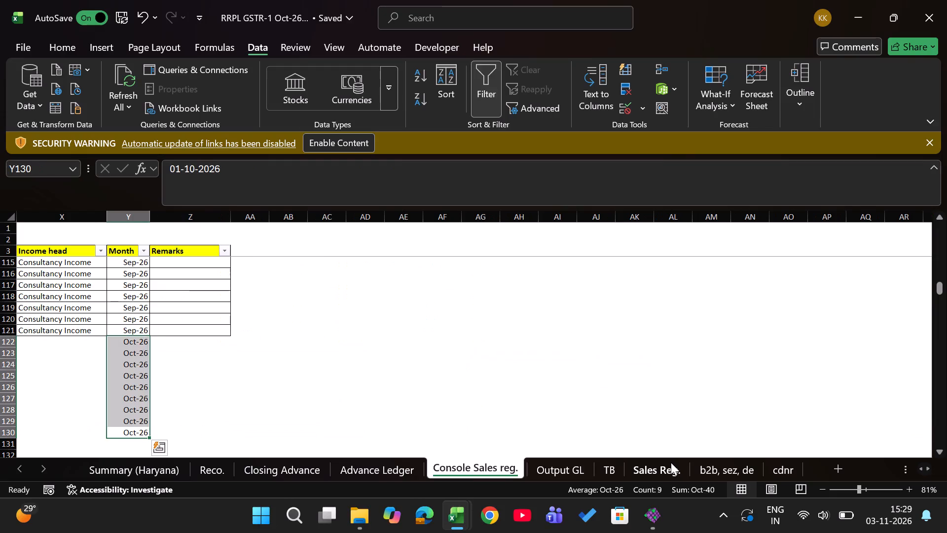
Apply all borders to the register block A41:Z130, covering the newly added October rows.
{"action": "key", "text": "Right"}
{"action": "key", "text": "ctrl+shift+Up"}
{"action": "key", "text": "ctrl+shift+Left"}
{"action": "key", "text": "ctrl+shift+Left"}
{"action": "key", "text": "ctrl+shift+Left"}
{"action": "key", "text": "ctrl+shift+Left"}
{"action": "key", "text": "ctrl+shift+Left"}
{"action": "key", "text": "ctrl+shift+Left"}
{"action": "key", "text": "ctrl+shift+Left"}
{"action": "key", "text": "ctrl+shift+Left"}
{"action": "key", "text": "ctrl+shift+Left"}
{"action": "key", "text": "ctrl+shift+Left"}
{"action": "key", "text": "ctrl+shift+Left"}
{"action": "key", "text": "ctrl+shift+Left"}
{"action": "key", "text": "ctrl+shift+Left"}
{"action": "key", "text": "ctrl+shift+Left"}
{"action": "key", "text": "ctrl+shift+Left"}
{"action": "key", "text": "ctrl+shift+Left"}
{"action": "key", "text": "ctrl+shift+Left"}
{"action": "key", "text": "ctrl+shift+Left"}
{"action": "key", "text": "ctrl+shift+Left"}
{"action": "key", "text": "ctrl+shift+Left"}
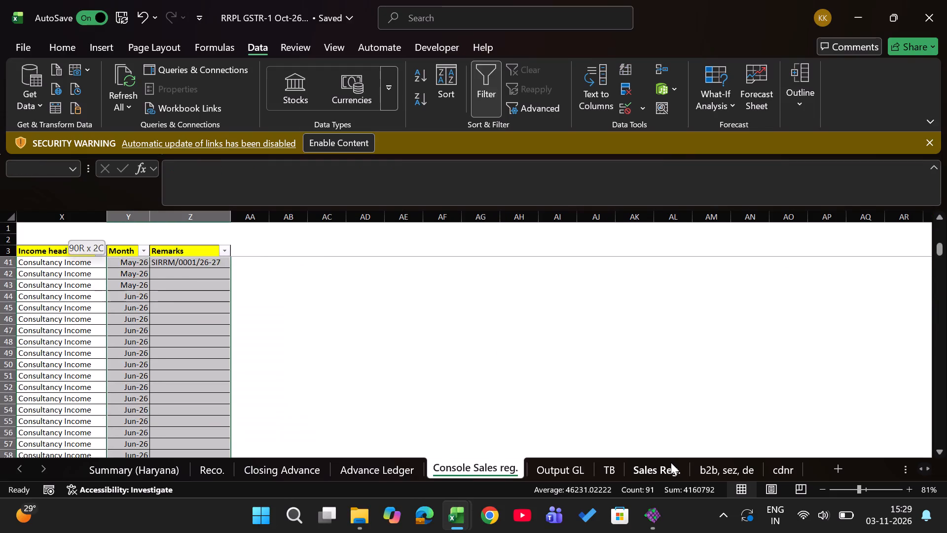
{"action": "key", "text": "ctrl+shift+Left"}
{"action": "key", "text": "ctrl+shift+Left"}
{"action": "key", "text": "ctrl+shift+Left"}
{"action": "key", "text": "ctrl+shift+Left"}
{"action": "key", "text": "ctrl+shift+Left"}
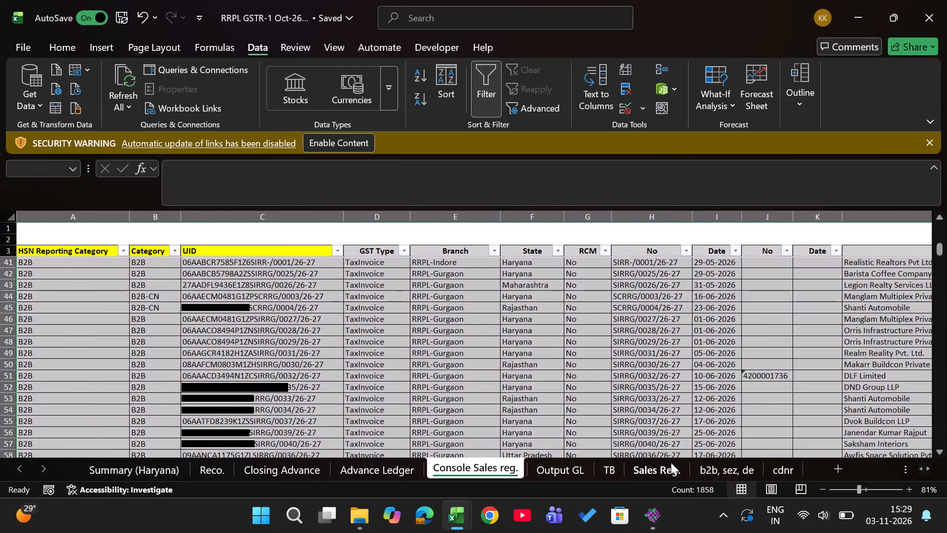
{"action": "key", "text": "ctrl+shift+Left"}
{"action": "key", "text": "ctrl+shift+Left"}
{"action": "key", "text": "ctrl+shift+Left"}
{"action": "key", "text": "ctrl+shift+Left"}
{"action": "type", "text": "hba"}
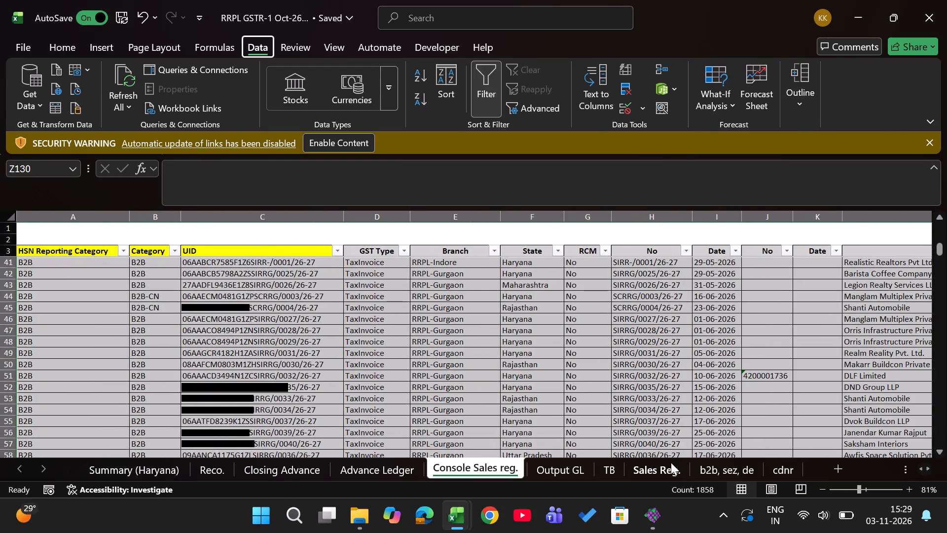
Examine the October rows' formatting against the September rows above, across the date, party, GST number, tax rate and amount columns.
{"action": "key", "text": "Up"}
{"action": "key", "text": "Left"}
{"action": "key", "text": "Left"}
{"action": "key", "text": "ctrl+Left"}
{"action": "key", "text": "ctrl+Left"}
{"action": "key", "text": "ctrl+Left"}
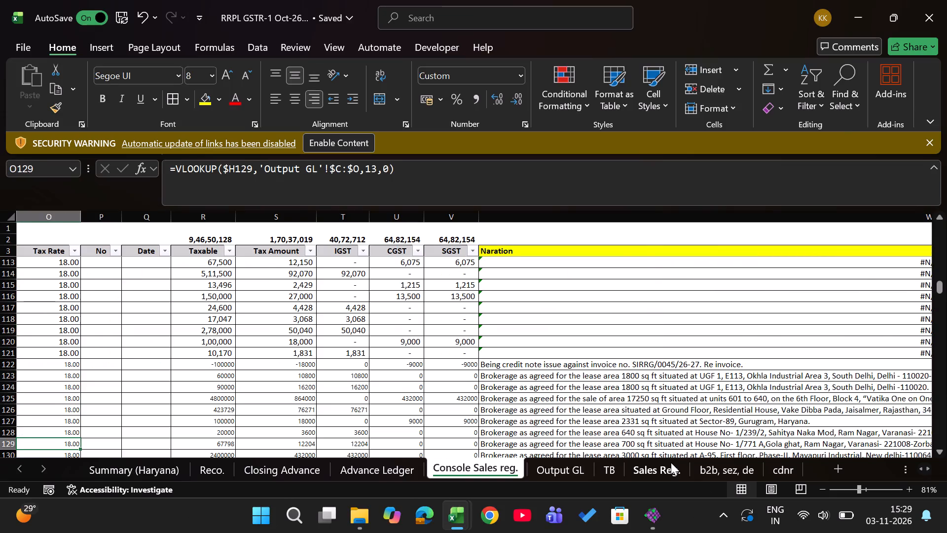
{"action": "key", "text": "Up"}
{"action": "key", "text": "Up"}
{"action": "key", "text": "Up"}
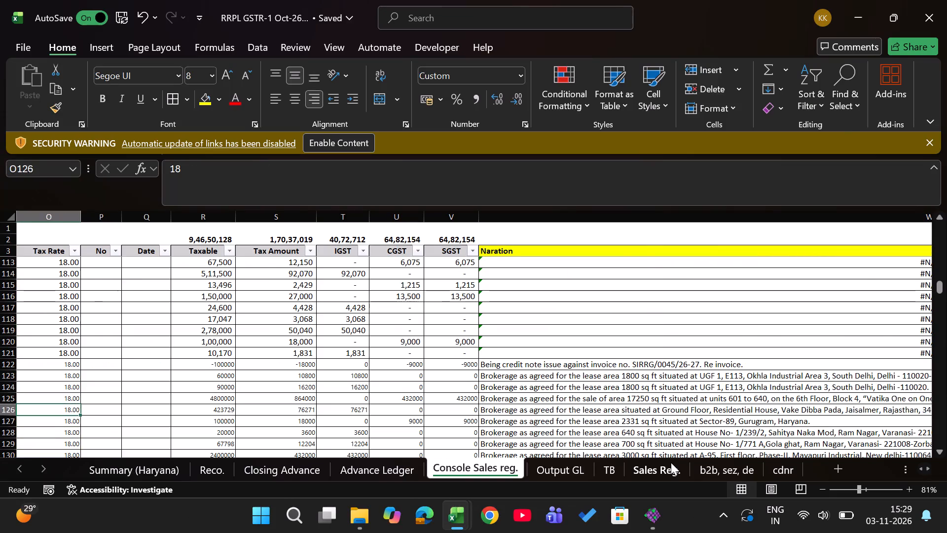
{"action": "key", "text": "Up"}
{"action": "key", "text": "Up"}
{"action": "key", "text": "Up"}
{"action": "key", "text": "Up"}
{"action": "key", "text": "Up"}
{"action": "key", "text": "Up"}
{"action": "key", "text": "Left"}
{"action": "key", "text": "Left"}
{"action": "key", "text": "Left"}
{"action": "key", "text": "Left"}
{"action": "key", "text": "Left"}
{"action": "key", "text": "Left"}
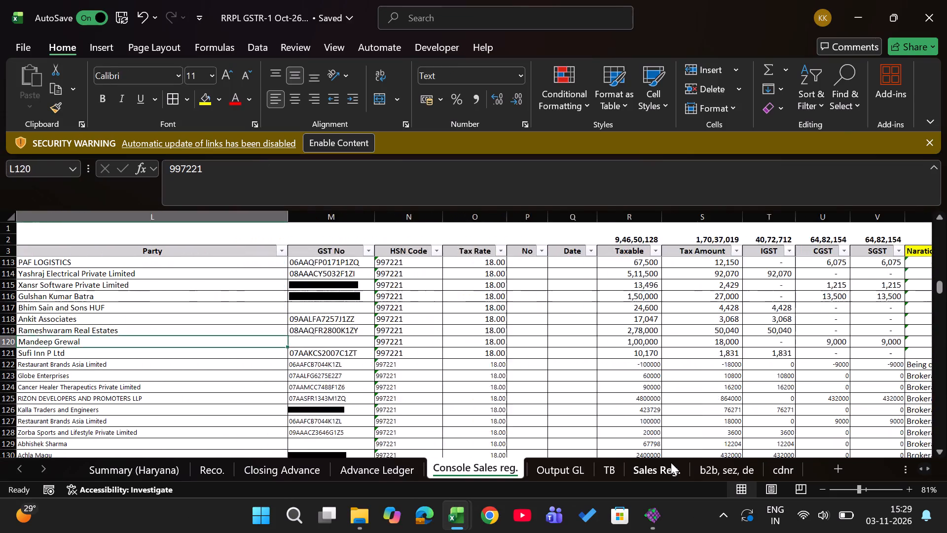
{"action": "key", "text": "Right"}
{"action": "key", "text": "Right"}
{"action": "key", "text": "Left"}
{"action": "key", "text": "Left"}
{"action": "key", "text": "Left"}
{"action": "key", "text": "Left"}
{"action": "key", "text": "Left"}
{"action": "key", "text": "Left"}
{"action": "key", "text": "Left"}
{"action": "key", "text": "Left"}
{"action": "key", "text": "Left"}
{"action": "key", "text": "Left"}
{"action": "key", "text": "Left"}
{"action": "key", "text": "Left"}
{"action": "key", "text": "Left"}
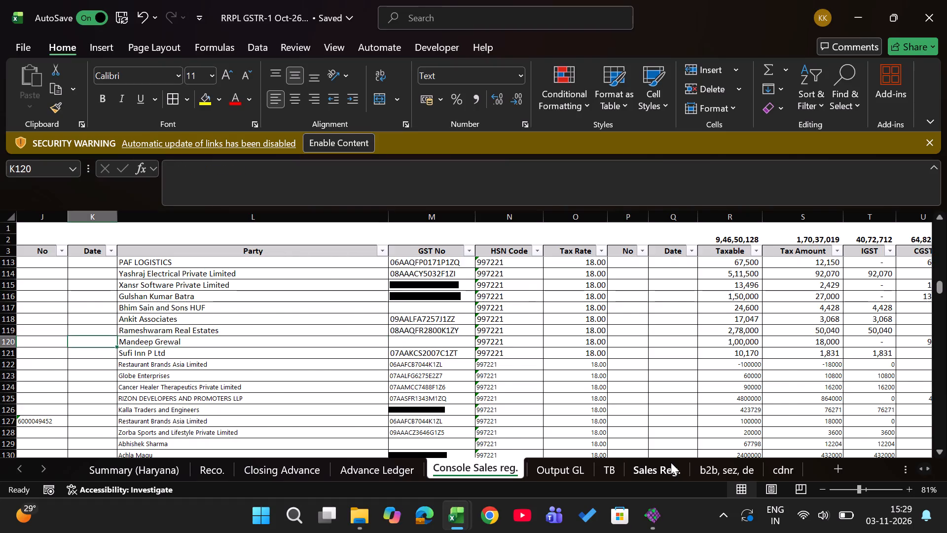
{"action": "key", "text": "Right"}
{"action": "key", "text": "Right"}
{"action": "key", "text": "Right"}
{"action": "key", "text": "Right"}
{"action": "key", "text": "Right"}
{"action": "key", "text": "Right"}
{"action": "key", "text": "Right"}
{"action": "key", "text": "Down"}
{"action": "key", "text": "Down"}
{"action": "key", "text": "Down"}
{"action": "key", "text": "Down"}
{"action": "key", "text": "Down"}
{"action": "key", "text": "Down"}
{"action": "key", "text": "Down"}
{"action": "key", "text": "Down"}
{"action": "key", "text": "Down"}
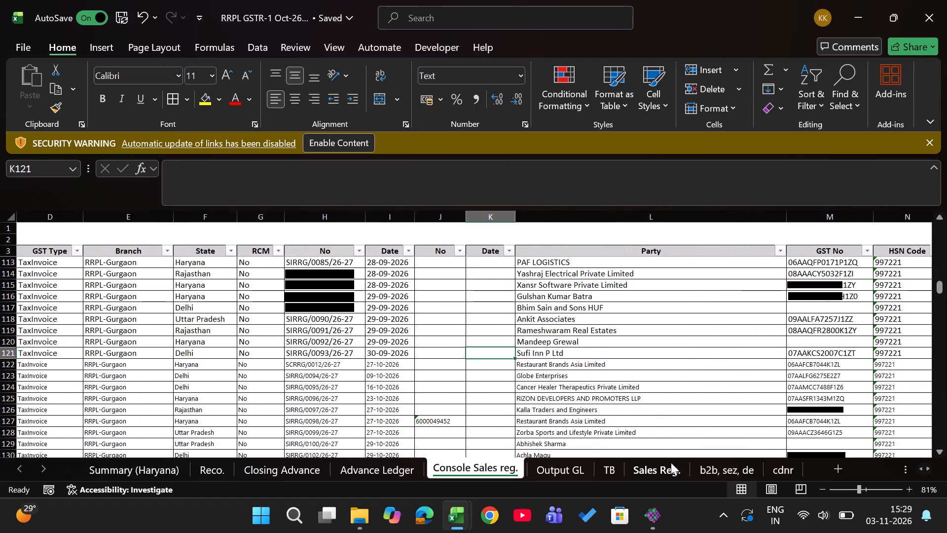
Examine the October rows 122 to 130 in Console Sales reg. across the party, GST number, invoice and HSN Reporting Category columns.
{"action": "key", "text": "Up"}
{"action": "key", "text": "Right"}
{"action": "key", "text": "Down"}
{"action": "key", "text": "Right"}
{"action": "key", "text": "Right"}
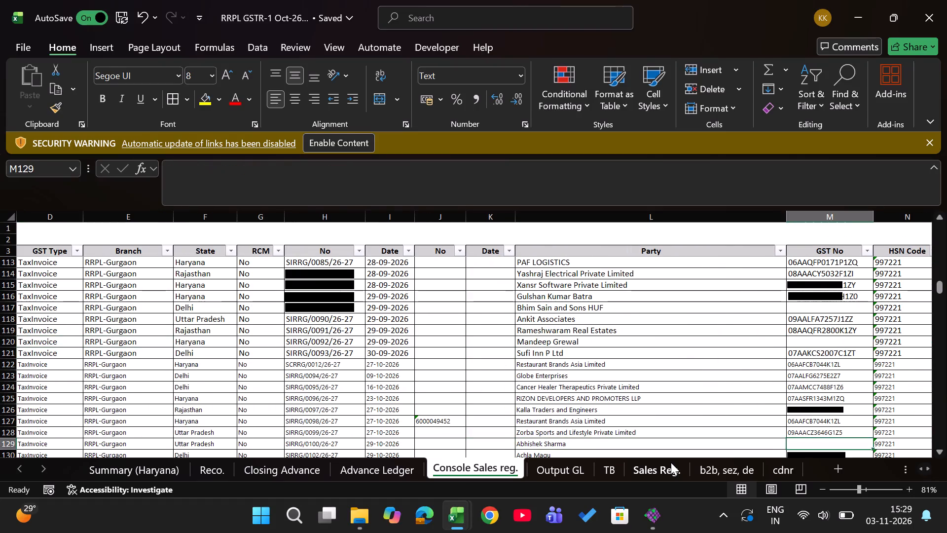
{"action": "key", "text": "Right"}
{"action": "key", "text": "Left"}
{"action": "key", "text": "Left"}
{"action": "key", "text": "Left"}
{"action": "key", "text": "Down"}
{"action": "key", "text": "Down"}
{"action": "key", "text": "Down"}
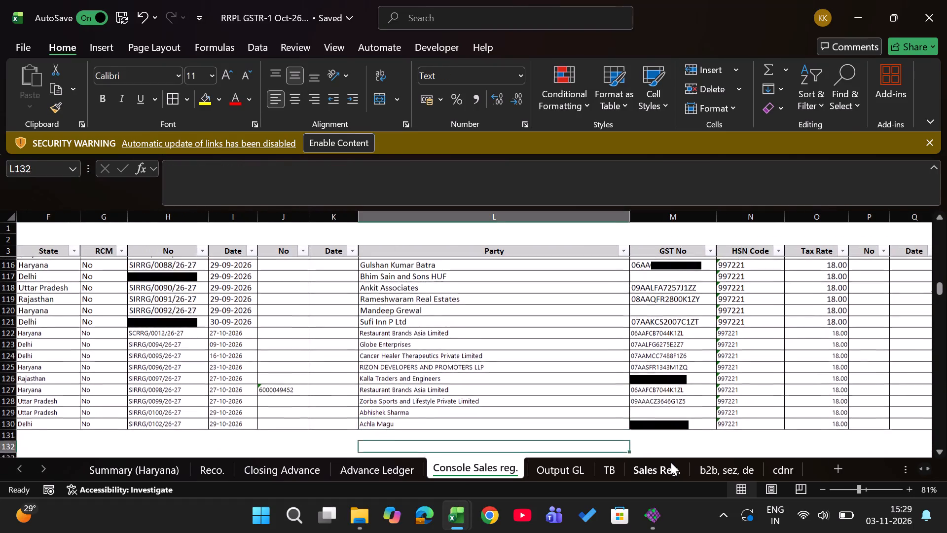
{"action": "key", "text": "Down"}
{"action": "key", "text": "Up"}
{"action": "key", "text": "Up"}
{"action": "key", "text": "Up"}
{"action": "key", "text": "Up"}
{"action": "key", "text": "Up"}
{"action": "key", "text": "Right"}
{"action": "key", "text": "Down"}
{"action": "key", "text": "Left"}
{"action": "key", "text": "Left"}
{"action": "key", "text": "Left"}
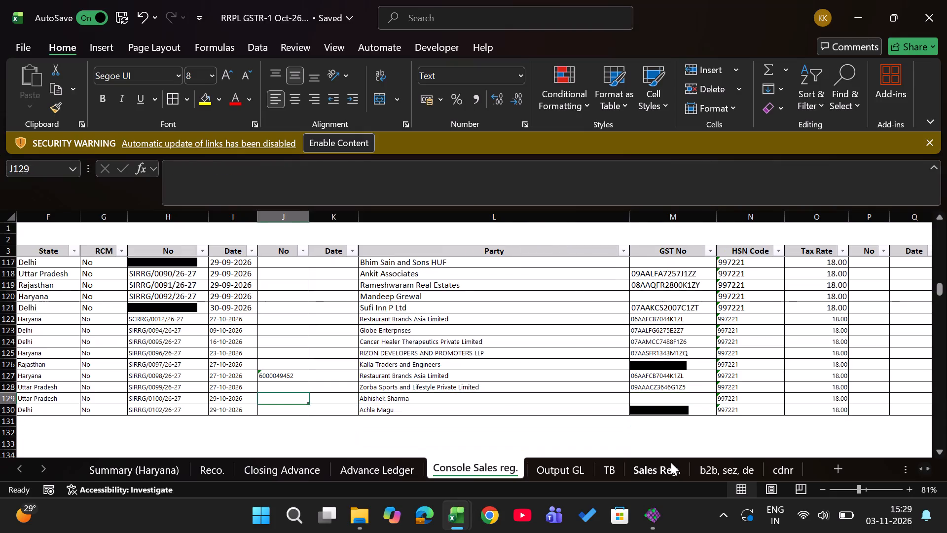
{"action": "key", "text": "Left"}
{"action": "key", "text": "Left"}
{"action": "key", "text": "Left"}
{"action": "key", "text": "Left"}
{"action": "key", "text": "Left"}
{"action": "key", "text": "Left"}
{"action": "key", "text": "Left"}
{"action": "key", "text": "Left"}
{"action": "key", "text": "Left"}
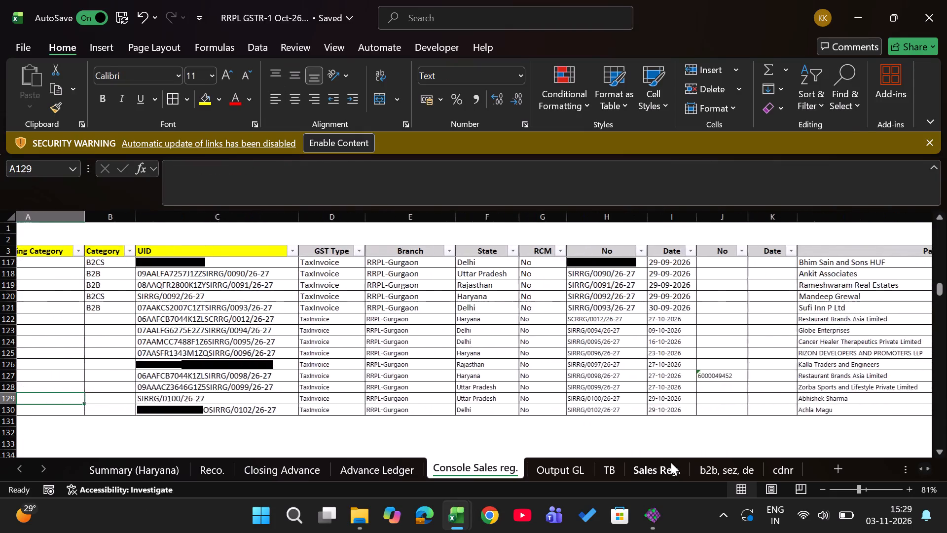
{"action": "key", "text": "Left"}
Delete the September data rows from row 37 down on the Summary (Haryana) sheet, keeping only the first data row 36.
{"action": "key", "text": "ctrl+Page_Up"}
{"action": "key", "text": "ctrl+Page_Up"}
{"action": "key", "text": "ctrl+Page_Up"}
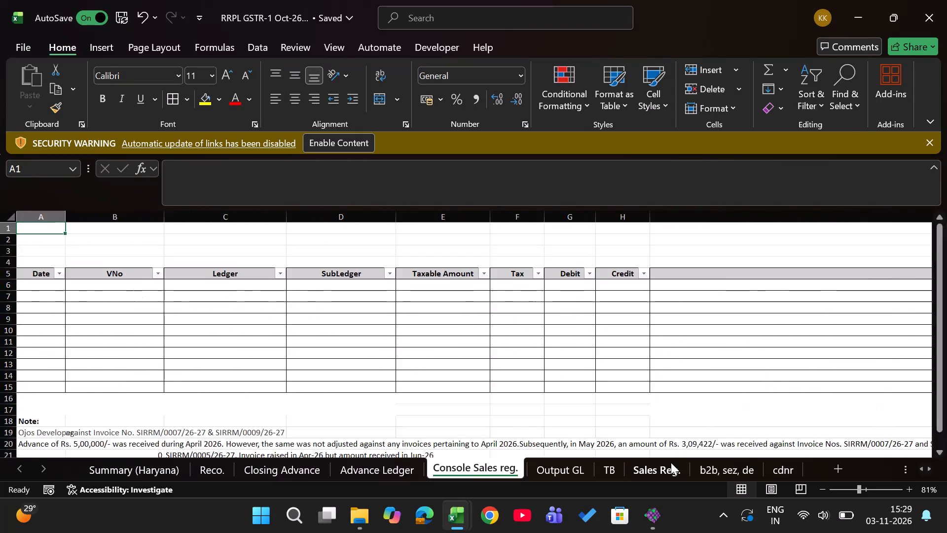
{"action": "key", "text": "ctrl+Page_Up"}
{"action": "key", "text": "ctrl+Page_Up"}
{"action": "key", "text": "Down"}
{"action": "key", "text": "Down"}
{"action": "key", "text": "Down"}
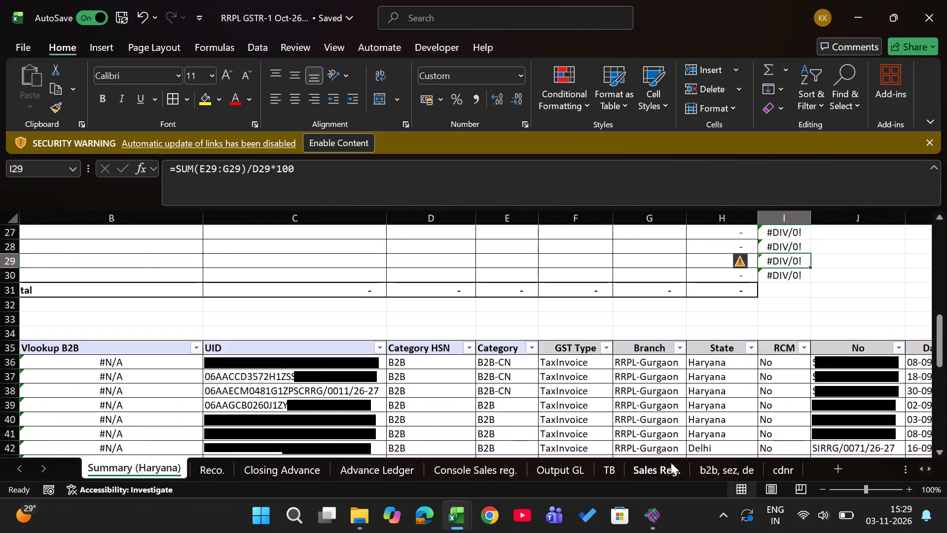
{"action": "key", "text": "Down"}
{"action": "key", "text": "Down"}
{"action": "key", "text": "Down"}
{"action": "key", "text": "Down"}
{"action": "key", "text": "Down"}
{"action": "key", "text": "Down"}
{"action": "key", "text": "Left"}
{"action": "key", "text": "Down"}
{"action": "key", "text": "Down"}
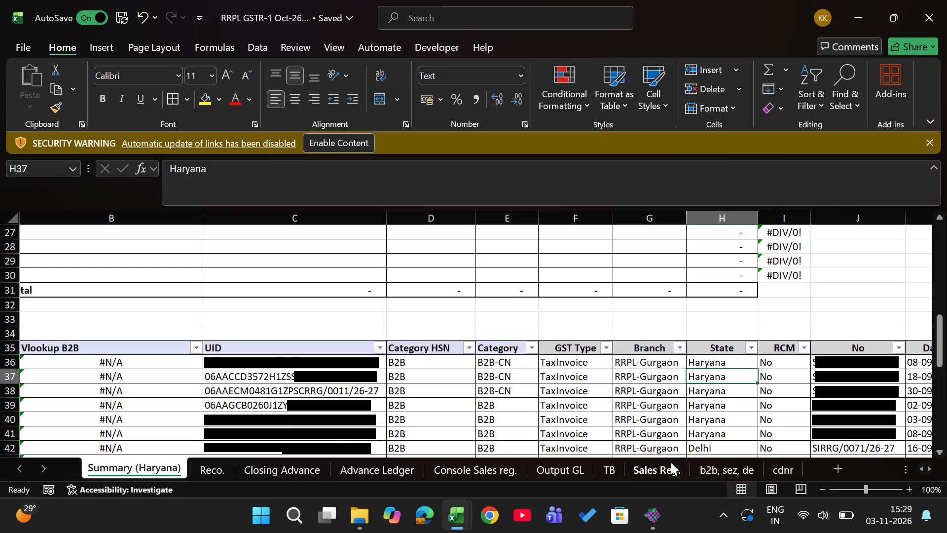
{"action": "key", "text": "shift+space"}
{"action": "key", "text": "ctrl+shift+Down"}
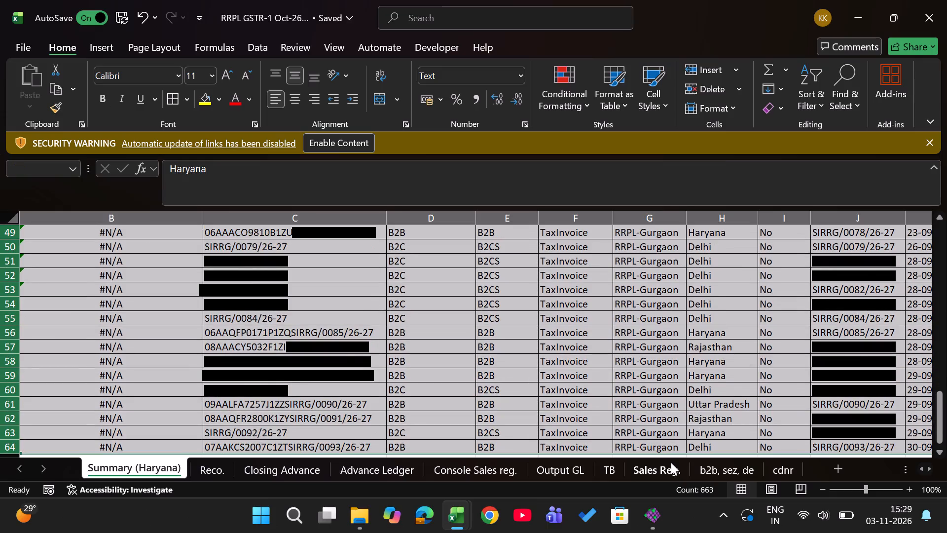
{"action": "key", "text": "ctrl+minus"}
Copy the Summary (Haryana) column headers from GST Type to SGST in row 35 and paste them at B4 in the Book1 workbook.
{"action": "key", "text": "Up"}
{"action": "key", "text": "Up"}
{"action": "key", "text": "Left"}
{"action": "key", "text": "Left"}
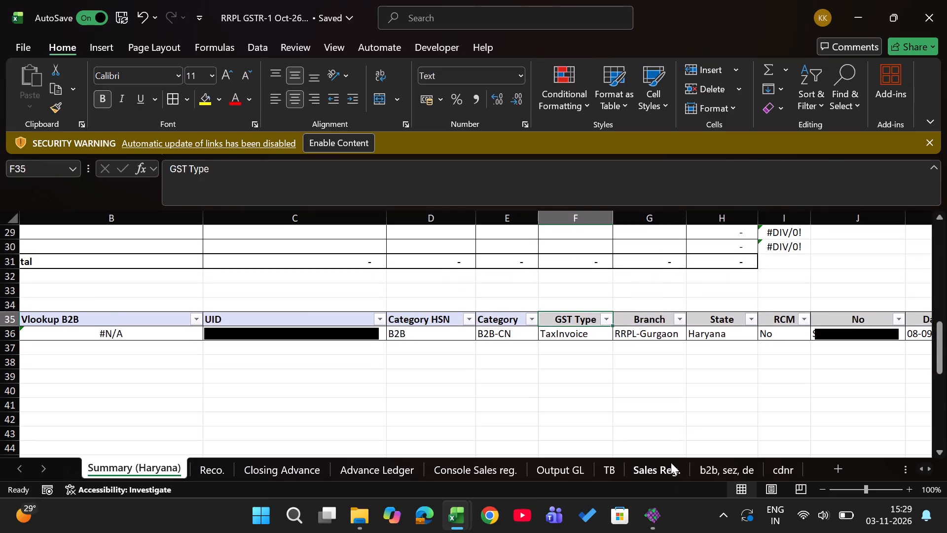
{"action": "key", "text": "ctrl+shift+Right"}
{"action": "key", "text": "shift+Left"}
{"action": "key", "text": "shift+Left"}
{"action": "key", "text": "shift+Left"}
{"action": "key", "text": "shift+Left"}
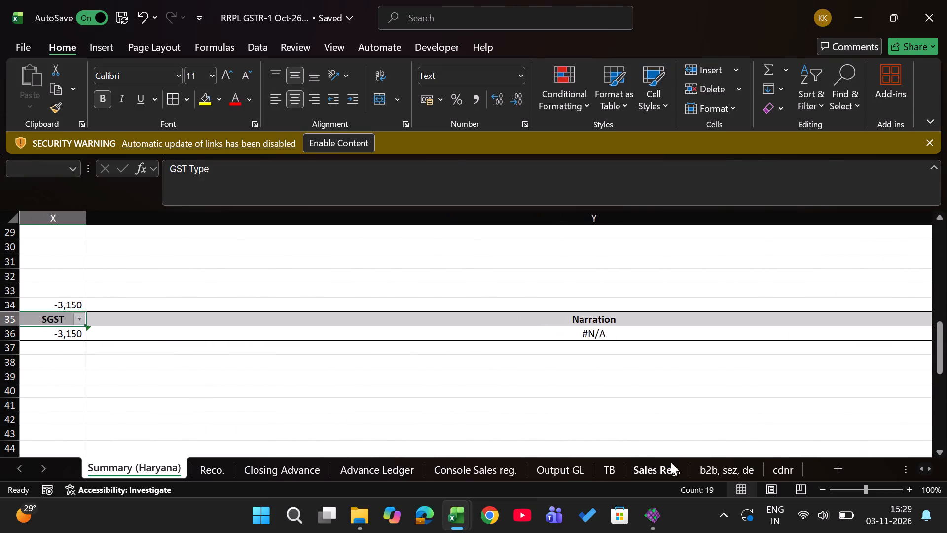
{"action": "key", "text": "shift+Right"}
{"action": "key", "text": "shift+Left"}
{"action": "key", "text": "ctrl+c"}
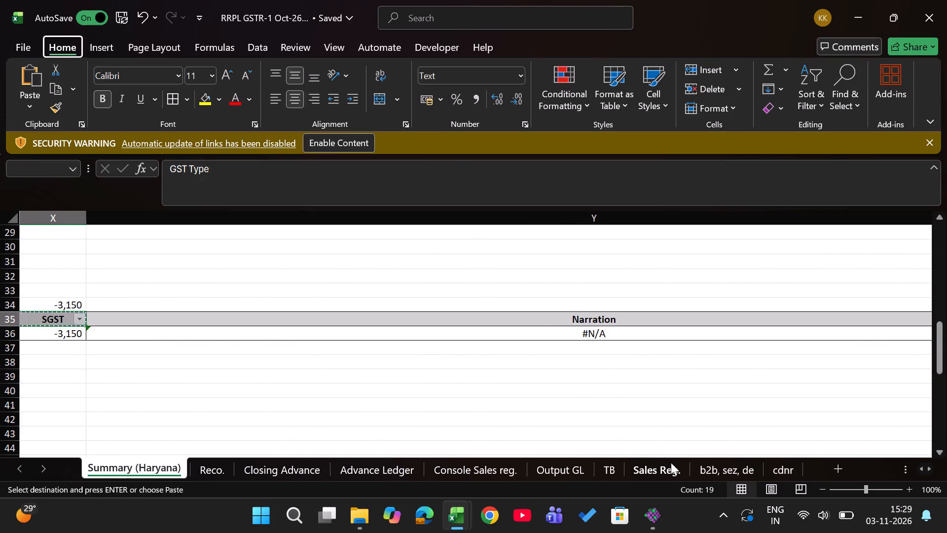
{"action": "key", "text": "alt+Tab"}
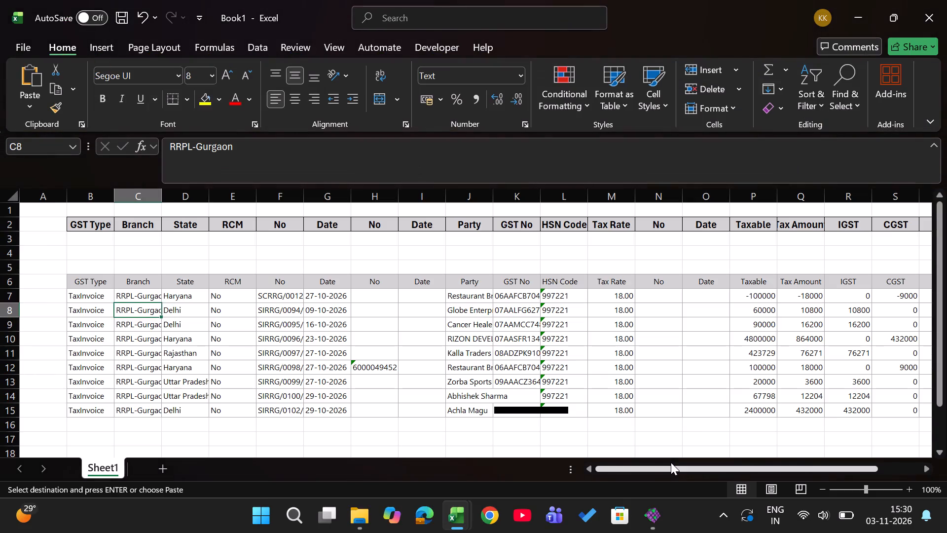
{"action": "key", "text": "Up"}
{"action": "key", "text": "Up"}
{"action": "key", "text": "Up"}
{"action": "key", "text": "Up"}
{"action": "key", "text": "Left"}
{"action": "key", "text": "Return"}
Compare the pasted headers in row 4 with the header rows 2 and 6, column by column from GST Type to SGST.
{"action": "key", "text": "Right"}
{"action": "key", "text": "Right"}
{"action": "key", "text": "Right"}
{"action": "key", "text": "Right"}
{"action": "key", "text": "Right"}
{"action": "key", "text": "Right"}
{"action": "key", "text": "Right"}
{"action": "key", "text": "Right"}
{"action": "key", "text": "Right"}
{"action": "key", "text": "Right"}
{"action": "key", "text": "Right"}
{"action": "key", "text": "Right"}
{"action": "key", "text": "Right"}
{"action": "key", "text": "Right"}
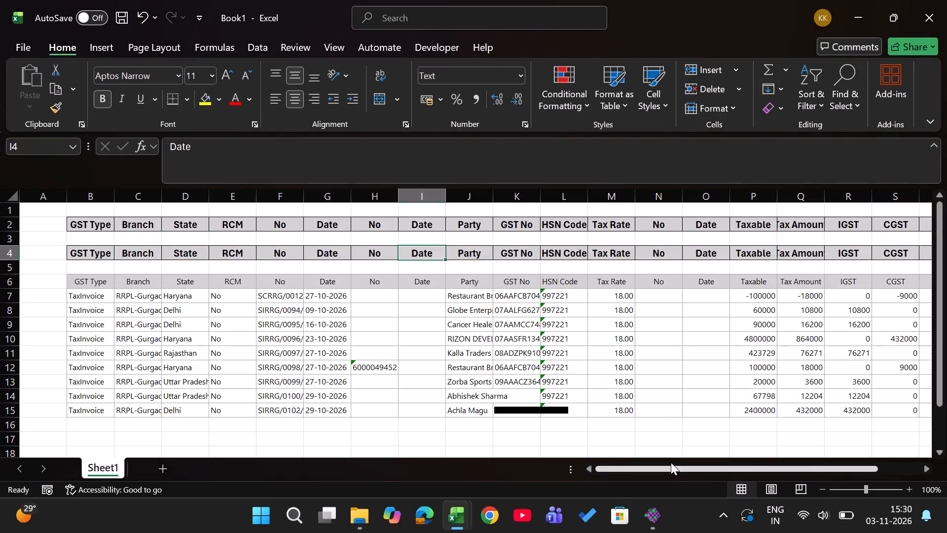
{"action": "key", "text": "Right"}
{"action": "key", "text": "Right"}
{"action": "key", "text": "Right"}
{"action": "key", "text": "Right"}
{"action": "key", "text": "Right"}
{"action": "key", "text": "Right"}
{"action": "key", "text": "Left"}
{"action": "key", "text": "Left"}
{"action": "key", "text": "alt+Tab"}
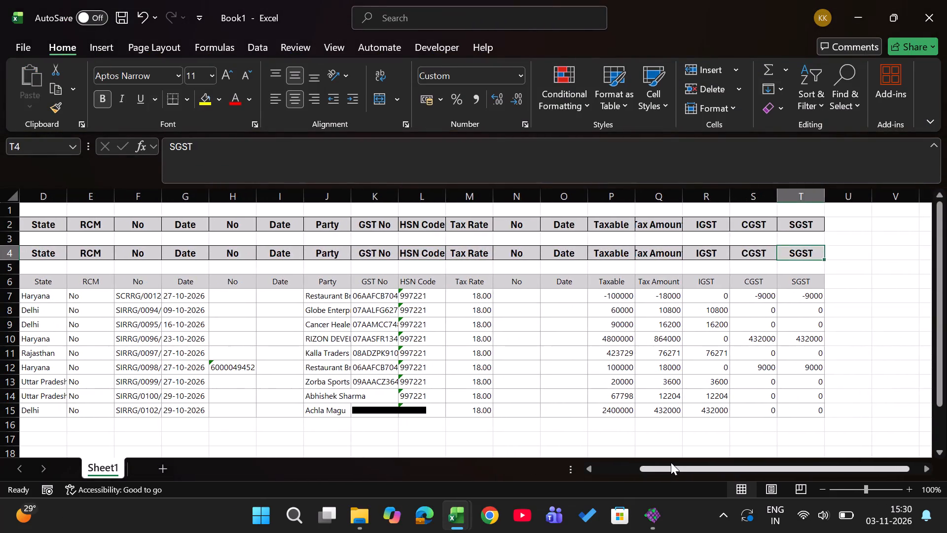
Copy the October entries D122:V130 from Console Sales reg. and paste them at F36 on the Summary (Haryana) sheet.
{"action": "key", "text": "Down"}
{"action": "key", "text": "Left"}
{"action": "key", "text": "Left"}
{"action": "key", "text": "Left"}
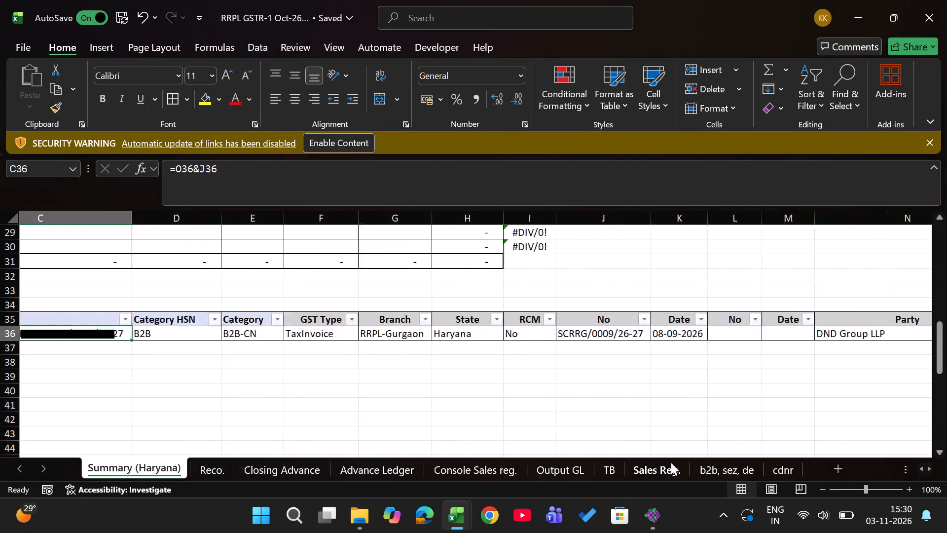
{"action": "key", "text": "Right"}
{"action": "key", "text": "Right"}
{"action": "key", "text": "Right"}
{"action": "key", "text": "ctrl+Page_Down"}
{"action": "key", "text": "ctrl+Page_Down"}
{"action": "key", "text": "ctrl+Page_Down"}
{"action": "key", "text": "ctrl+Page_Down"}
{"action": "key", "text": "ctrl+Page_Down"}
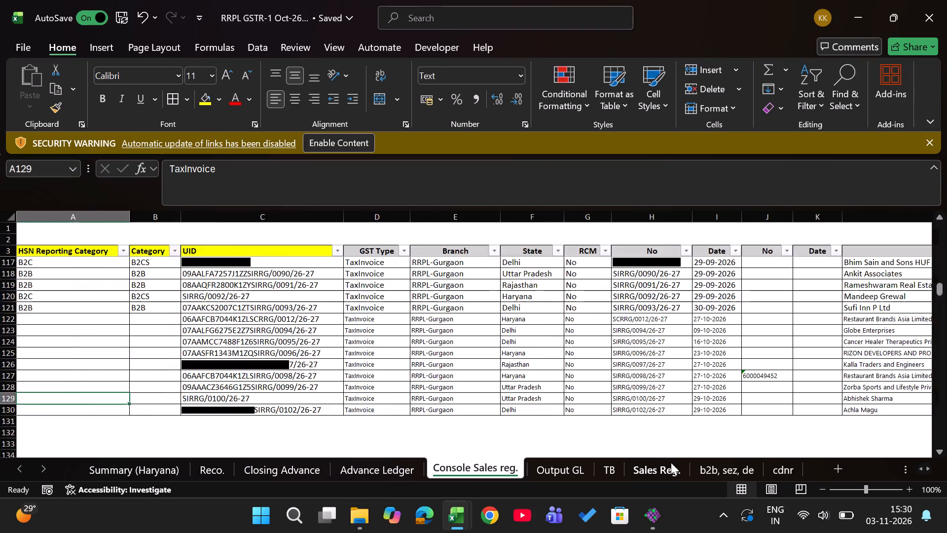
{"action": "key", "text": "ctrl+Page_Up"}
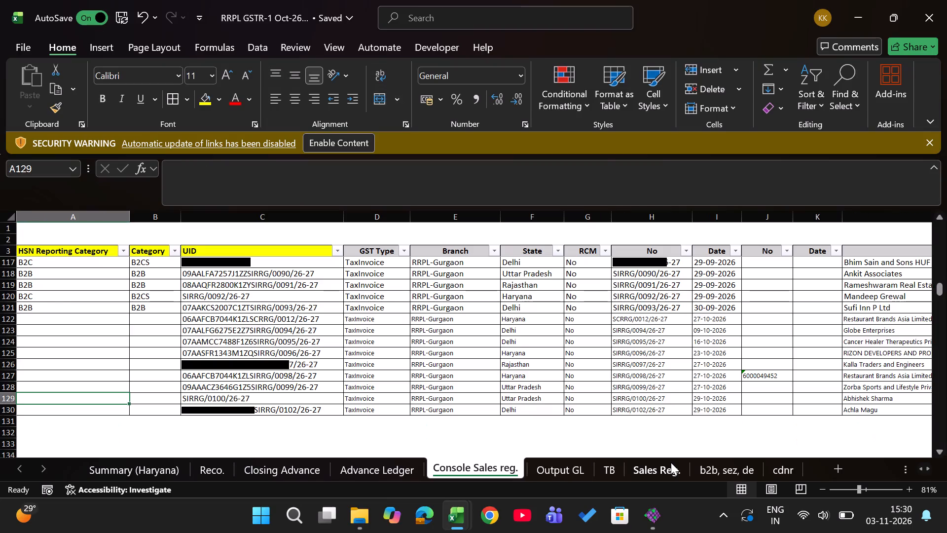
{"action": "key", "text": "Up"}
{"action": "key", "text": "Up"}
{"action": "key", "text": "Up"}
{"action": "key", "text": "Up"}
{"action": "key", "text": "Up"}
{"action": "key", "text": "Up"}
{"action": "key", "text": "Up"}
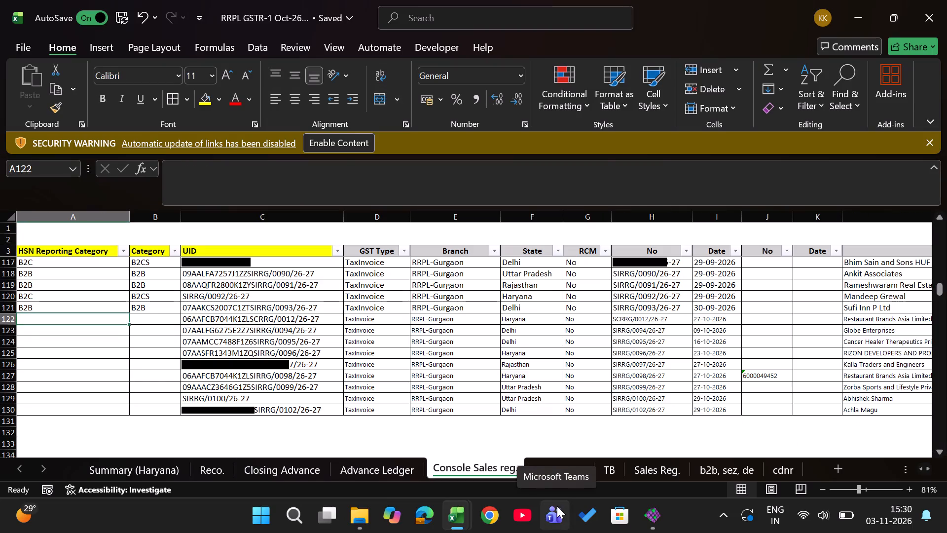
{"action": "key", "text": "Right"}
{"action": "key", "text": "Right"}
{"action": "key", "text": "Right"}
{"action": "key", "text": "ctrl+shift+Down"}
{"action": "key", "text": "ctrl+shift+Right"}
{"action": "key", "text": "ctrl+shift+Right"}
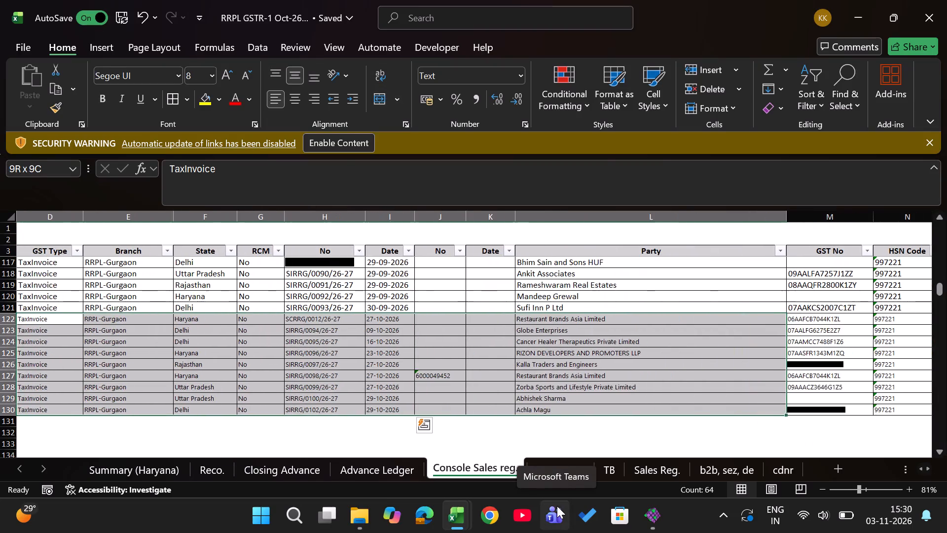
{"action": "key", "text": "shift+Right"}
{"action": "key", "text": "shift+Right"}
{"action": "key", "text": "shift+Right"}
{"action": "key", "text": "shift+Right"}
{"action": "key", "text": "shift+Right"}
{"action": "key", "text": "shift+Right"}
{"action": "key", "text": "shift+Right"}
{"action": "key", "text": "shift+Right"}
{"action": "key", "text": "shift+Right"}
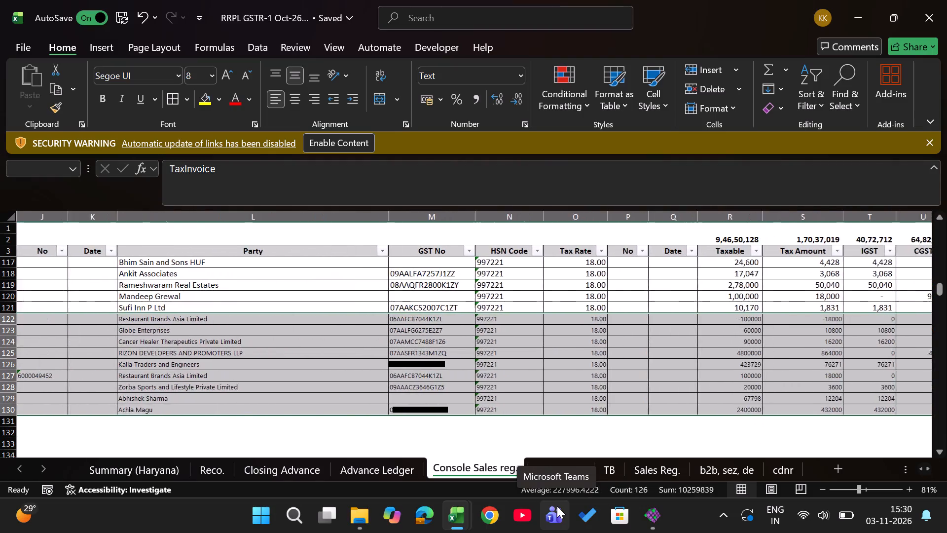
{"action": "key", "text": "shift+Right"}
{"action": "key", "text": "shift+Right"}
{"action": "key", "text": "shift+Left"}
{"action": "key", "text": "ctrl+c"}
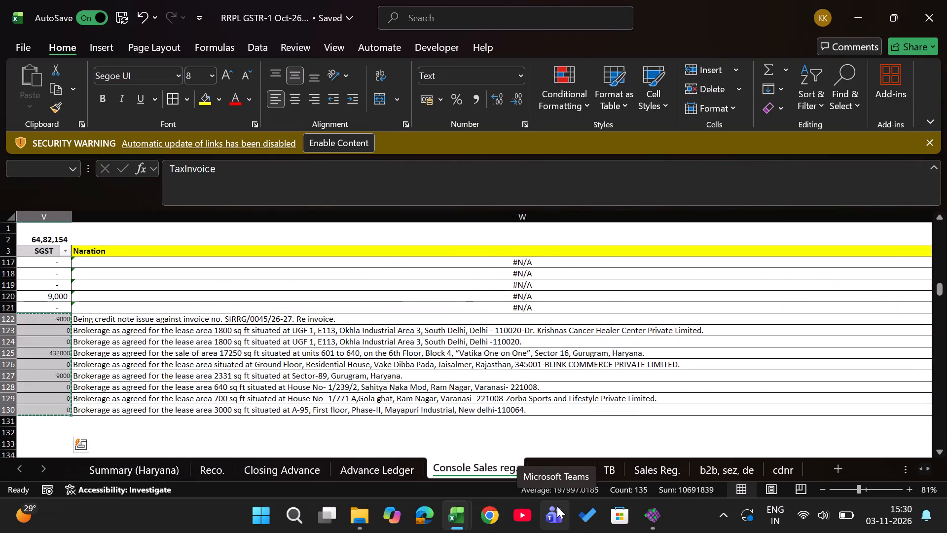
{"action": "key", "text": "ctrl+Page_Up"}
{"action": "key", "text": "ctrl+Page_Up"}
{"action": "key", "text": "ctrl+Page_Up"}
{"action": "key", "text": "ctrl+Page_Up"}
{"action": "key", "text": "ctrl+Page_Up"}
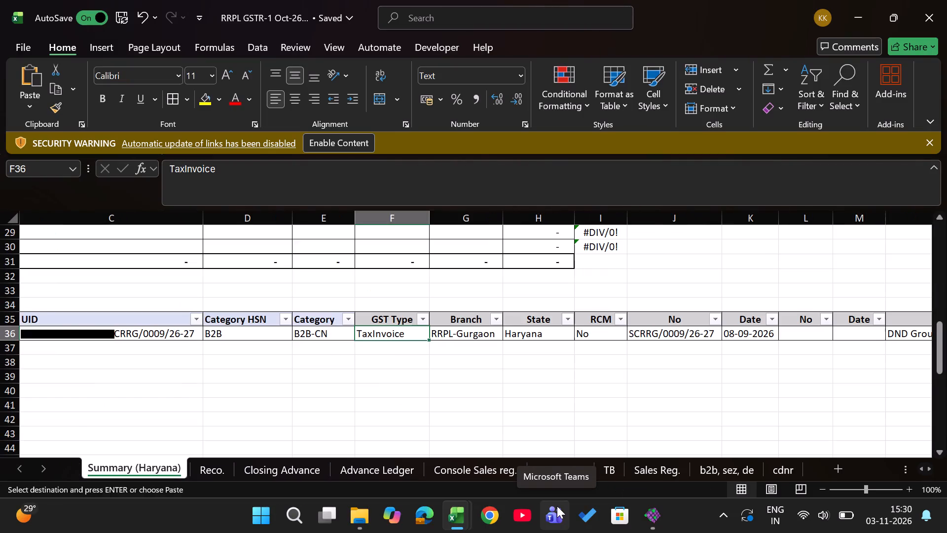
{"action": "key", "text": "Return"}
Clear the Category HSN and Category entries in D36:E36 of the first data row.
{"action": "key", "text": "Down"}
{"action": "key", "text": "Up"}
{"action": "key", "text": "Left"}
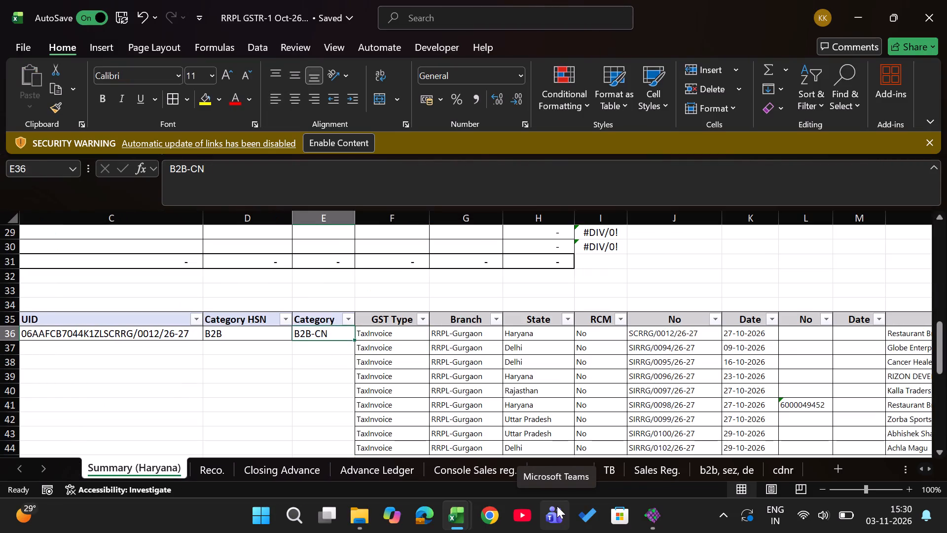
{"action": "key", "text": "shift+Left"}
{"action": "key", "text": "Delete"}
Fill the UID formula from C36 down to C44 for all the October rows.
{"action": "key", "text": "Down"}
{"action": "key", "text": "Left"}
{"action": "key", "text": "Right"}
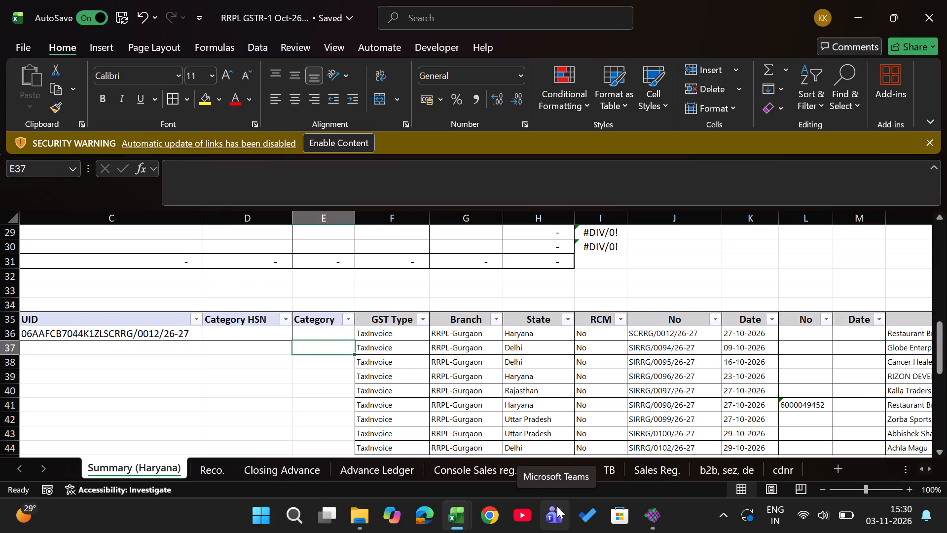
{"action": "key", "text": "Right"}
{"action": "key", "text": "ctrl+Down"}
{"action": "key", "text": "Left"}
{"action": "key", "text": "Left"}
{"action": "key", "text": "Left"}
{"action": "key", "text": "Down"}
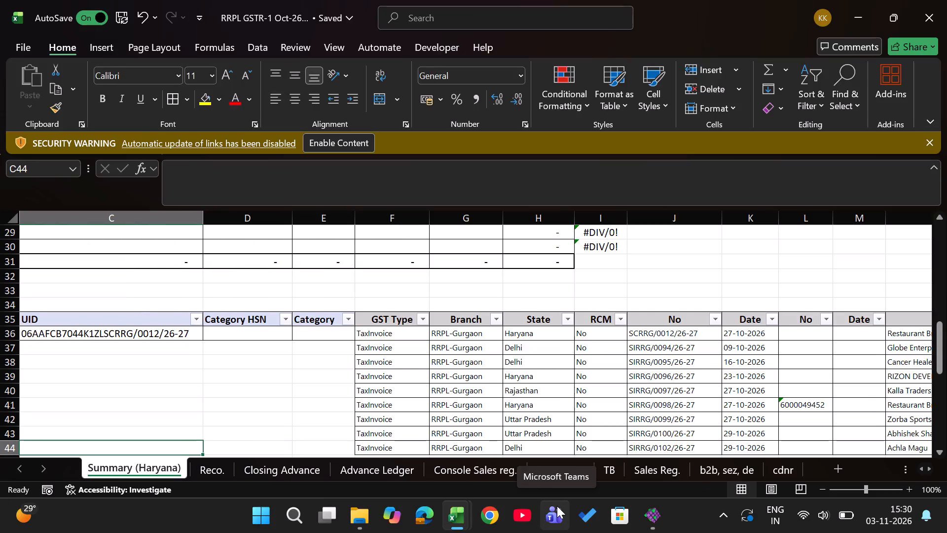
{"action": "key", "text": "Up"}
{"action": "key", "text": "ctrl+shift+Up"}
{"action": "key", "text": "ctrl+d"}
{"action": "key", "text": "Down"}
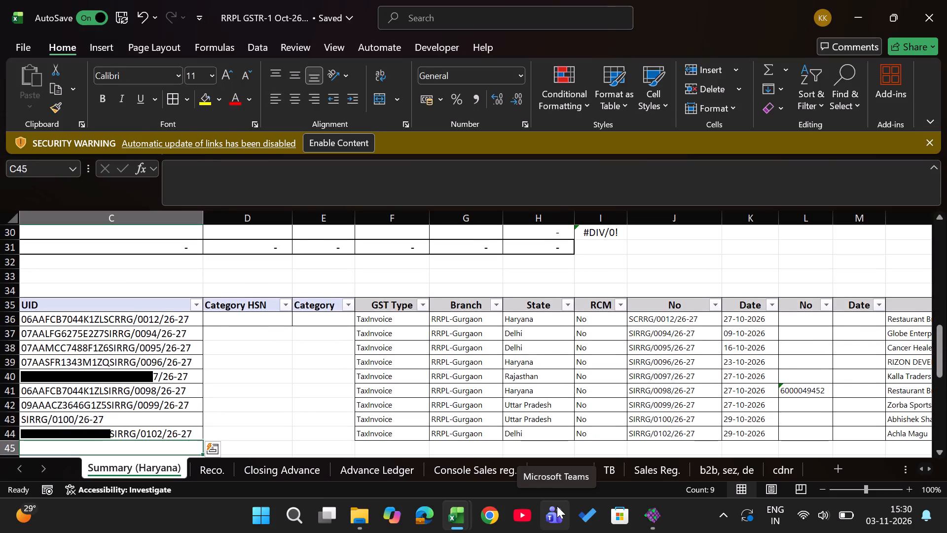
Fill the Vlookup B2B-CN and Vlookup B2B formulas from A36:B36 down to row 44.
{"action": "key", "text": "Up"}
{"action": "key", "text": "Up"}
{"action": "key", "text": "Up"}
{"action": "key", "text": "Left"}
{"action": "key", "text": "Left"}
{"action": "key", "text": "Left"}
{"action": "key", "text": "Right"}
{"action": "key", "text": "Right"}
{"action": "key", "text": "Down"}
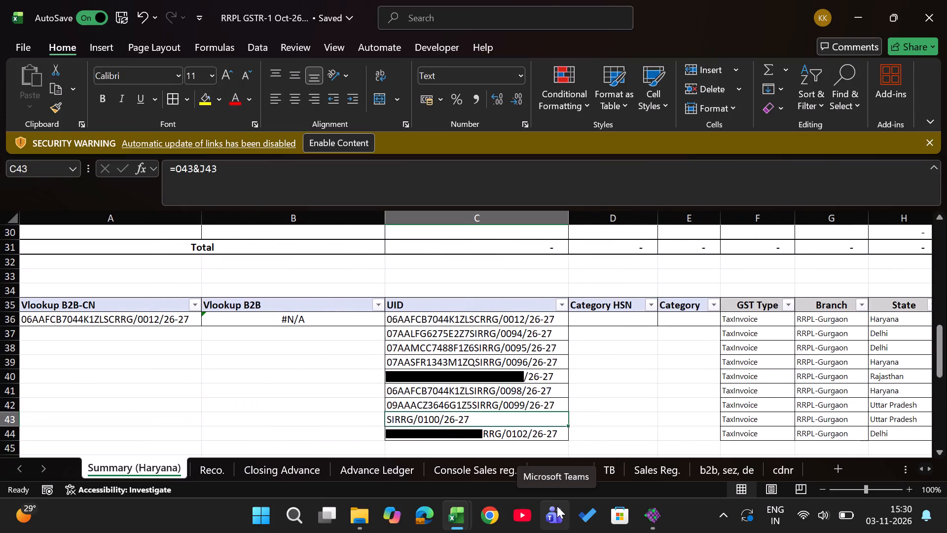
{"action": "key", "text": "ctrl+Down"}
{"action": "key", "text": "Left"}
{"action": "key", "text": "ctrl+shift+Up"}
{"action": "key", "text": "shift+Left"}
{"action": "key", "text": "ctrl+d"}
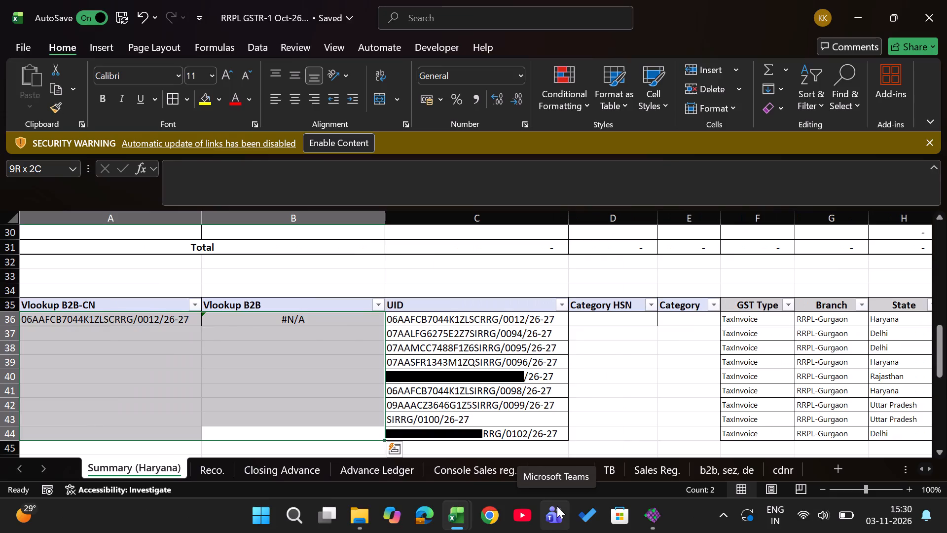
{"action": "key", "text": "Down"}
{"action": "key", "text": "Down"}
{"action": "key", "text": "Down"}
{"action": "key", "text": "Up"}
{"action": "key", "text": "Up"}
{"action": "key", "text": "Up"}
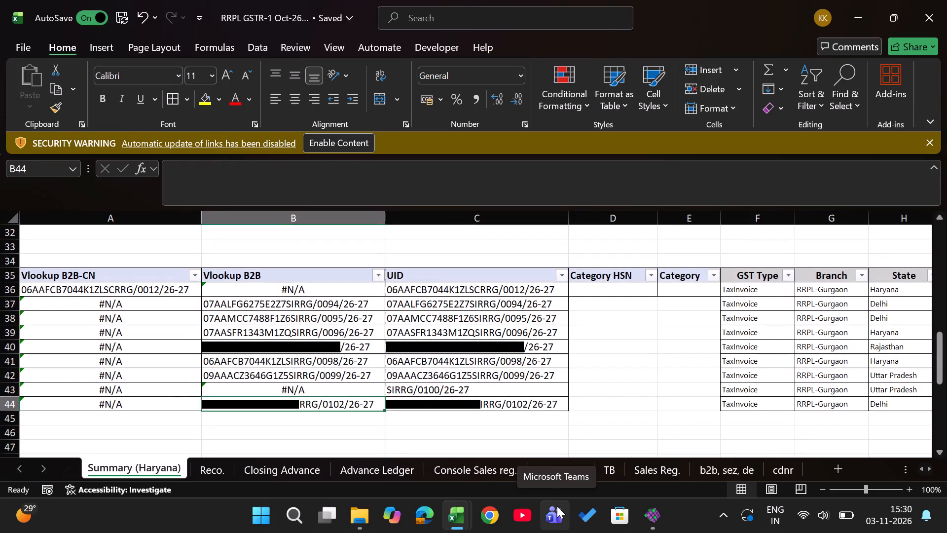
Fill the Narration lookup formula from Y36 down to Y44 for all the October rows.
{"action": "key", "text": "Up"}
{"action": "key", "text": "Up"}
{"action": "key", "text": "Up"}
{"action": "key", "text": "Up"}
{"action": "key", "text": "Up"}
{"action": "key", "text": "Up"}
{"action": "key", "text": "Up"}
{"action": "key", "text": "Right"}
{"action": "key", "text": "Right"}
{"action": "key", "text": "Right"}
{"action": "key", "text": "Right"}
{"action": "key", "text": "Right"}
{"action": "key", "text": "Right"}
{"action": "key", "text": "Right"}
{"action": "key", "text": "Right"}
{"action": "key", "text": "Right"}
{"action": "key", "text": "Right"}
{"action": "key", "text": "Right"}
{"action": "key", "text": "Right"}
{"action": "key", "text": "Right"}
{"action": "key", "text": "Right"}
{"action": "key", "text": "Right"}
{"action": "key", "text": "Right"}
{"action": "key", "text": "Right"}
{"action": "key", "text": "Right"}
{"action": "key", "text": "Right"}
{"action": "key", "text": "Right"}
{"action": "key", "text": "Right"}
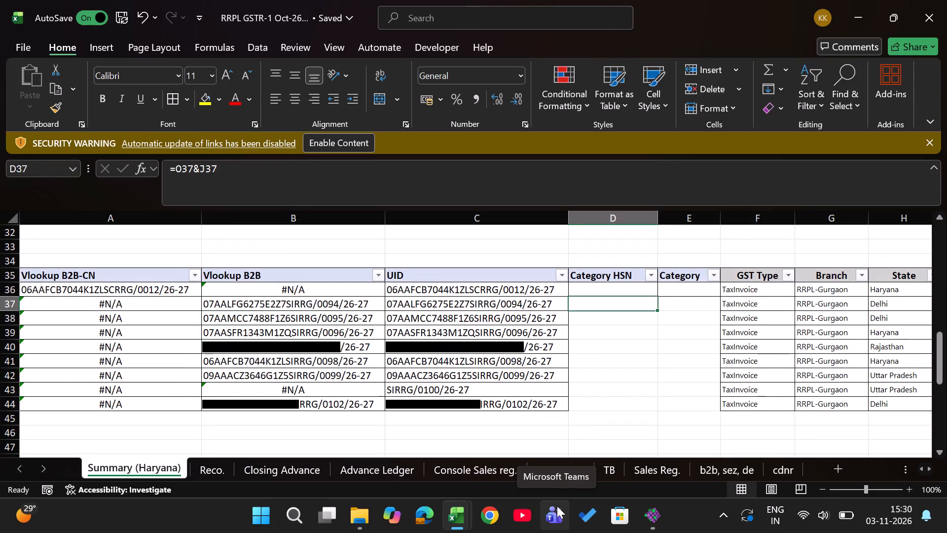
{"action": "key", "text": "Left"}
{"action": "key", "text": "Left"}
{"action": "key", "text": "Up"}
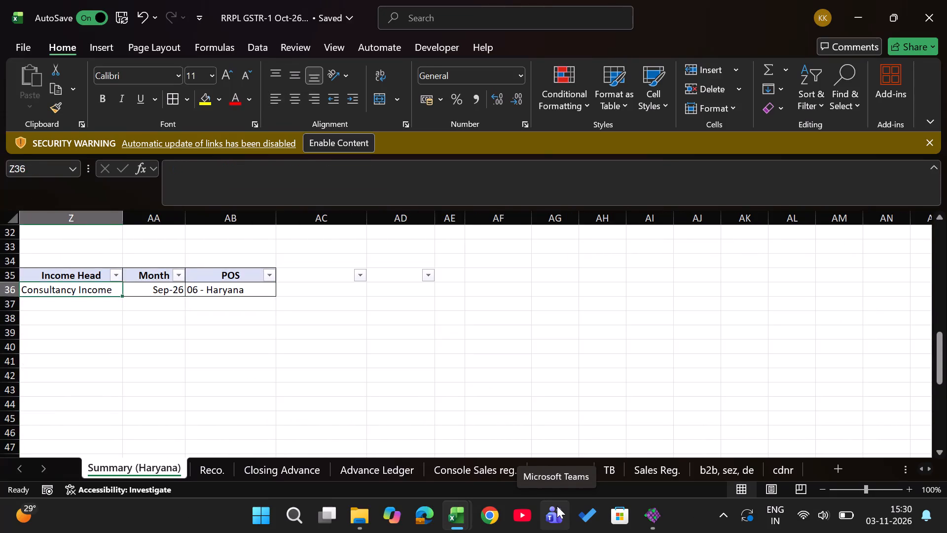
{"action": "key", "text": "Left"}
{"action": "key", "text": "Left"}
{"action": "key", "text": "ctrl+Down"}
{"action": "key", "text": "Right"}
{"action": "key", "text": "ctrl+shift+Up"}
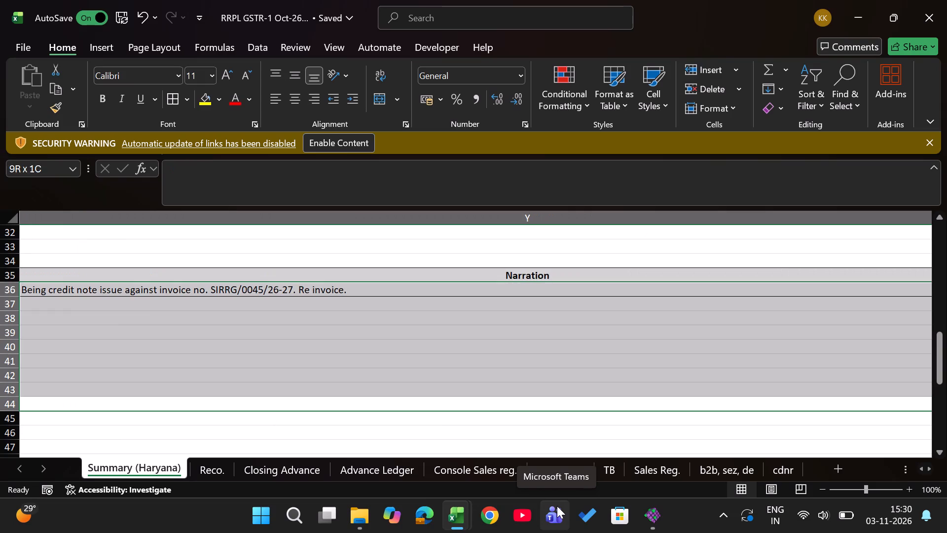
{"action": "key", "text": "ctrl+d"}
{"action": "key", "text": "Right"}
{"action": "key", "text": "Right"}
{"action": "key", "text": "Left"}
{"action": "key", "text": "Left"}
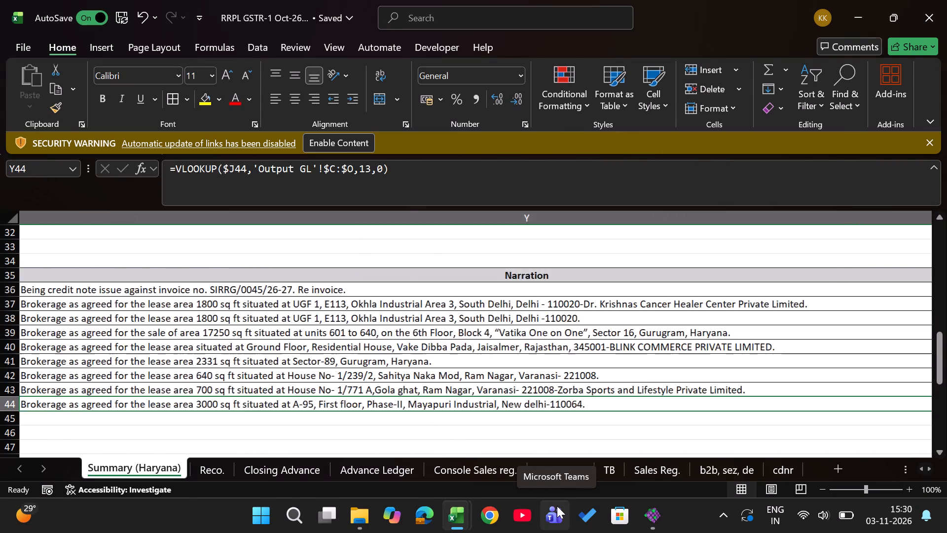
Clear the Income Head, Month and POS entries in Z36:AB36 of the first data row.
{"action": "key", "text": "Right"}
{"action": "key", "text": "Right"}
{"action": "key", "text": "ctrl+Up"}
{"action": "key", "text": "Left"}
{"action": "key", "text": "Left"}
{"action": "key", "text": "Right"}
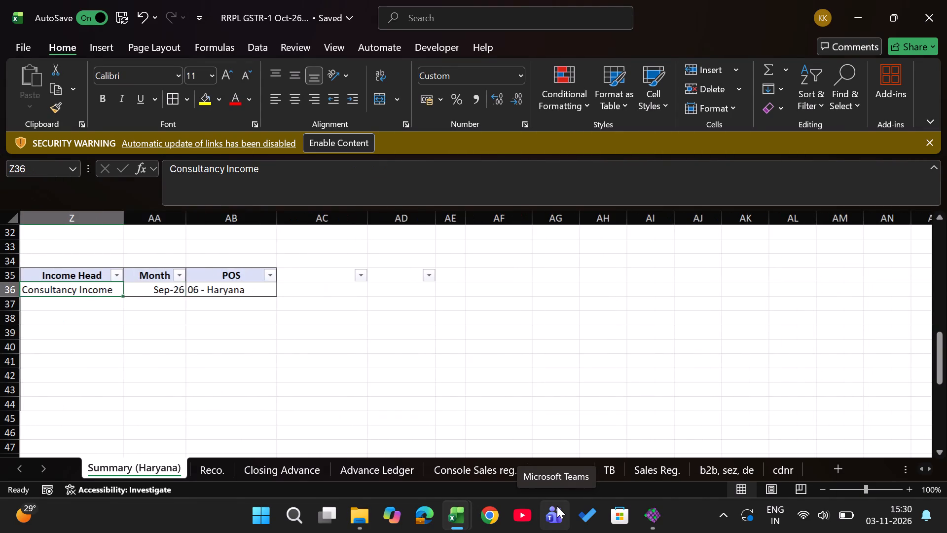
{"action": "key", "text": "shift+Right"}
{"action": "key", "text": "shift+Right"}
{"action": "key", "text": "Delete"}
Review the Taxable to SGST amounts of the October rows and their totals in row 34.
{"action": "key", "text": "Right"}
{"action": "key", "text": "Left"}
{"action": "key", "text": "Left"}
{"action": "key", "text": "Left"}
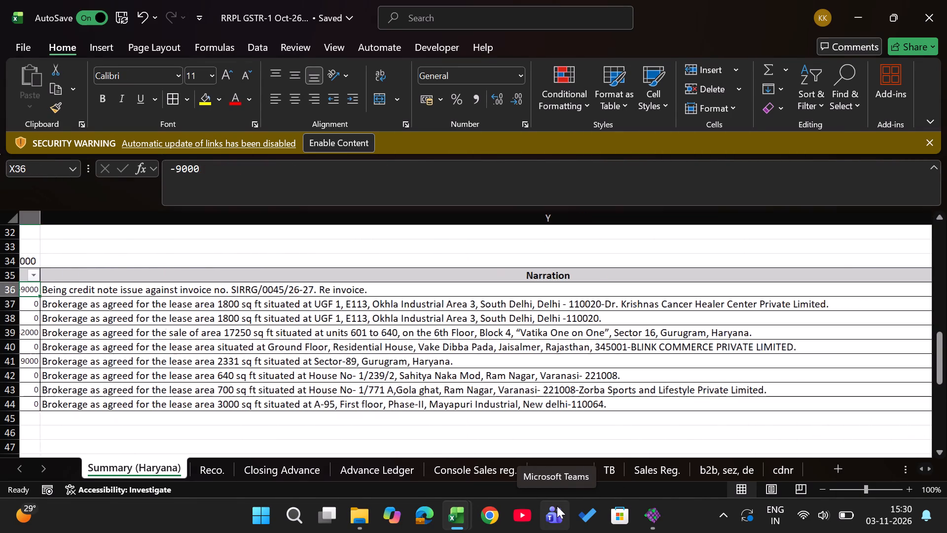
{"action": "key", "text": "Up"}
{"action": "key", "text": "Up"}
{"action": "key", "text": "Up"}
{"action": "key", "text": "Up"}
{"action": "key", "text": "Left"}
{"action": "key", "text": "Left"}
{"action": "key", "text": "Left"}
{"action": "key", "text": "Left"}
{"action": "key", "text": "Down"}
{"action": "key", "text": "Down"}
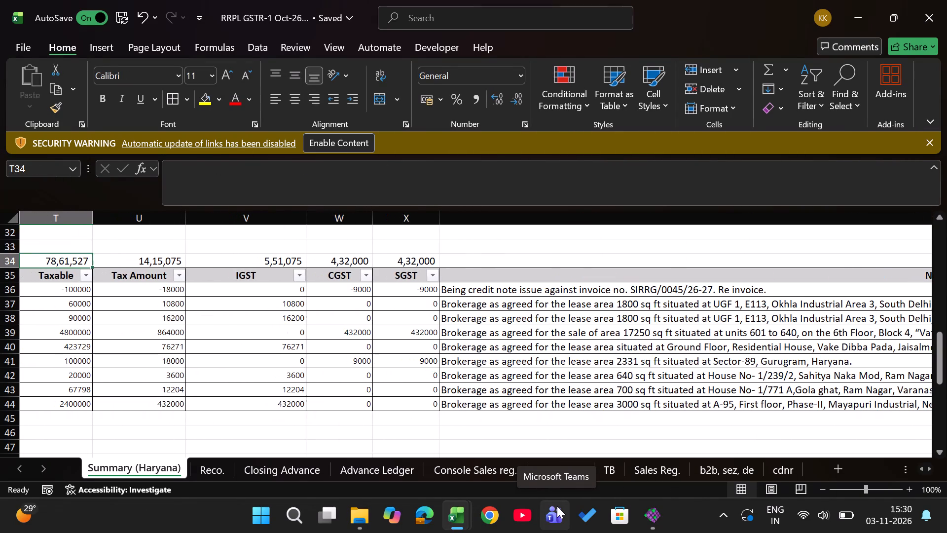
Go to the Reco. sheet and examine its Sales Reg., Output GL and E-Invoice reconciliation tables.
{"action": "key", "text": "ctrl+Page_Down"}
{"action": "key", "text": "ctrl+Page_Down"}
{"action": "key", "text": "ctrl+Page_Down"}
{"action": "key", "text": "ctrl+Page_Down"}
{"action": "key", "text": "ctrl+Page_Down"}
{"action": "key", "text": "ctrl+Page_Down"}
{"action": "key", "text": "ctrl+Page_Up"}
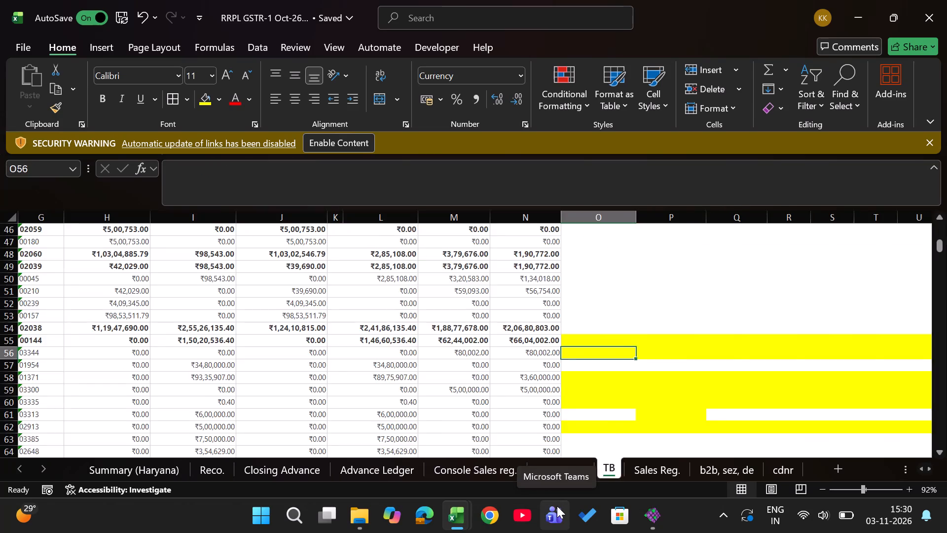
{"action": "key", "text": "ctrl+Page_Up"}
{"action": "key", "text": "ctrl+Page_Up"}
{"action": "key", "text": "ctrl+Page_Up"}
{"action": "key", "text": "ctrl+Page_Up"}
{"action": "key", "text": "ctrl+Page_Up"}
{"action": "key", "text": "ctrl+Page_Down"}
{"action": "key", "text": "Down"}
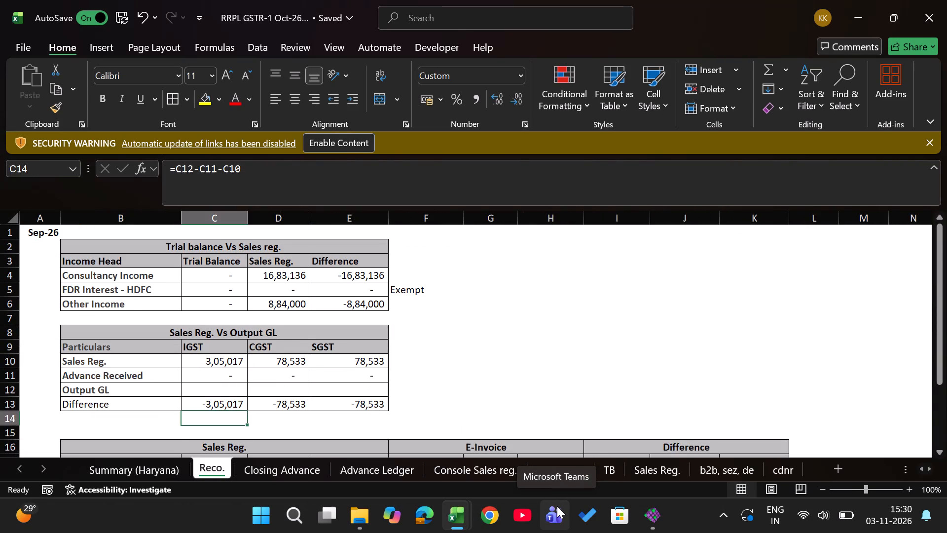
{"action": "key", "text": "Down"}
{"action": "key", "text": "Down"}
{"action": "key", "text": "Down"}
{"action": "key", "text": "Down"}
{"action": "key", "text": "Down"}
{"action": "key", "text": "Down"}
{"action": "key", "text": "Down"}
{"action": "key", "text": "Down"}
{"action": "key", "text": "Down"}
{"action": "key", "text": "Up"}
{"action": "key", "text": "Up"}
{"action": "key", "text": "Up"}
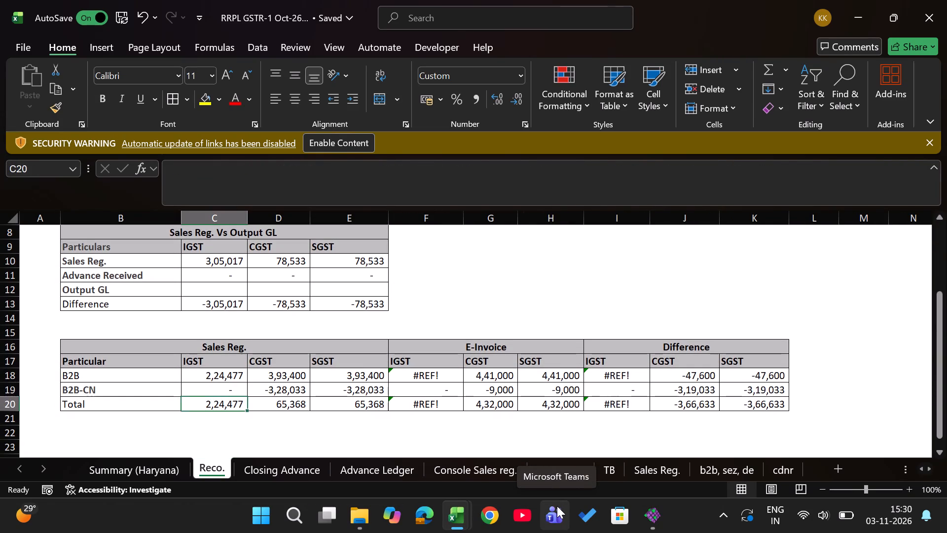
Remove the broken #REF! subtraction from the E-Invoice B2B IGST formula in F18, leaving =SUM('b2b, sez, de'!O5:O427).
{"action": "key", "text": "Up"}
{"action": "key", "text": "Up"}
{"action": "key", "text": "Right"}
{"action": "key", "text": "Right"}
{"action": "key", "text": "Right"}
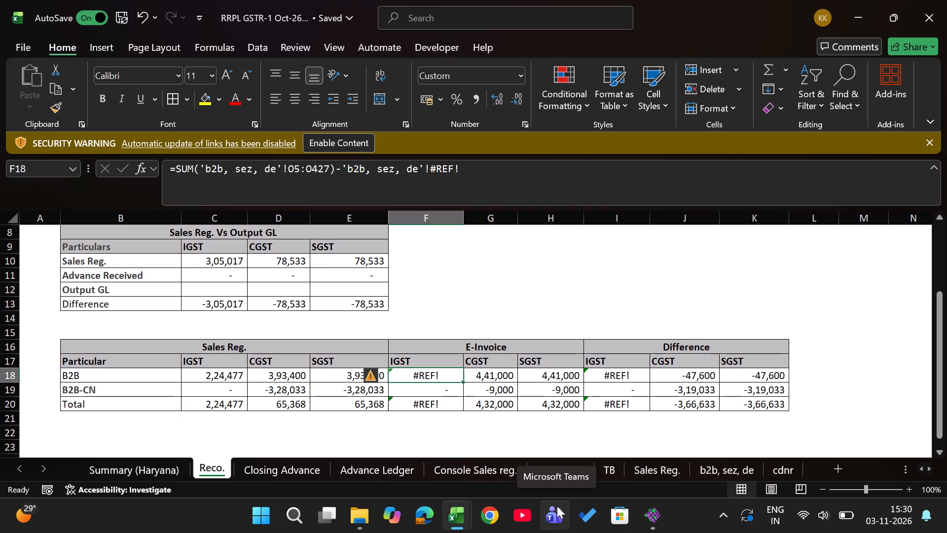
{"action": "key", "text": "Down"}
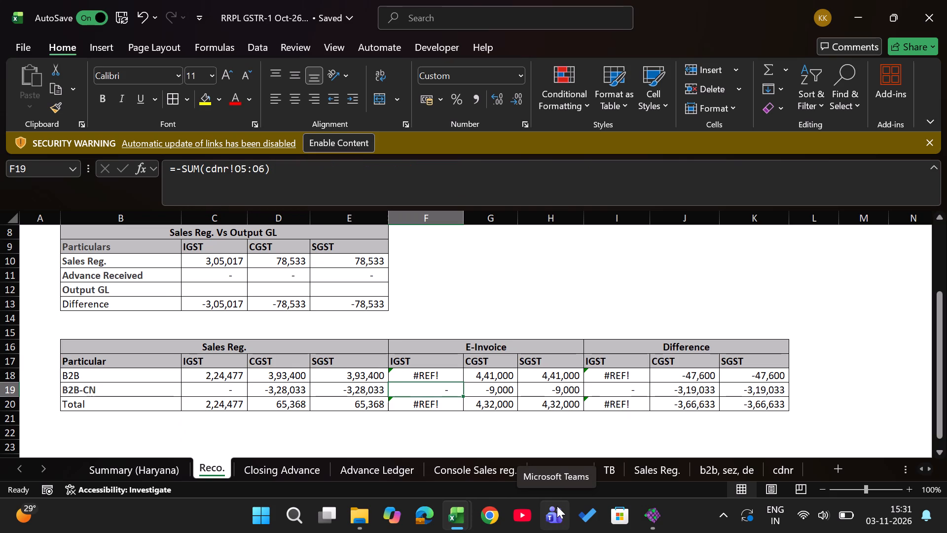
{"action": "key", "text": "Up"}
{"action": "key", "text": "Right"}
{"action": "key", "text": "Left"}
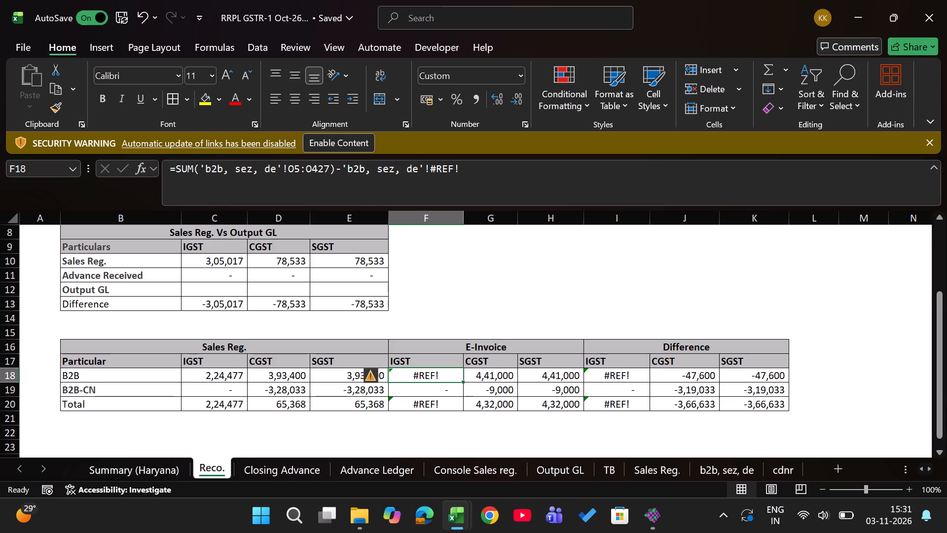
{"action": "left_click_drag", "start_coordinate": [337, 169], "coordinate": [493, 174]}
{"action": "key", "text": "Delete"}
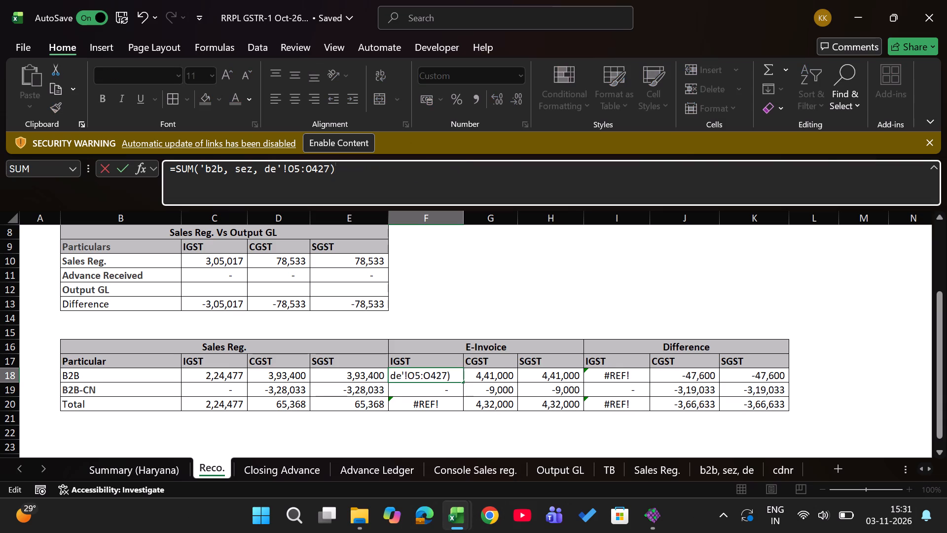
{"action": "key", "text": "Return"}
{"action": "key", "text": "Up"}
{"action": "key", "text": "Down"}
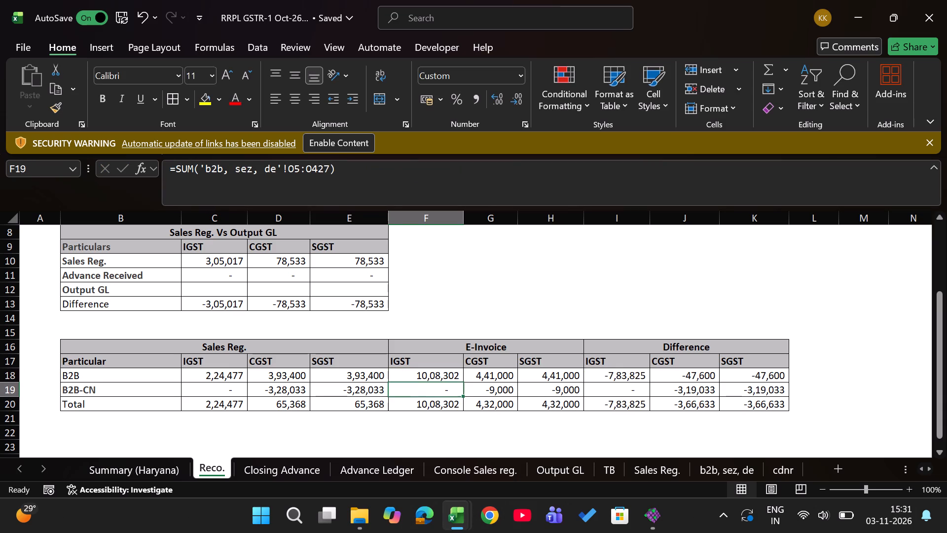
Check the B2B row formulas across the E-Invoice columns and back to the Sales Reg. CGST formula in D18.
{"action": "key", "text": "Right"}
{"action": "key", "text": "Right"}
{"action": "key", "text": "Right"}
{"action": "key", "text": "Up"}
{"action": "key", "text": "Left"}
{"action": "key", "text": "Left"}
{"action": "key", "text": "Left"}
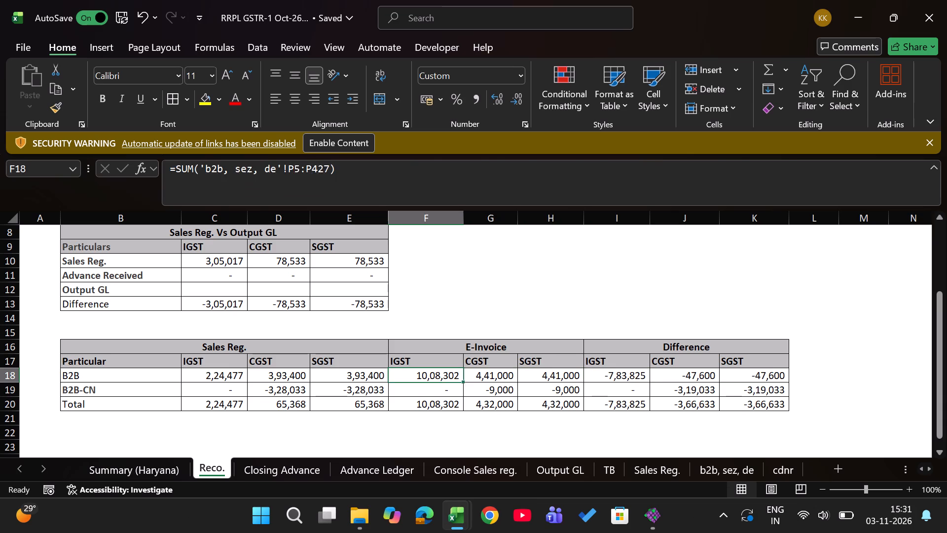
{"action": "key", "text": "Left"}
{"action": "key", "text": "Left"}
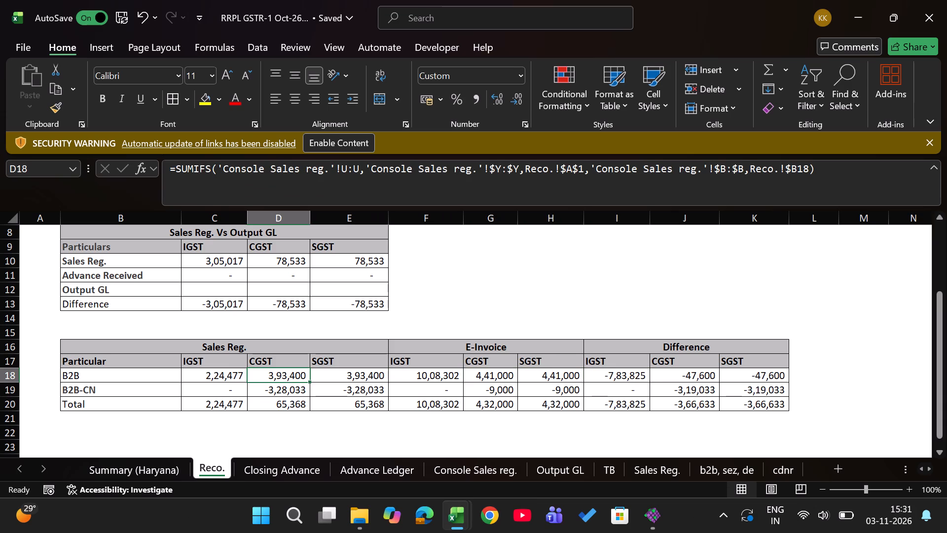
Set the reporting month in cell A1 of the Reco. sheet to Oct-26.
{"action": "key", "text": "ctrl+Up"}
{"action": "key", "text": "ctrl+Up"}
{"action": "key", "text": "ctrl+Up"}
{"action": "key", "text": "ctrl+Up"}
{"action": "key", "text": "ctrl+Up"}
{"action": "key", "text": "ctrl+Up"}
{"action": "key", "text": "ctrl+Up"}
{"action": "key", "text": "ctrl+Up"}
{"action": "key", "text": "ctrl+Up"}
{"action": "key", "text": "ctrl+Up"}
{"action": "key", "text": "ctrl+Up"}
{"action": "key", "text": "ctrl+Up"}
{"action": "key", "text": "ctrl+Up"}
{"action": "key", "text": "ctrl+Up"}
{"action": "key", "text": "ctrl+Up"}
{"action": "key", "text": "ctrl+Up"}
{"action": "key", "text": "ctrl+Up"}
{"action": "key", "text": "ctrl+Up"}
{"action": "key", "text": "ctrl+Up"}
{"action": "key", "text": "ctrl+Up"}
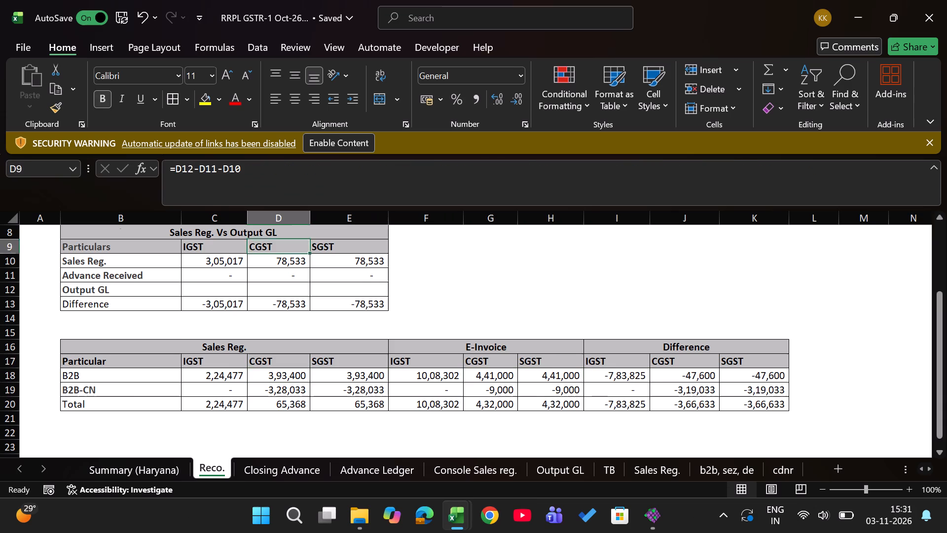
{"action": "key", "text": "ctrl+Left"}
{"action": "key", "text": "Left"}
{"action": "type", "text": "oct26"}
{"action": "key", "text": "Return"}
Examine the Reco. sheet's reconciliation tables for the new month, including the SUMIFS formula in the Sales Reg. B2B IGST cell C18.
{"action": "key", "text": "Down"}
{"action": "key", "text": "Down"}
{"action": "key", "text": "Down"}
{"action": "key", "text": "Down"}
{"action": "key", "text": "Down"}
{"action": "key", "text": "Down"}
{"action": "key", "text": "Down"}
{"action": "key", "text": "Down"}
{"action": "key", "text": "Down"}
{"action": "key", "text": "Down"}
{"action": "key", "text": "Down"}
{"action": "key", "text": "Down"}
{"action": "key", "text": "Down"}
{"action": "key", "text": "Down"}
{"action": "key", "text": "Down"}
{"action": "key", "text": "Down"}
{"action": "key", "text": "Down"}
{"action": "key", "text": "Down"}
{"action": "key", "text": "Down"}
{"action": "key", "text": "Down"}
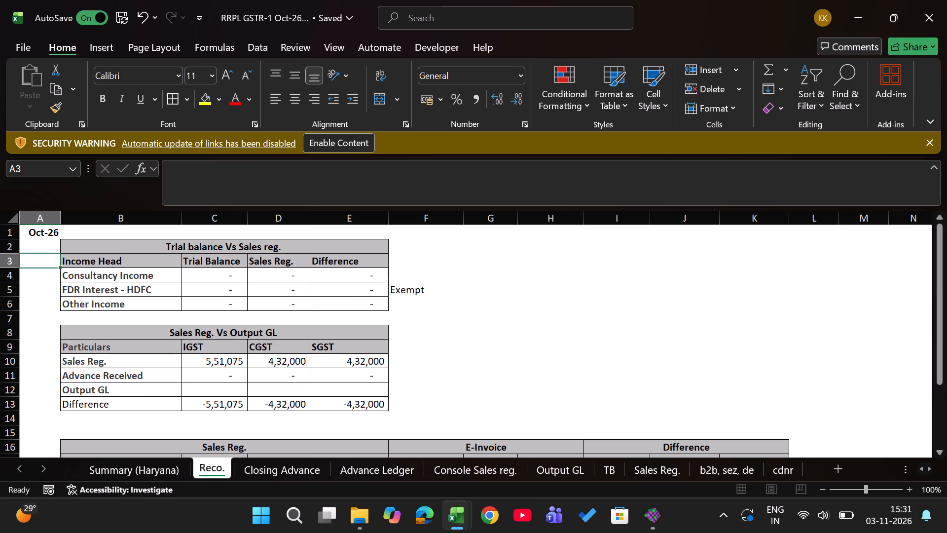
{"action": "key", "text": "Up"}
{"action": "key", "text": "Up"}
{"action": "key", "text": "Up"}
{"action": "key", "text": "Up"}
{"action": "key", "text": "Up"}
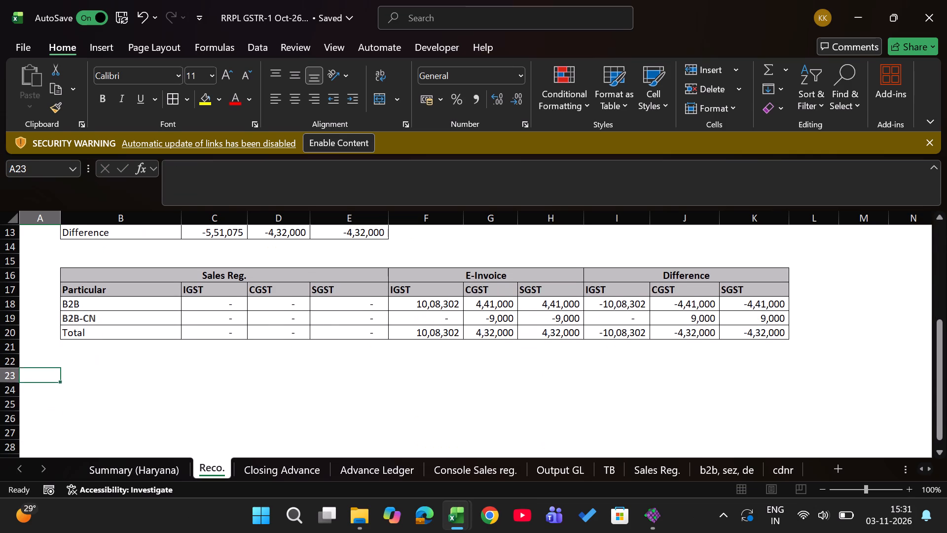
{"action": "key", "text": "Right"}
{"action": "key", "text": "Up"}
{"action": "key", "text": "Up"}
{"action": "key", "text": "Up"}
{"action": "key", "text": "Up"}
{"action": "key", "text": "Up"}
{"action": "key", "text": "Right"}
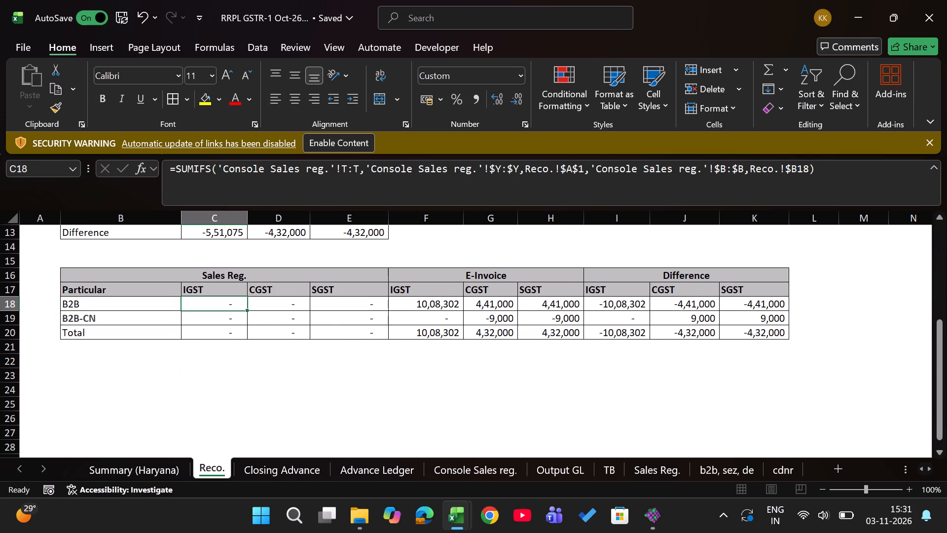
{"action": "key", "text": "ctrl+Up"}
{"action": "key", "text": "ctrl+Up"}
{"action": "key", "text": "ctrl+Up"}
{"action": "key", "text": "ctrl+Up"}
{"action": "key", "text": "ctrl+Up"}
{"action": "key", "text": "ctrl+Up"}
{"action": "key", "text": "ctrl+Up"}
{"action": "key", "text": "ctrl+Up"}
{"action": "key", "text": "ctrl+Up"}
{"action": "key", "text": "ctrl+Up"}
{"action": "key", "text": "ctrl+Up"}
{"action": "key", "text": "ctrl+Up"}
{"action": "key", "text": "ctrl+Up"}
{"action": "key", "text": "ctrl+Up"}
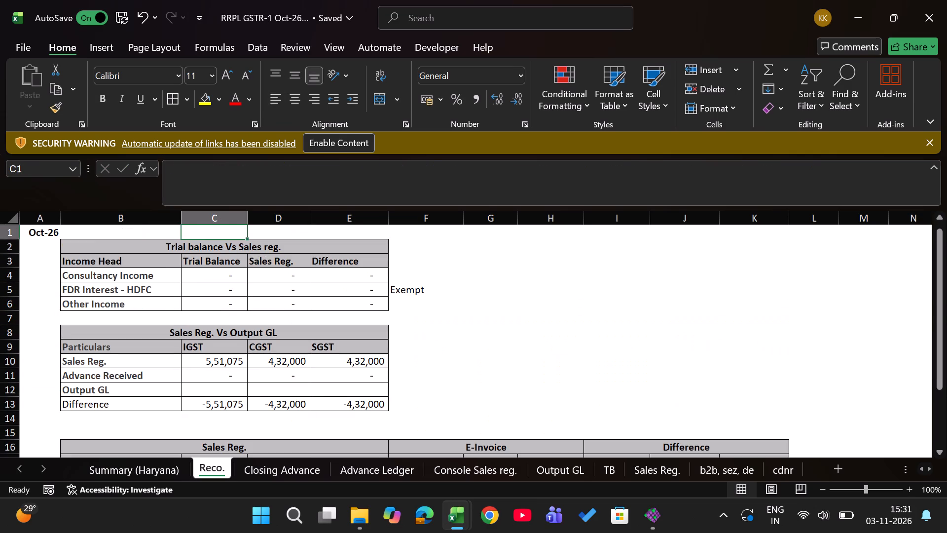
{"action": "key", "text": "Down"}
{"action": "key", "text": "Down"}
{"action": "key", "text": "Down"}
Check the HSN Reporting Category and Category columns of the October rows in the Console Sales reg. sheet.
{"action": "key", "text": "ctrl+Page_Down"}
{"action": "key", "text": "ctrl+Page_Down"}
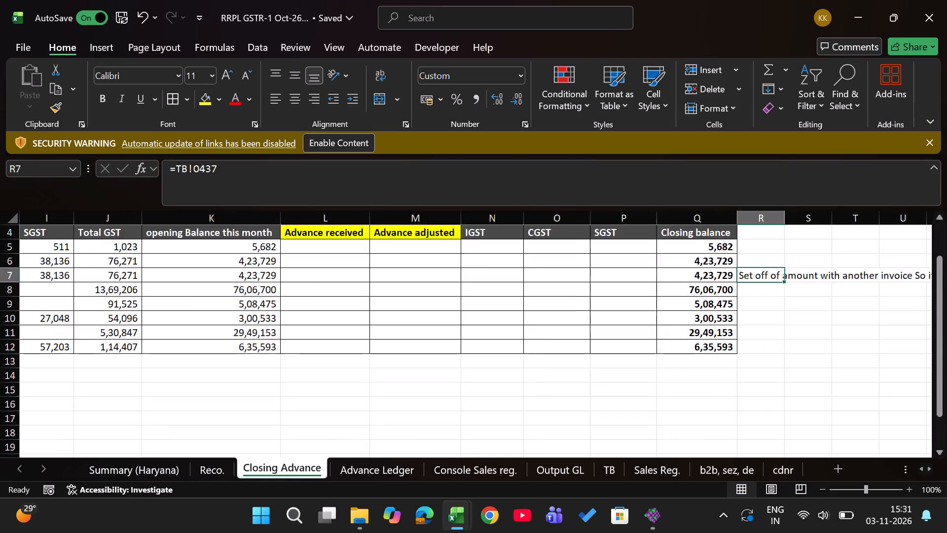
{"action": "key", "text": "ctrl+Page_Down"}
{"action": "key", "text": "Left"}
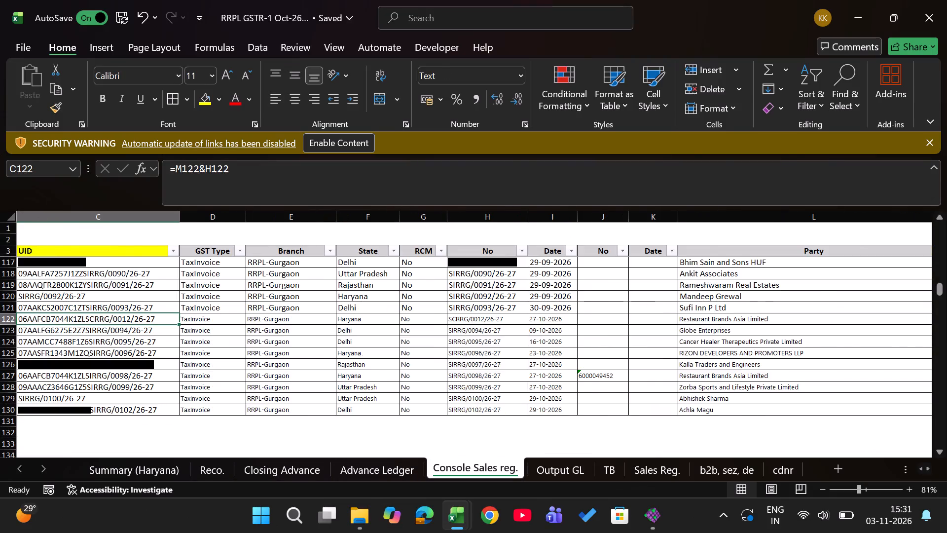
{"action": "key", "text": "Left"}
{"action": "key", "text": "Left"}
{"action": "key", "text": "Left"}
{"action": "key", "text": "Right"}
{"action": "key", "text": "Left"}
{"action": "key", "text": "Left"}
{"action": "key", "text": "Left"}
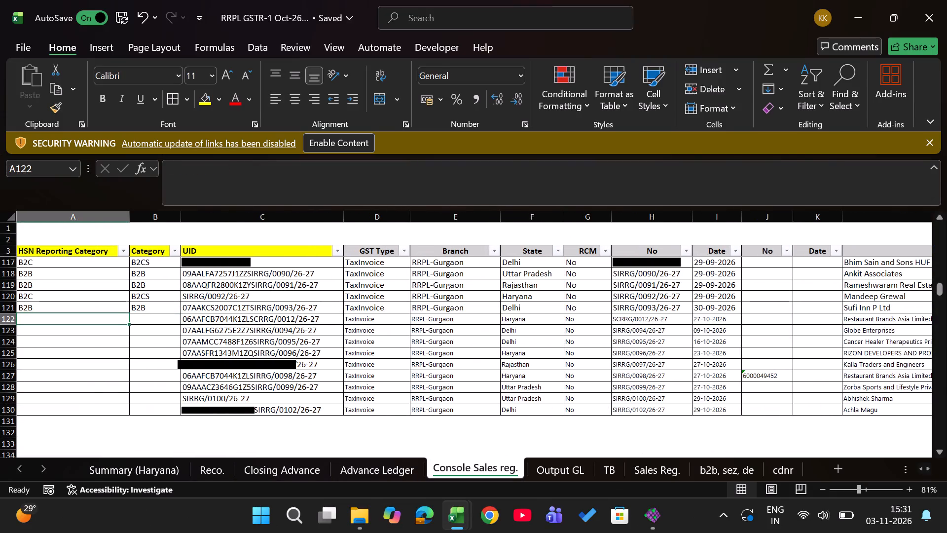
Check the Category HSN and Category columns and the Vlookup columns of the October rows in Summary (Haryana).
{"action": "key", "text": "ctrl+Page_Up"}
{"action": "key", "text": "ctrl+Page_Up"}
{"action": "key", "text": "ctrl+Page_Up"}
{"action": "key", "text": "ctrl+Page_Up"}
{"action": "key", "text": "ctrl+Page_Up"}
{"action": "key", "text": "ctrl+Page_Down"}
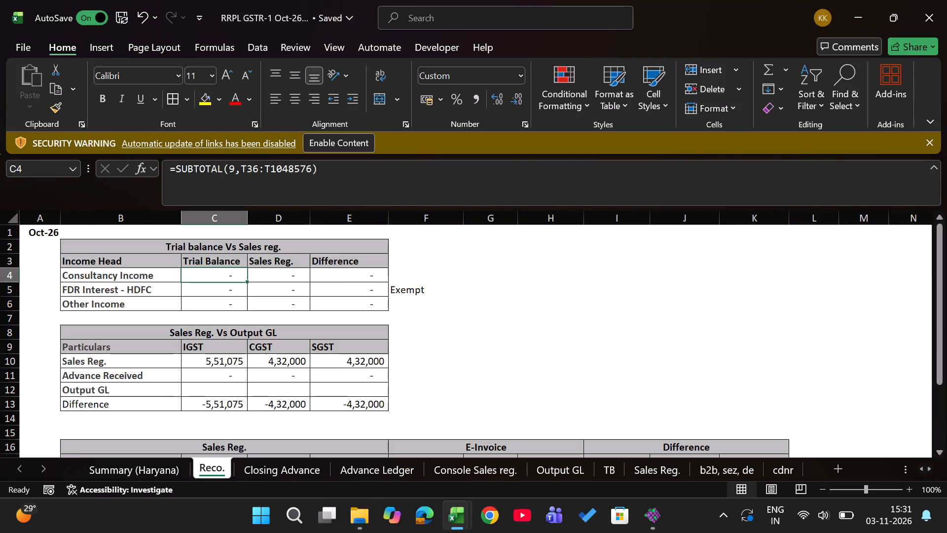
{"action": "key", "text": "ctrl+Page_Up"}
{"action": "key", "text": "Down"}
{"action": "key", "text": "ctrl+Left"}
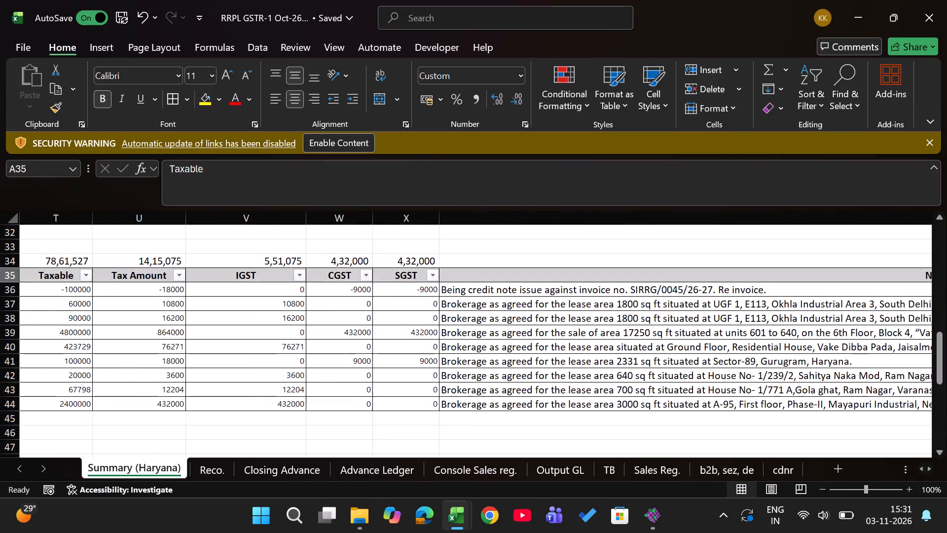
{"action": "key", "text": "Down"}
{"action": "key", "text": "Right"}
{"action": "key", "text": "Right"}
{"action": "key", "text": "Right"}
{"action": "key", "text": "Down"}
{"action": "key", "text": "Up"}
{"action": "key", "text": "Up"}
{"action": "key", "text": "Right"}
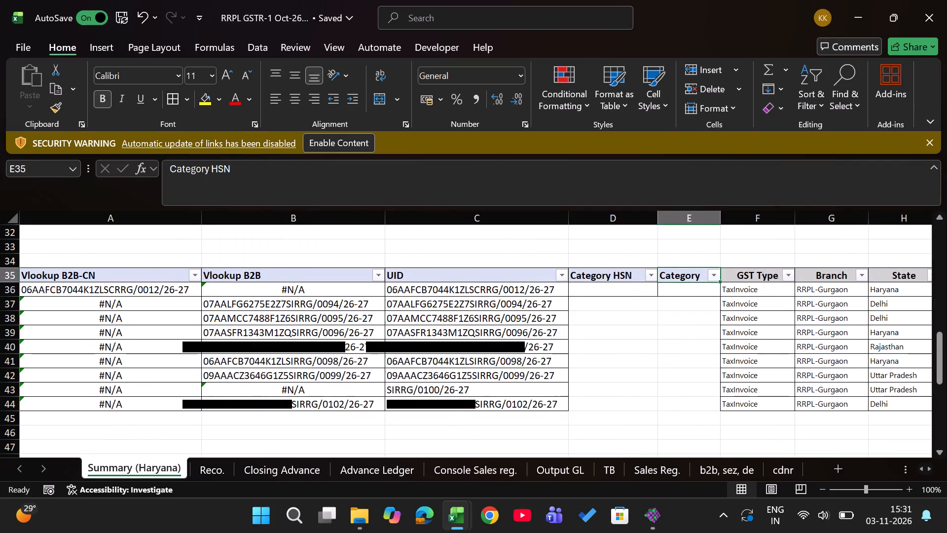
{"action": "key", "text": "Right"}
Delete row 11, the cancelled e-invoice SIRRG/0101/26-27, from the b2b, sez, de sheet.
{"action": "key", "text": "ctrl+Page_Down"}
{"action": "key", "text": "ctrl+Page_Down"}
{"action": "key", "text": "ctrl+Page_Down"}
{"action": "key", "text": "ctrl+Page_Down"}
{"action": "key", "text": "ctrl+Page_Down"}
{"action": "key", "text": "ctrl+Page_Down"}
{"action": "key", "text": "ctrl+Page_Down"}
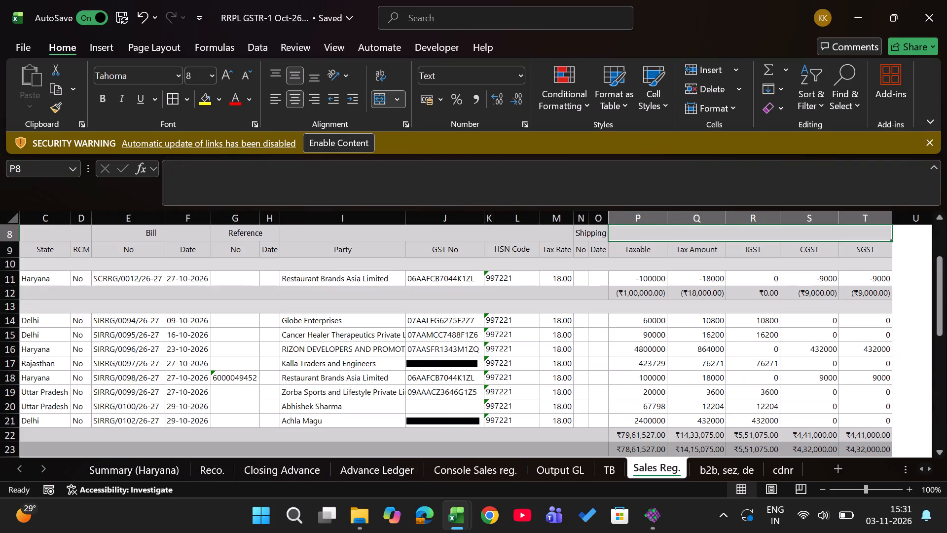
{"action": "key", "text": "ctrl+Page_Down"}
{"action": "key", "text": "Down"}
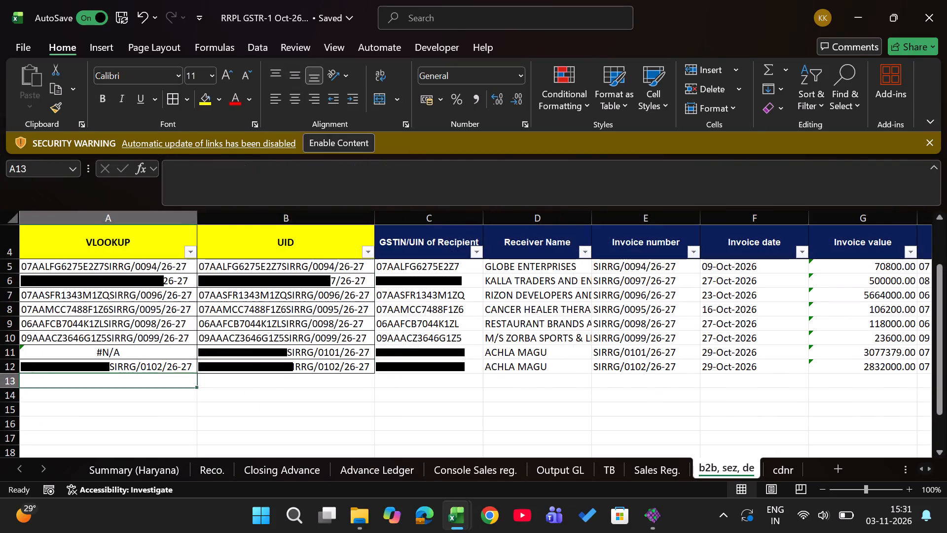
{"action": "key", "text": "Right"}
{"action": "key", "text": "Right"}
{"action": "key", "text": "Right"}
{"action": "key", "text": "Right"}
{"action": "key", "text": "Right"}
{"action": "key", "text": "Right"}
{"action": "key", "text": "Right"}
{"action": "key", "text": "Right"}
{"action": "key", "text": "Right"}
{"action": "key", "text": "Right"}
{"action": "key", "text": "Right"}
{"action": "key", "text": "Right"}
{"action": "key", "text": "Right"}
{"action": "key", "text": "Right"}
{"action": "key", "text": "Right"}
{"action": "key", "text": "Right"}
{"action": "key", "text": "Right"}
{"action": "key", "text": "Right"}
{"action": "key", "text": "Right"}
{"action": "key", "text": "Right"}
{"action": "key", "text": "Up"}
{"action": "key", "text": "Up"}
{"action": "key", "text": "Up"}
{"action": "key", "text": "Right"}
{"action": "key", "text": "Right"}
{"action": "key", "text": "Right"}
{"action": "key", "text": "Right"}
{"action": "key", "text": "Right"}
{"action": "key", "text": "Right"}
{"action": "key", "text": "Right"}
{"action": "key", "text": "Right"}
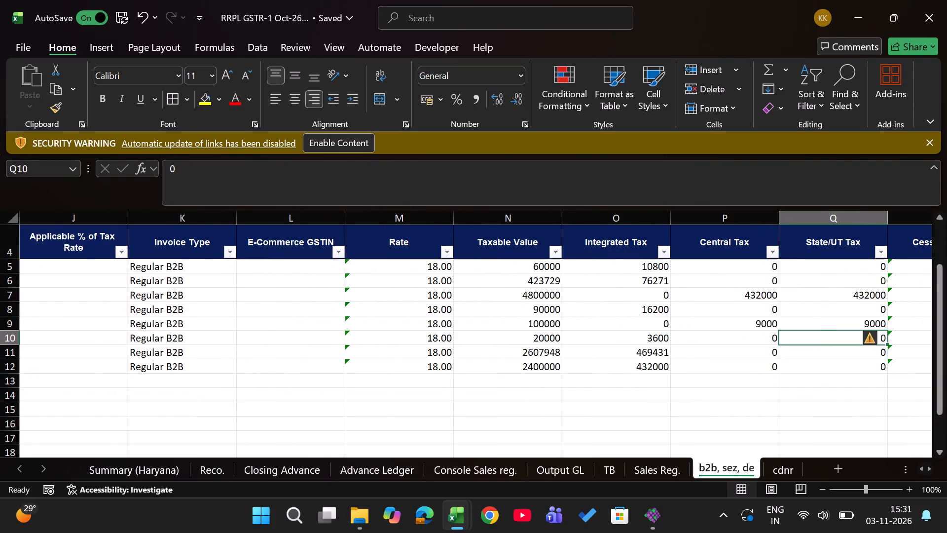
{"action": "key", "text": "Up"}
{"action": "key", "text": "Down"}
{"action": "key", "text": "Down"}
{"action": "key", "text": "shift+space"}
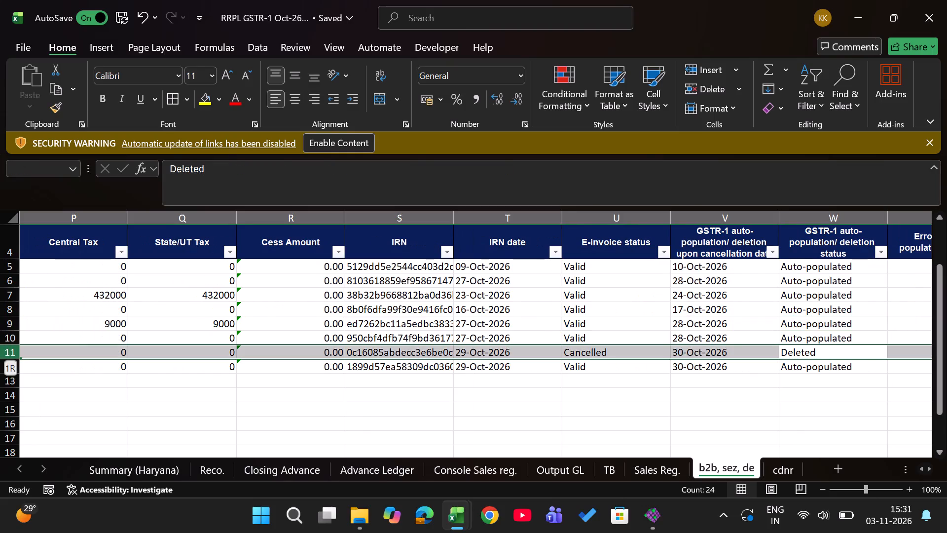
{"action": "key", "text": "ctrl+minus"}
Look through the Reco. and Advance Ledger sheets and go back to the Summary (Haryana) sheet.
{"action": "key", "text": "ctrl+Page_Up"}
{"action": "key", "text": "ctrl+Page_Up"}
{"action": "key", "text": "ctrl+Page_Up"}
{"action": "key", "text": "ctrl+Page_Up"}
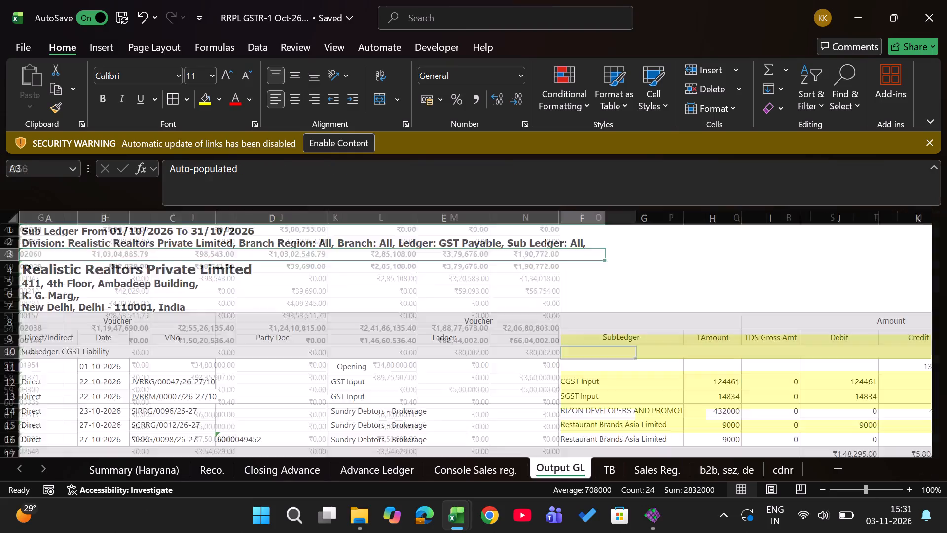
{"action": "key", "text": "ctrl+Page_Up"}
{"action": "key", "text": "ctrl+Page_Up"}
{"action": "key", "text": "ctrl+Page_Up"}
{"action": "key", "text": "ctrl+Page_Up"}
{"action": "key", "text": "ctrl+Page_Up"}
{"action": "key", "text": "ctrl+Page_Down"}
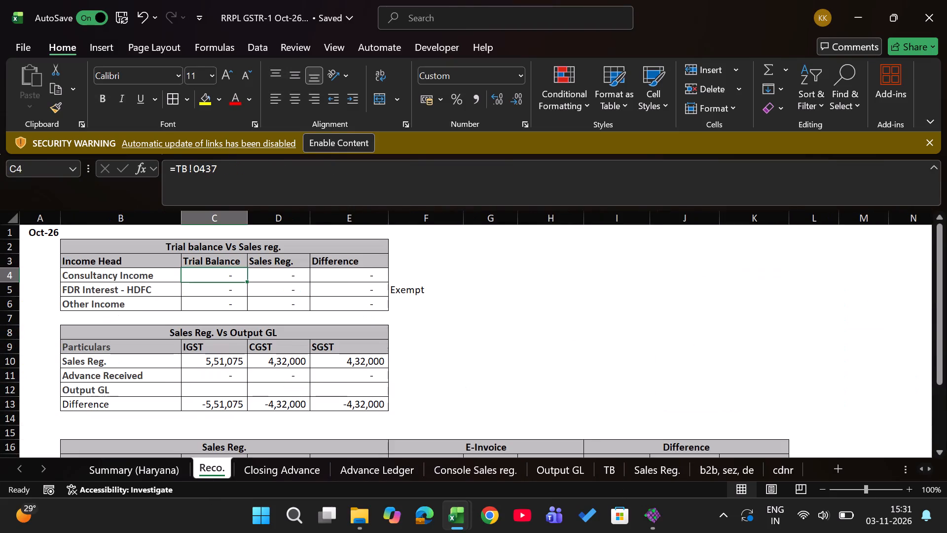
{"action": "key", "text": "ctrl+Page_Down"}
{"action": "key", "text": "ctrl+Page_Down"}
{"action": "key", "text": "ctrl+Page_Down"}
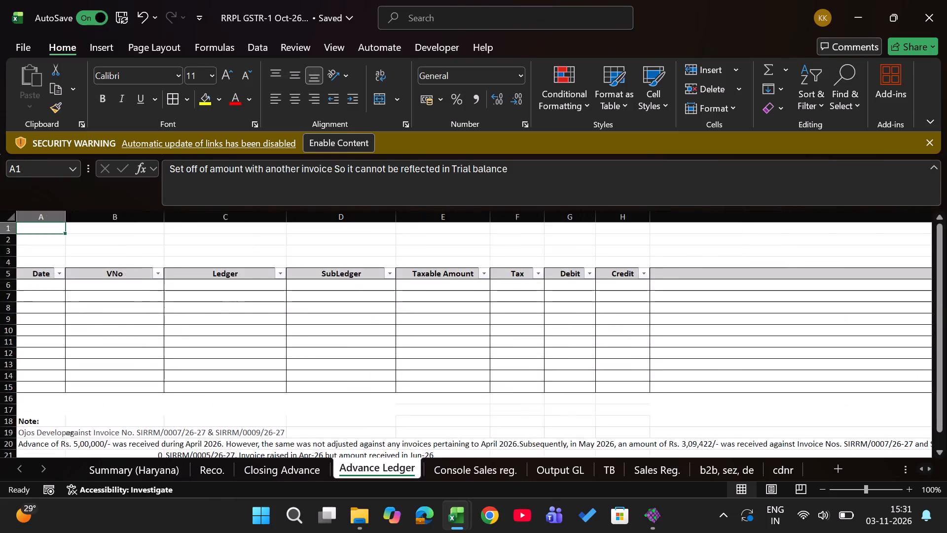
{"action": "key", "text": "ctrl+Page_Up"}
{"action": "key", "text": "ctrl+Page_Up"}
{"action": "key", "text": "ctrl+Page_Up"}
{"action": "key", "text": "ctrl+Page_Up"}
{"action": "key", "text": "ctrl+Page_Up"}
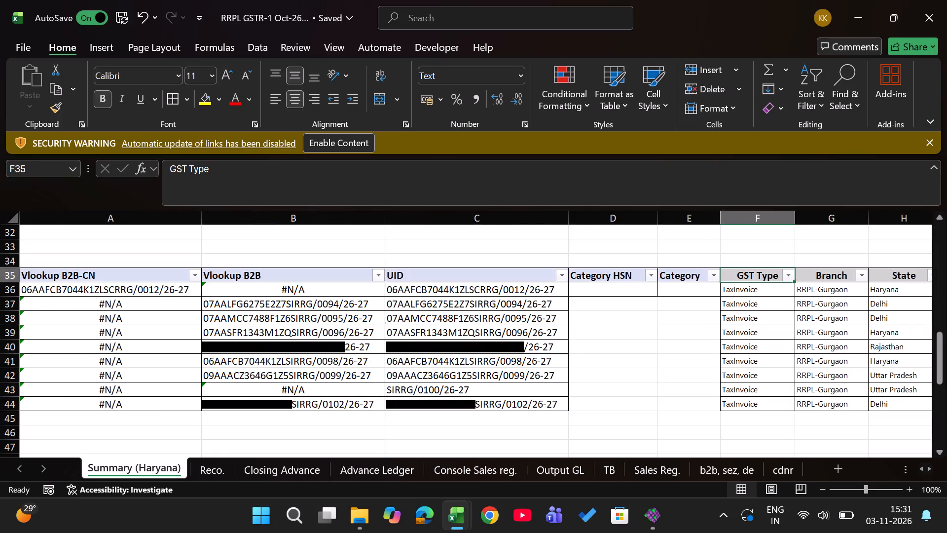
Check the Vlookup B2B-CN, Vlookup B2B and UID columns of the October rows against the Category HSN and Category columns.
{"action": "key", "text": "Down"}
{"action": "key", "text": "Down"}
{"action": "key", "text": "Left"}
{"action": "key", "text": "Left"}
{"action": "key", "text": "Left"}
{"action": "key", "text": "Up"}
{"action": "key", "text": "Right"}
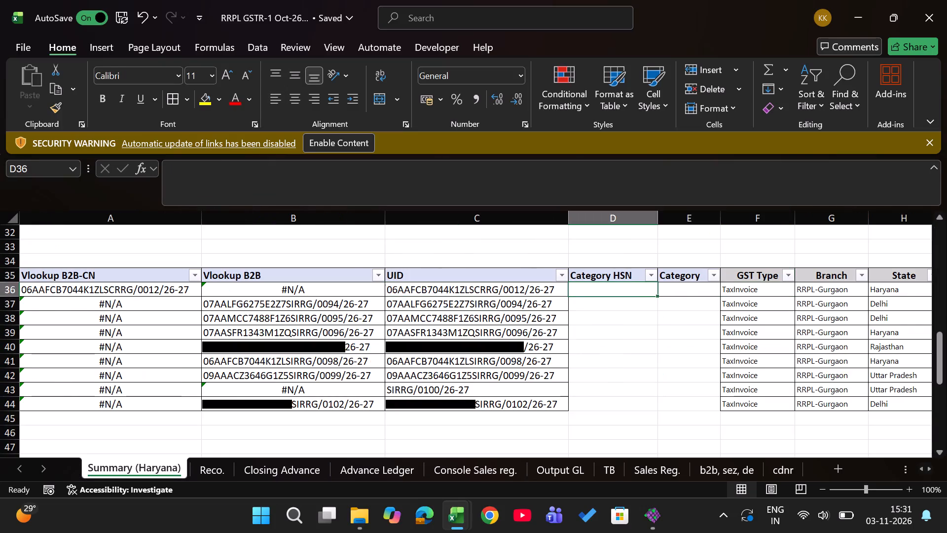
{"action": "key", "text": "Right"}
{"action": "key", "text": "Left"}
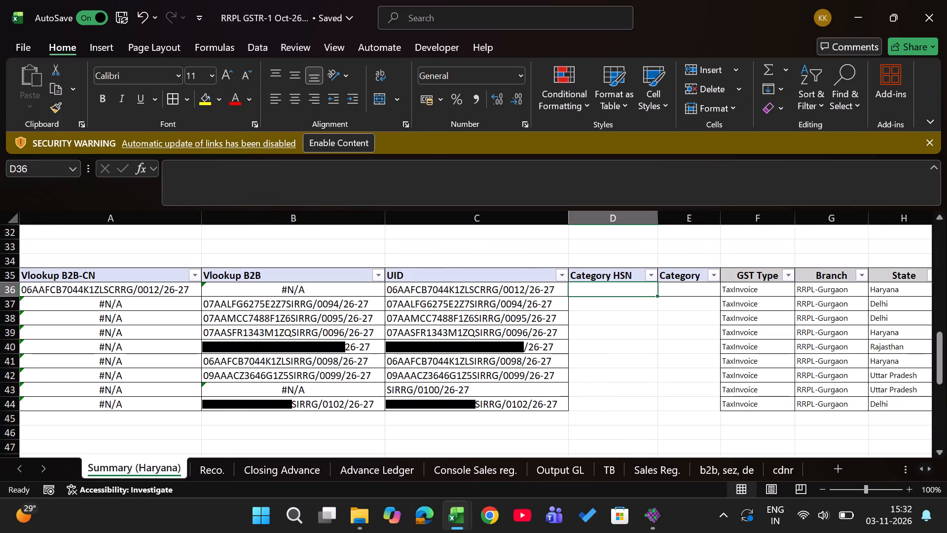
{"action": "key", "text": "Left"}
{"action": "key", "text": "Left"}
{"action": "key", "text": "Down"}
{"action": "key", "text": "Right"}
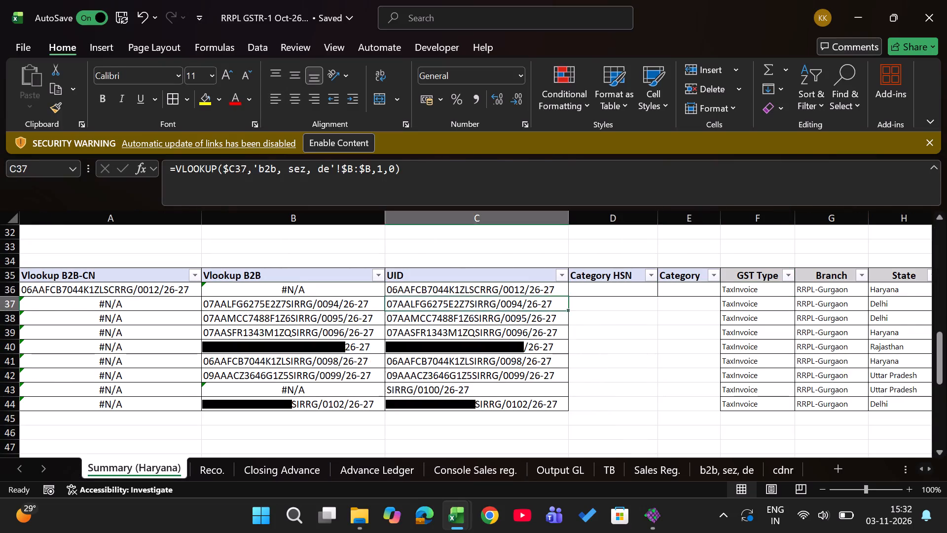
{"action": "key", "text": "Right"}
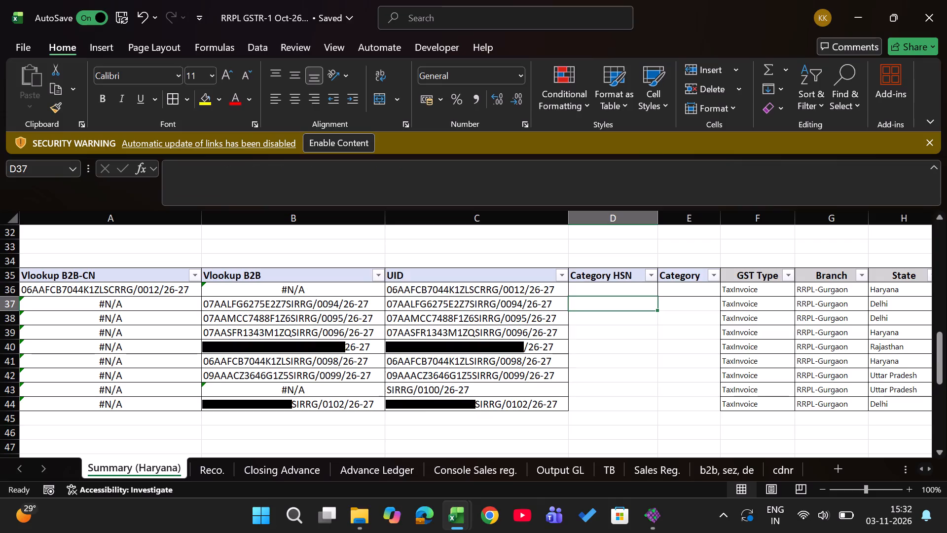
{"action": "key", "text": "Up"}
{"action": "key", "text": "Left"}
{"action": "key", "text": "Left"}
{"action": "key", "text": "Left"}
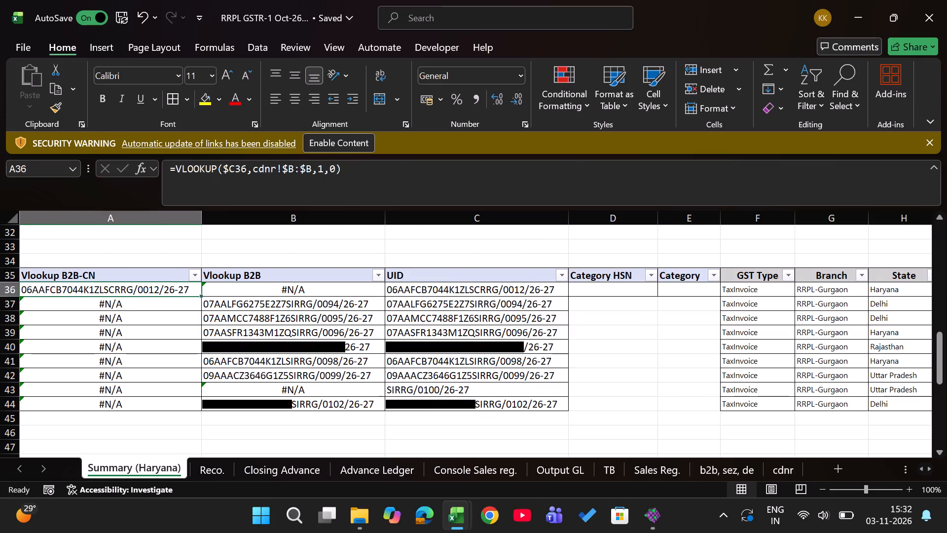
{"action": "key", "text": "Up"}
{"action": "key", "text": "alt+Down"}
{"action": "left_click", "coordinate": [577, 364]}
{"action": "key", "text": "Right"}
{"action": "key", "text": "Right"}
{"action": "key", "text": "Right"}
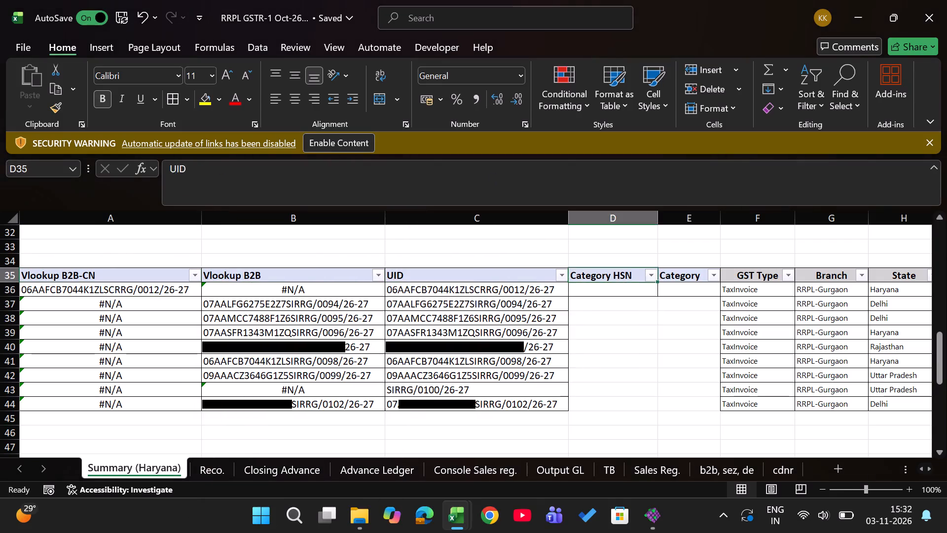
For the credit note in row 36, enter B2B as the Category HSN and B2B-CN as the Category.
{"action": "key", "text": "Down"}
{"action": "type", "text": "B2B"}
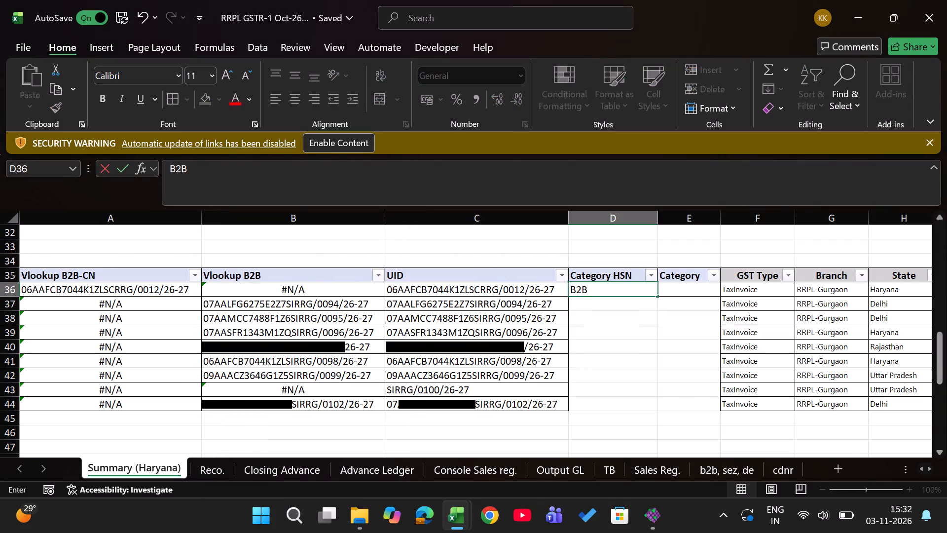
{"action": "key", "text": "Return"}
{"action": "key", "text": "Right"}
{"action": "key", "text": "Up"}
{"action": "key", "text": "alt+Down"}
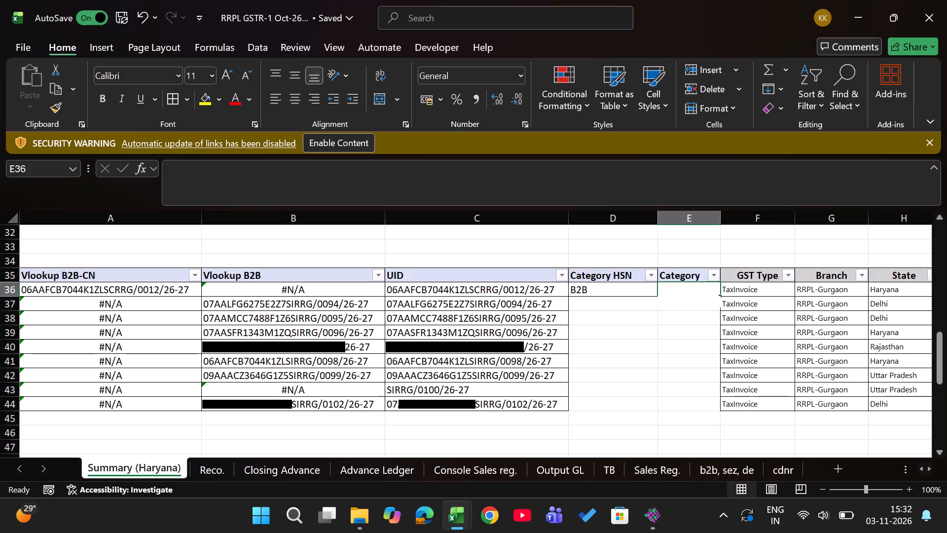
{"action": "left_click", "coordinate": [533, 343]}
{"action": "key", "text": "Right"}
{"action": "key", "text": "Left"}
{"action": "type", "text": "B2B"}
{"action": "key", "text": "space"}
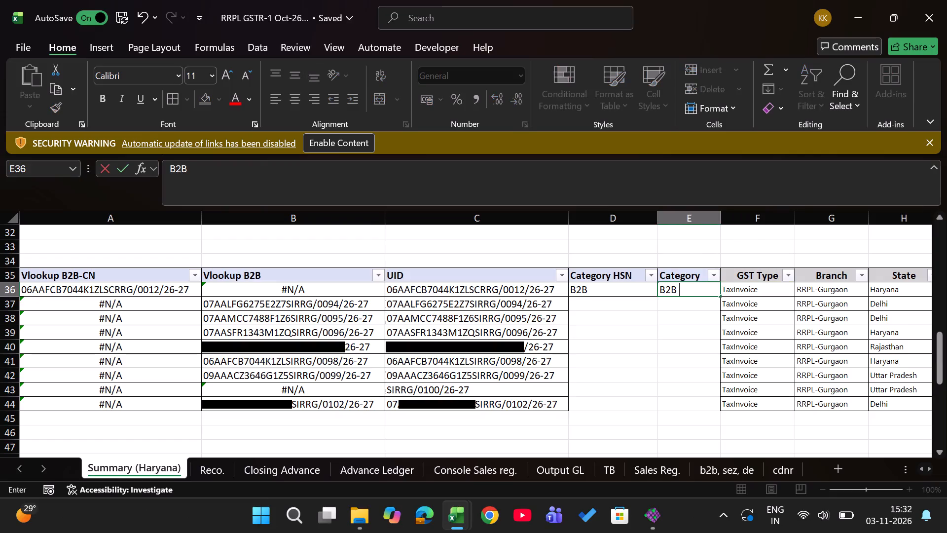
{"action": "key", "text": "BackSpace"}
{"action": "type", "text": "-CN"}
{"action": "key", "text": "Return"}
Switch to the scratch workbook Book1 and close it without saving.
{"action": "key", "text": "alt+Tab"}
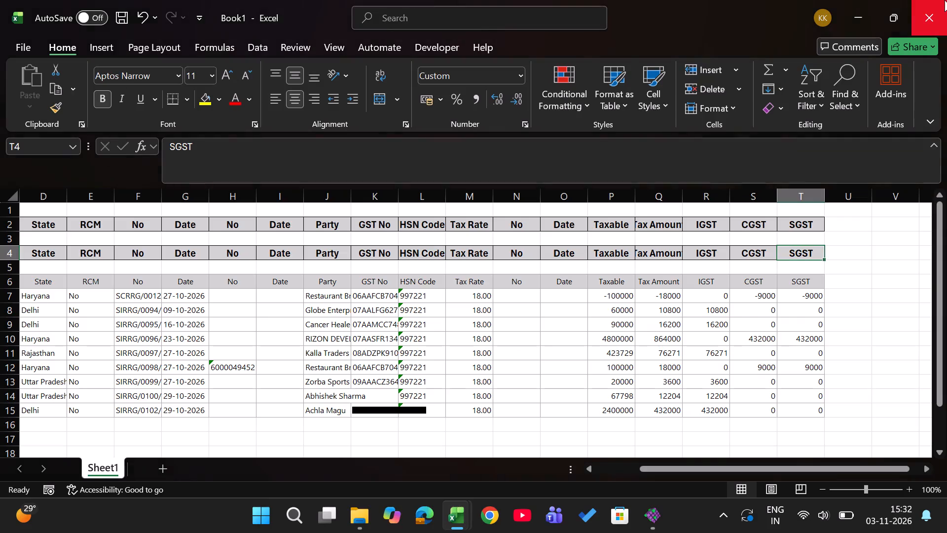
{"action": "left_click", "coordinate": [945, 0]}
{"action": "key", "text": "Right"}
{"action": "key", "text": "Return"}
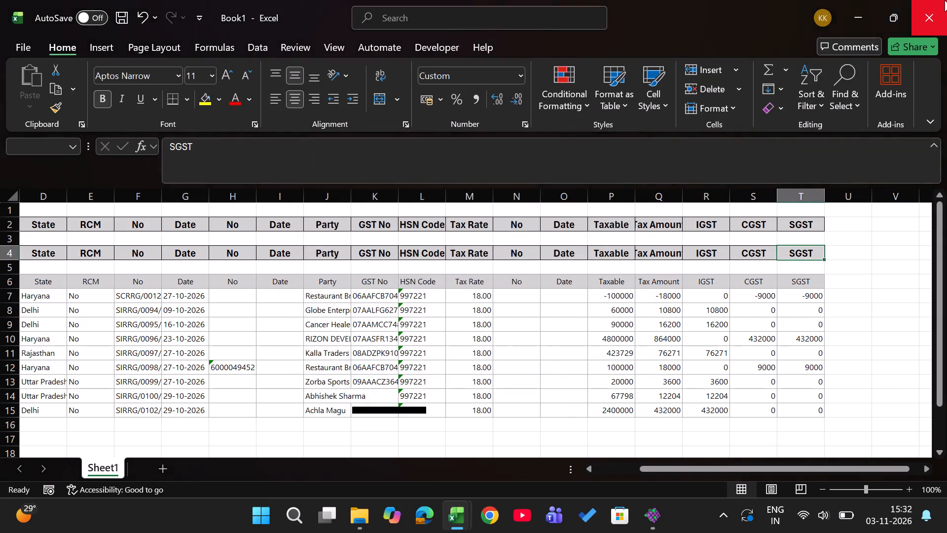
{"action": "left_click", "coordinate": [536, 307]}
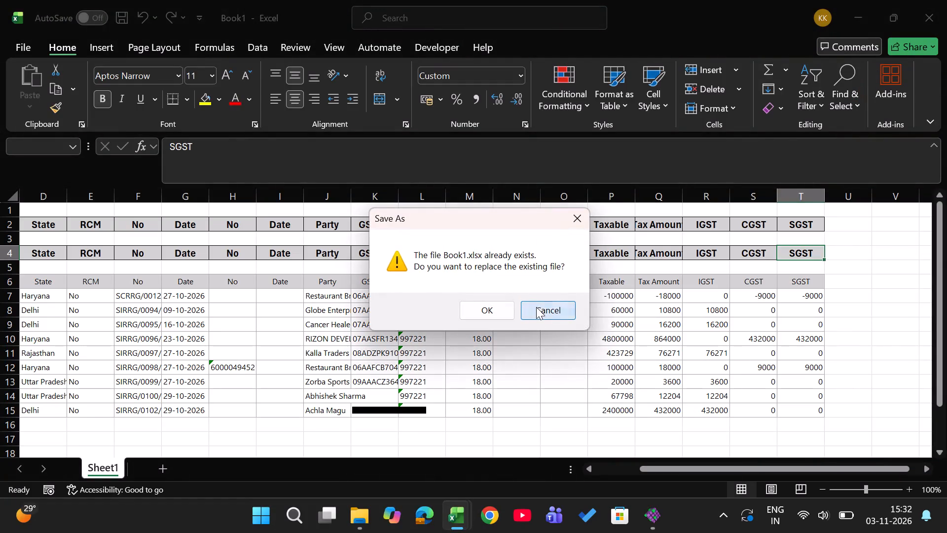
{"action": "left_click", "coordinate": [545, 327]}
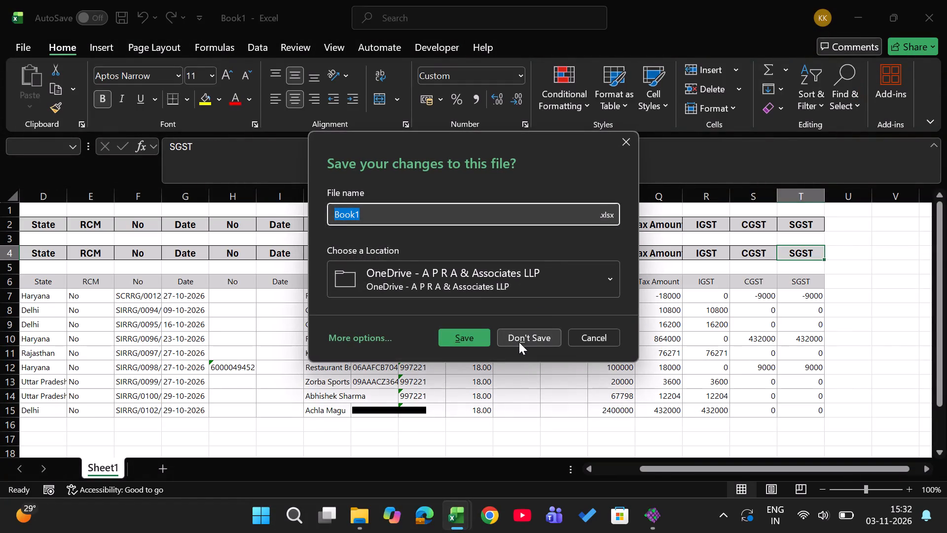
{"action": "left_click", "coordinate": [519, 342]}
In the September GSTR-1 workbook's Summary (Haryana) sheet, review the category columns and clear the Category HSN filter.
{"action": "key", "text": "alt+Tab"}
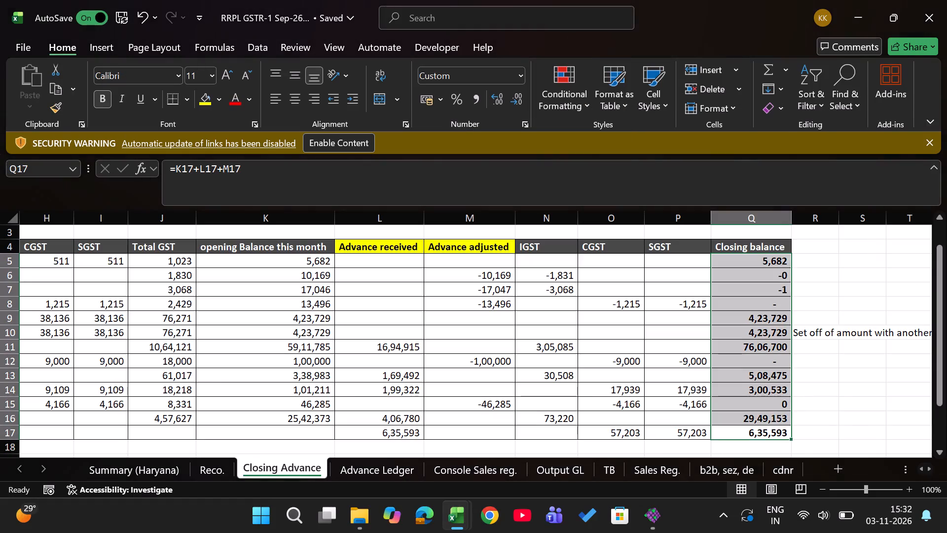
{"action": "key", "text": "ctrl+Page_Up"}
{"action": "key", "text": "ctrl+Page_Up"}
{"action": "key", "text": "Left"}
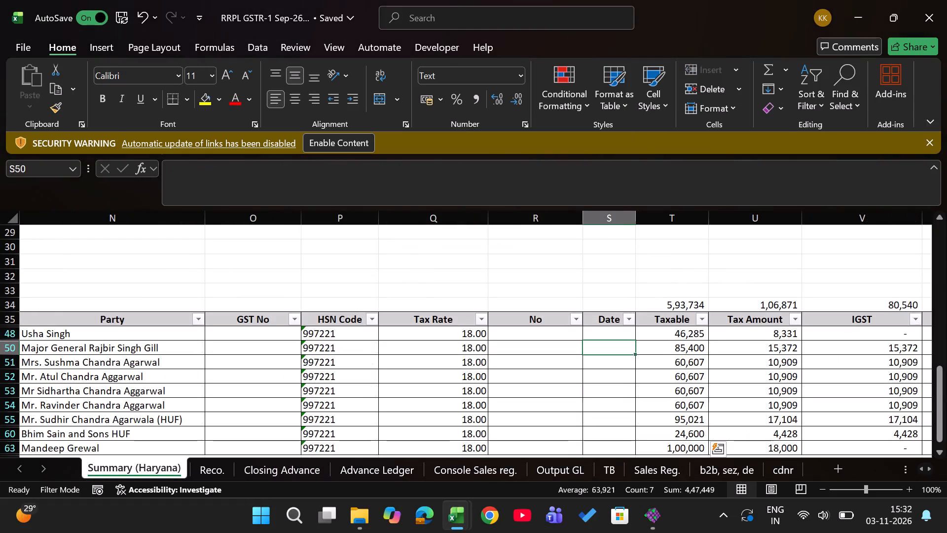
{"action": "key", "text": "Left"}
{"action": "key", "text": "Left"}
{"action": "key", "text": "Left"}
{"action": "key", "text": "Left"}
{"action": "key", "text": "Left"}
{"action": "key", "text": "Left"}
{"action": "key", "text": "Left"}
{"action": "key", "text": "Left"}
{"action": "key", "text": "Left"}
{"action": "key", "text": "Left"}
{"action": "key", "text": "Left"}
{"action": "key", "text": "Left"}
{"action": "key", "text": "Left"}
{"action": "key", "text": "Left"}
{"action": "key", "text": "Left"}
{"action": "key", "text": "Left"}
{"action": "key", "text": "Left"}
{"action": "key", "text": "Left"}
{"action": "key", "text": "Left"}
{"action": "key", "text": "Left"}
{"action": "key", "text": "Right"}
{"action": "key", "text": "Right"}
{"action": "key", "text": "Right"}
{"action": "key", "text": "Right"}
{"action": "key", "text": "Right"}
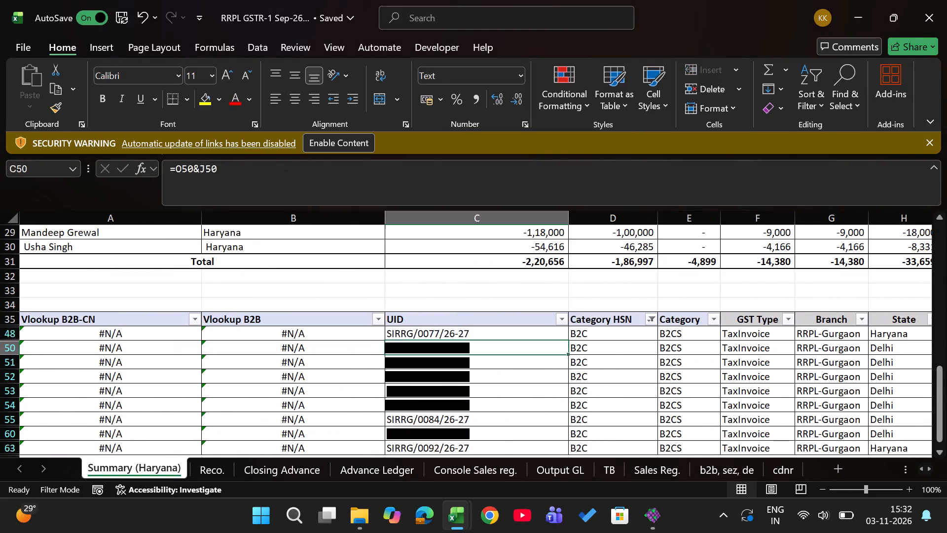
{"action": "key", "text": "Down"}
{"action": "key", "text": "Down"}
{"action": "key", "text": "Down"}
{"action": "key", "text": "Down"}
{"action": "key", "text": "Down"}
{"action": "key", "text": "Down"}
{"action": "key", "text": "Down"}
{"action": "key", "text": "Down"}
{"action": "key", "text": "Down"}
{"action": "key", "text": "Down"}
{"action": "key", "text": "Down"}
{"action": "key", "text": "Down"}
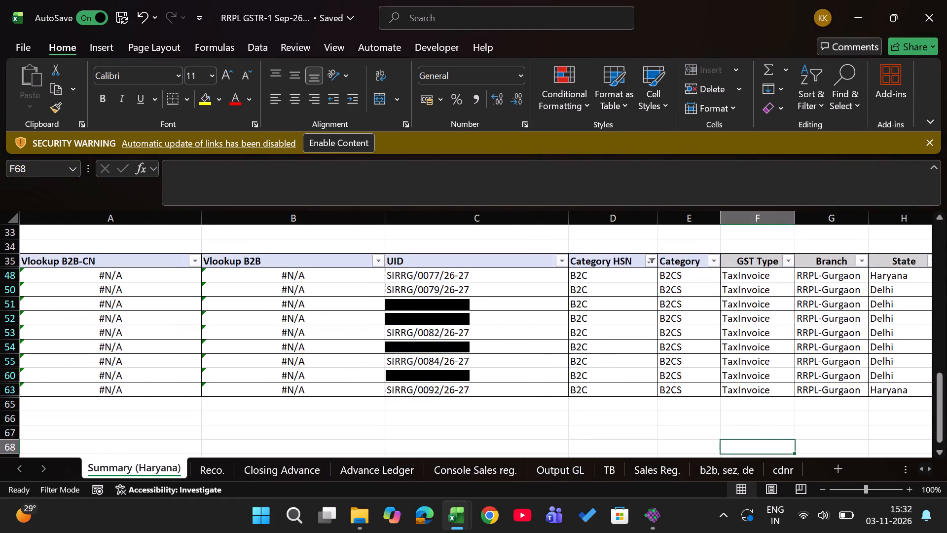
{"action": "type", "text": "ac"}
Back in the October workbook, copy the B2B value from D36 into the Category HSN and Category cells of row 37.
{"action": "key", "text": "alt+Tab"}
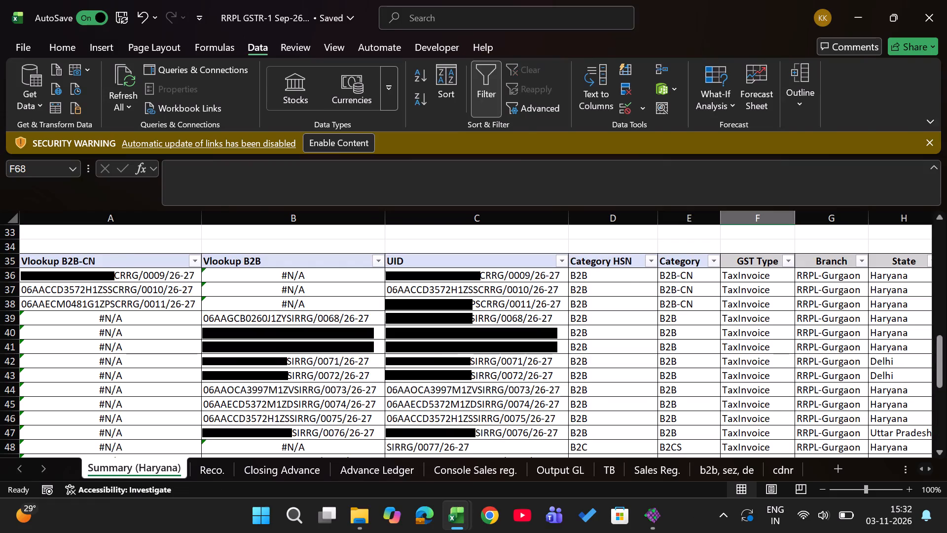
{"action": "key", "text": "Left"}
{"action": "key", "text": "Up"}
{"action": "key", "text": "ctrl+c"}
{"action": "key", "text": "Down"}
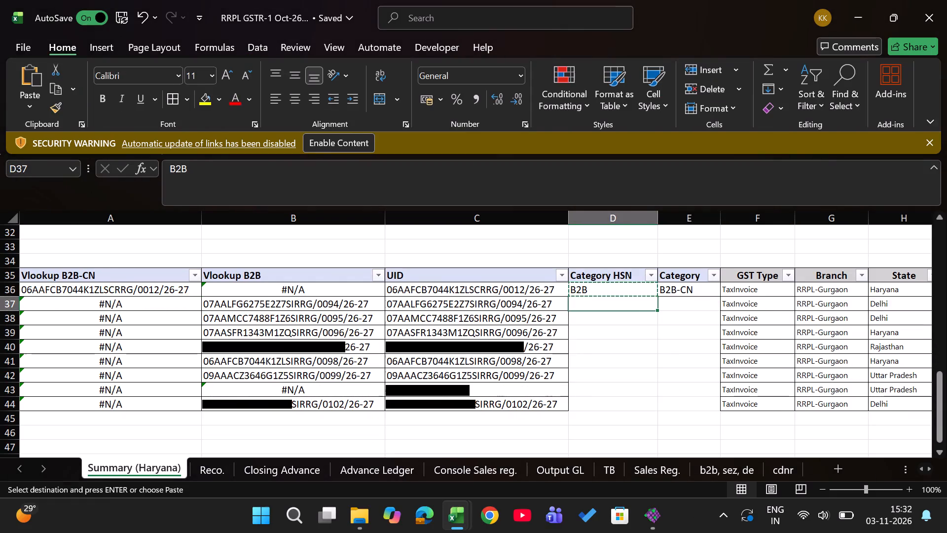
{"action": "key", "text": "Return"}
{"action": "key", "text": "ctrl+c"}
{"action": "key", "text": "Right"}
{"action": "key", "text": "Return"}
{"action": "key", "text": "Down"}
{"action": "key", "text": "Left"}
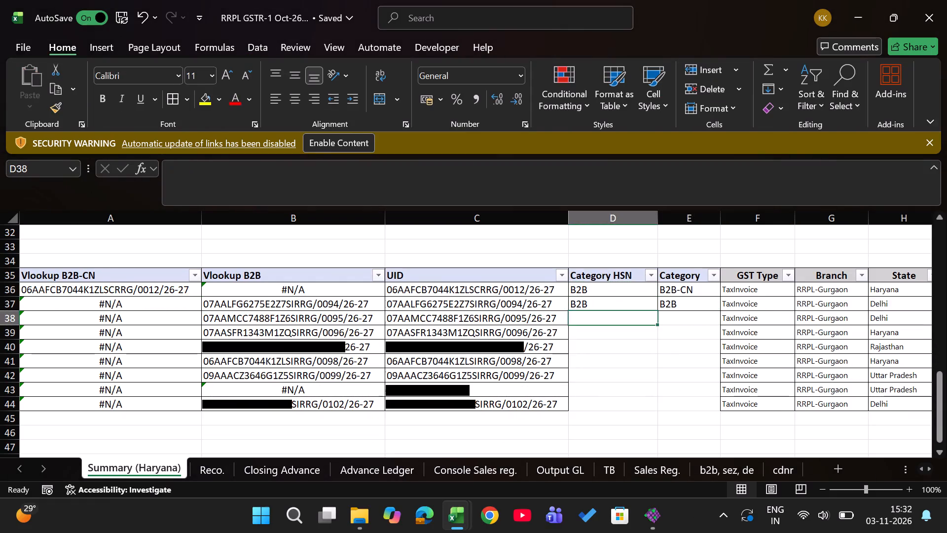
Fill row 37's B2B values in Category HSN and Category down through row 44.
{"action": "key", "text": "Left"}
{"action": "key", "text": "ctrl+Down"}
{"action": "key", "text": "Right"}
{"action": "key", "text": "shift+Up"}
{"action": "key", "text": "shift+Right"}
{"action": "key", "text": "shift+Right"}
{"action": "key", "text": "shift+Left"}
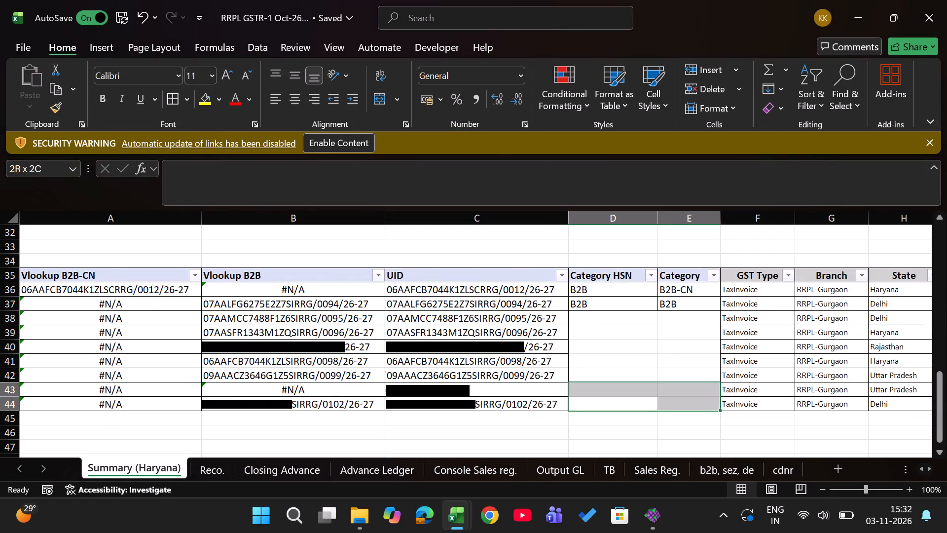
{"action": "key", "text": "shift+Up"}
{"action": "key", "text": "shift+Up"}
{"action": "key", "text": "shift+Up"}
{"action": "key", "text": "shift+Up"}
{"action": "key", "text": "shift+Up"}
{"action": "key", "text": "shift+Up"}
{"action": "key", "text": "ctrl+d"}
{"action": "key", "text": "Down"}
{"action": "key", "text": "Down"}
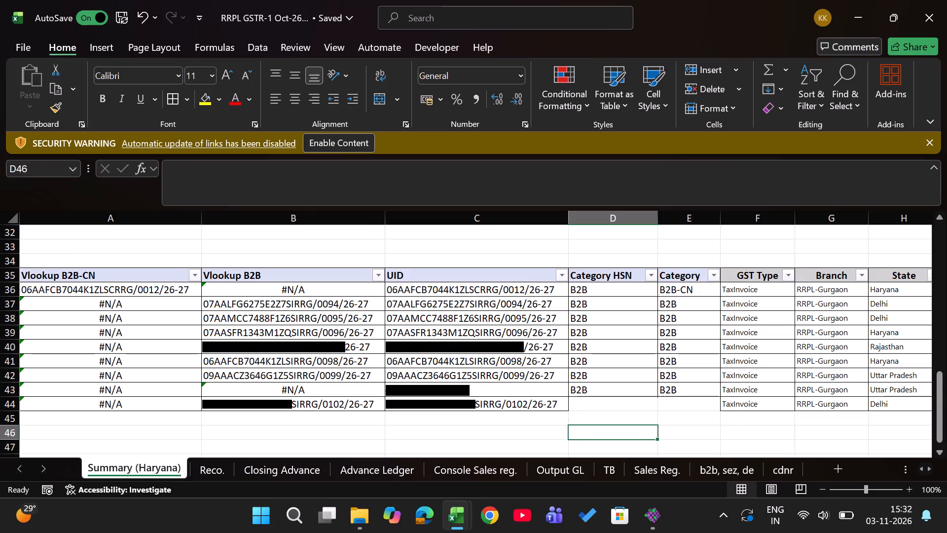
Clear the Category HSN and Category cells of row 43, the Uttar Pradesh invoice without a GST number.
{"action": "key", "text": "Up"}
{"action": "key", "text": "Up"}
{"action": "key", "text": "Up"}
{"action": "key", "text": "shift+Right"}
{"action": "key", "text": "Delete"}
{"action": "key", "text": "Left"}
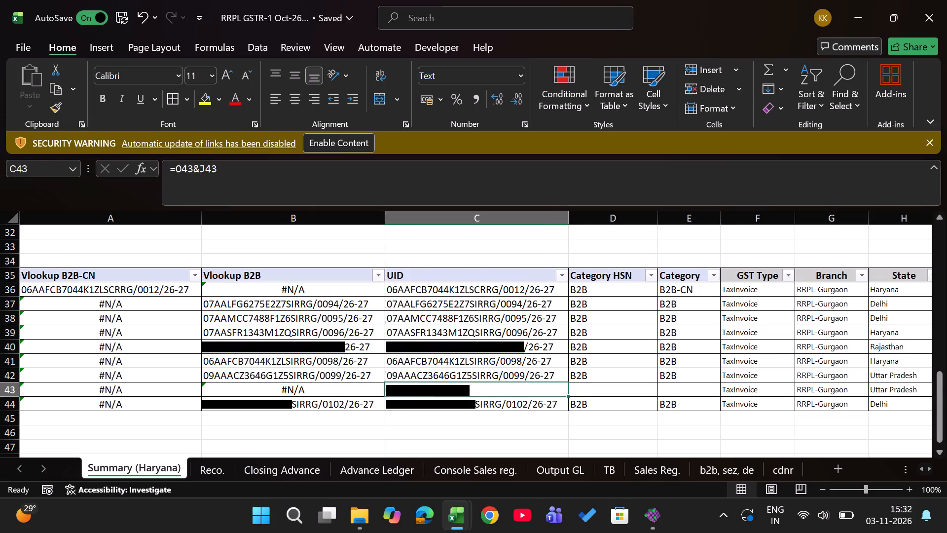
Set the Category HSN of row 43, the Uttar Pradesh invoice without a GST number, to B2C.
{"action": "key", "text": "Right"}
{"action": "key", "text": "Up"}
{"action": "key", "text": "Up"}
{"action": "key", "text": "Up"}
{"action": "key", "text": "Up"}
{"action": "key", "text": "Up"}
{"action": "key", "text": "Up"}
{"action": "key", "text": "Up"}
{"action": "key", "text": "Down"}
{"action": "key", "text": "Down"}
{"action": "key", "text": "Down"}
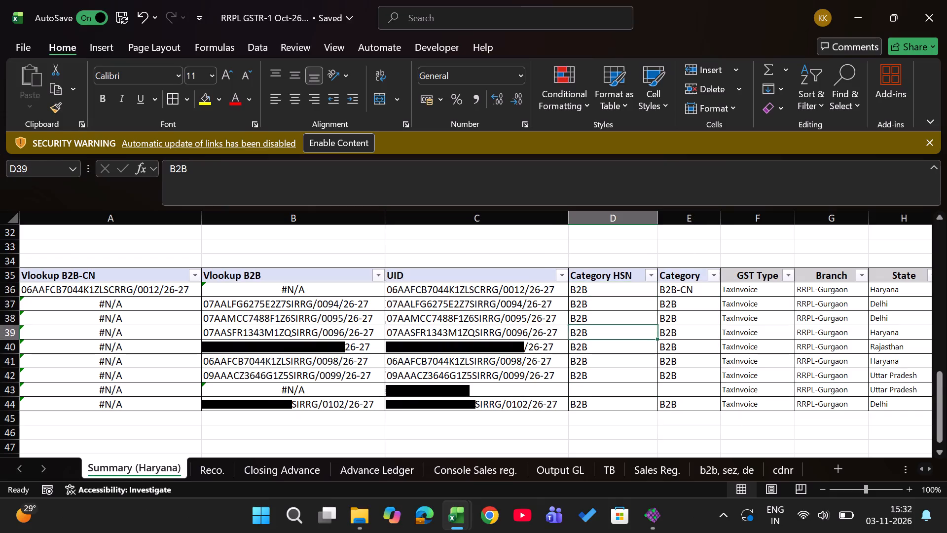
{"action": "key", "text": "Down"}
{"action": "key", "text": "Down"}
{"action": "key", "text": "Down"}
{"action": "key", "text": "Down"}
{"action": "type", "text": "B2C"}
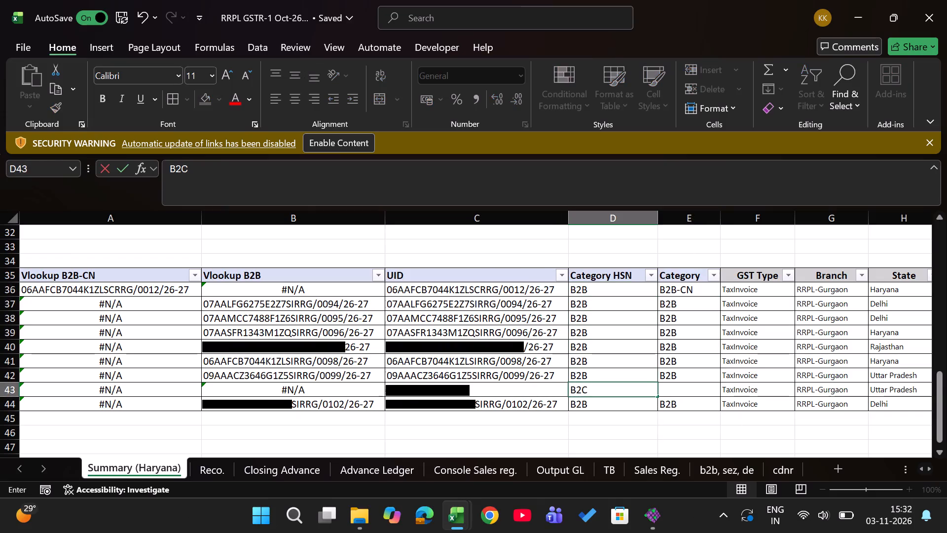
{"action": "key", "text": "Return"}
Review row 43's party, GST number, tax rate, taxable value and IGST, CGST and SGST amounts.
{"action": "key", "text": "Right"}
{"action": "key", "text": "Up"}
{"action": "key", "text": "Right"}
{"action": "key", "text": "Right"}
{"action": "key", "text": "Right"}
{"action": "key", "text": "Right"}
{"action": "key", "text": "Right"}
{"action": "key", "text": "Right"}
{"action": "key", "text": "Right"}
{"action": "key", "text": "Right"}
{"action": "key", "text": "Right"}
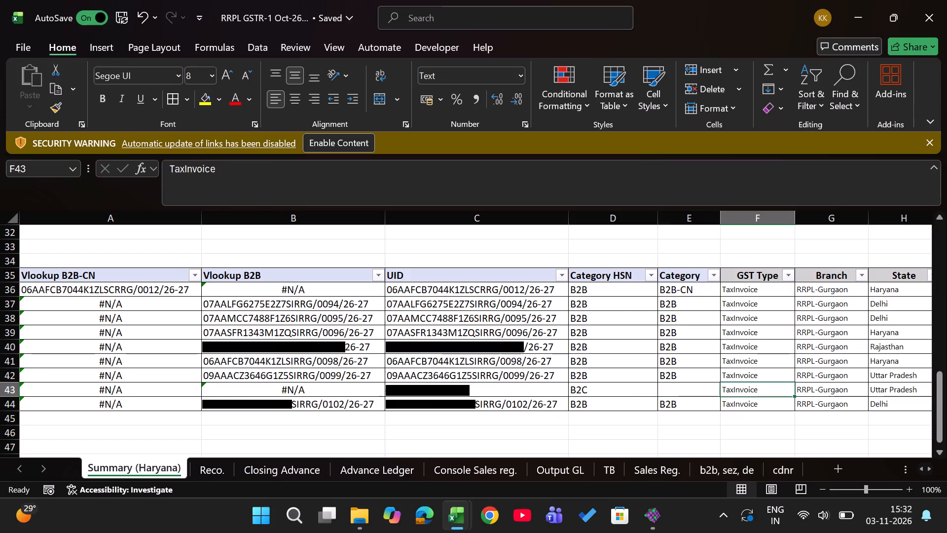
{"action": "key", "text": "Right"}
{"action": "key", "text": "Right"}
{"action": "key", "text": "Right"}
{"action": "key", "text": "Right"}
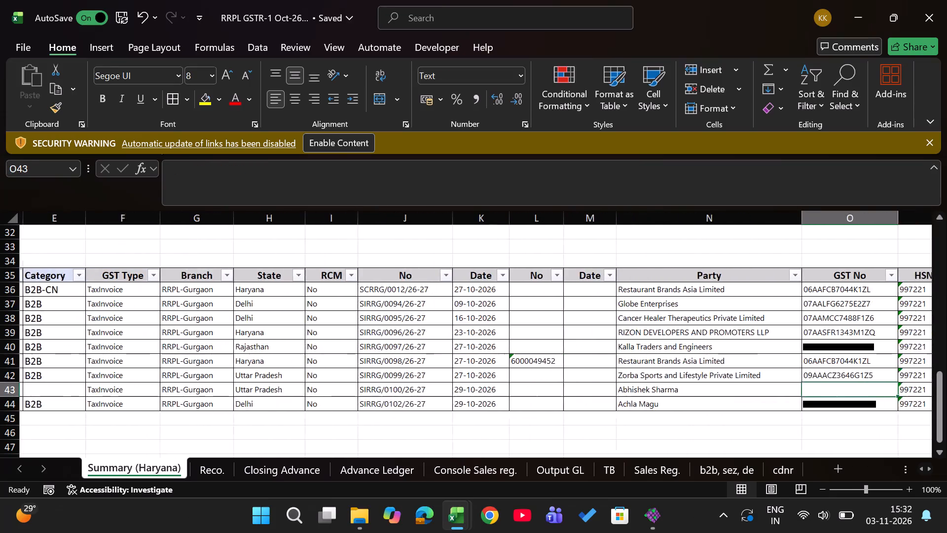
{"action": "key", "text": "Right"}
{"action": "key", "text": "Right"}
{"action": "key", "text": "Right"}
{"action": "key", "text": "Right"}
{"action": "key", "text": "Right"}
{"action": "key", "text": "Right"}
{"action": "key", "text": "Right"}
{"action": "key", "text": "Right"}
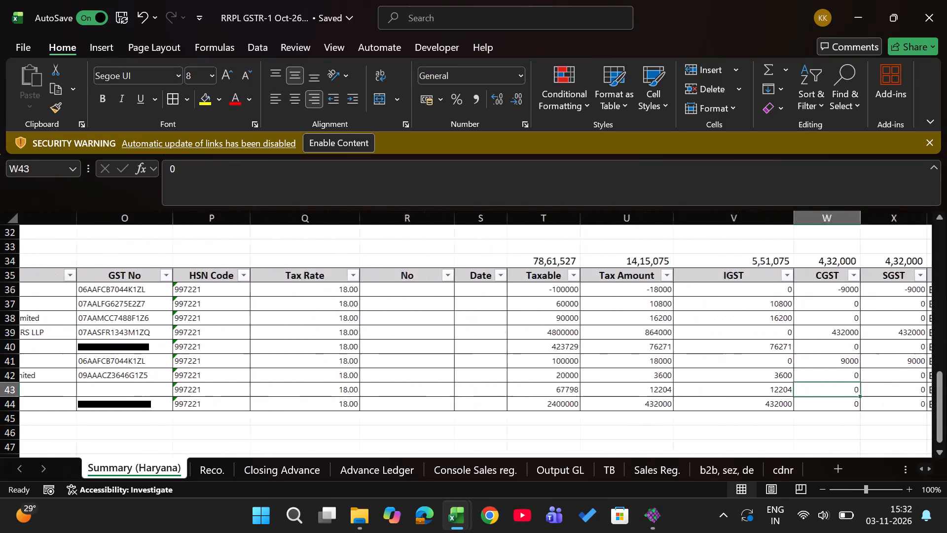
{"action": "key", "text": "Right"}
{"action": "key", "text": "Left"}
{"action": "key", "text": "Left"}
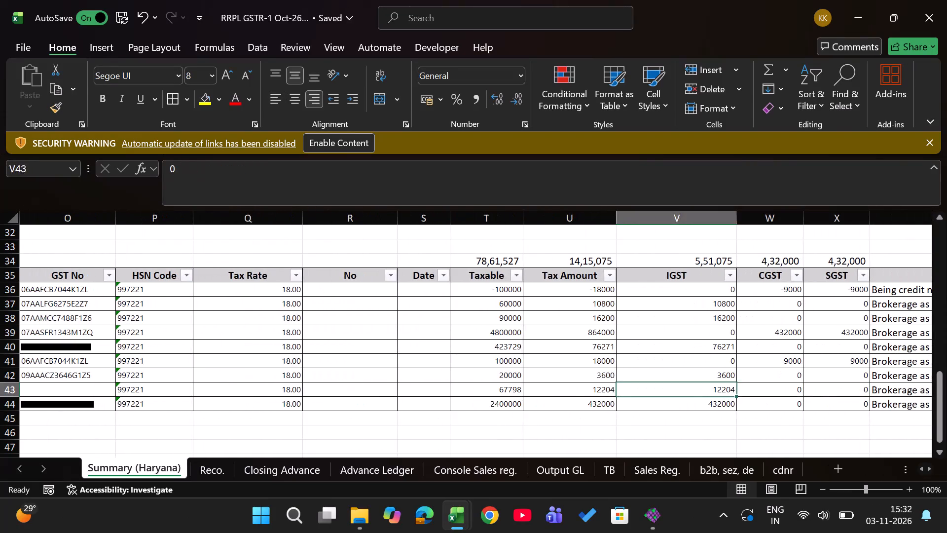
{"action": "key", "text": "Left"}
{"action": "key", "text": "shift+Left"}
{"action": "key", "text": "Right"}
{"action": "key", "text": "Right"}
{"action": "key", "text": "Right"}
{"action": "key", "text": "Right"}
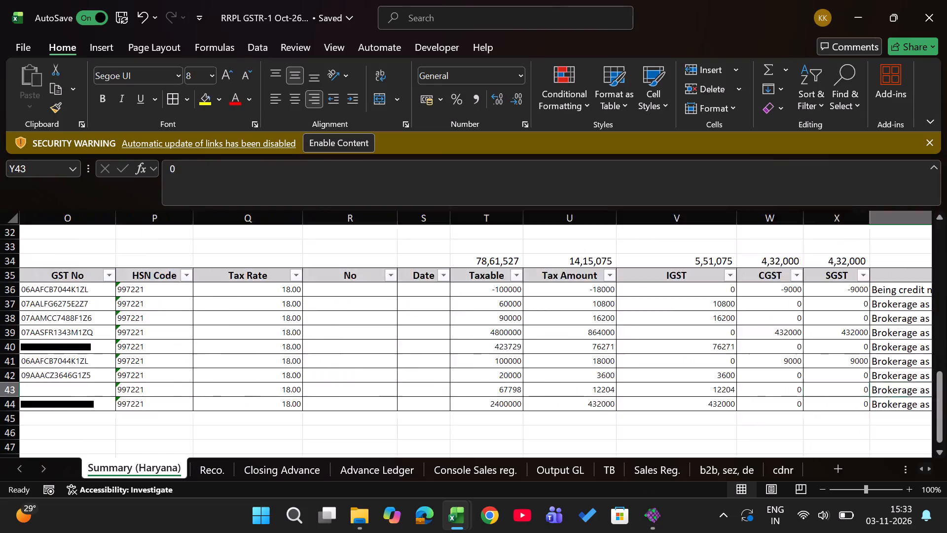
{"action": "key", "text": "Right"}
{"action": "key", "text": "Left"}
{"action": "key", "text": "Left"}
Set the Category of row 43 to B2CS.
{"action": "key", "text": "ctrl+Left"}
{"action": "key", "text": "ctrl+Left"}
{"action": "key", "text": "ctrl+Left"}
{"action": "key", "text": "ctrl+Left"}
{"action": "key", "text": "ctrl+Left"}
{"action": "key", "text": "ctrl+Left"}
{"action": "key", "text": "ctrl+Left"}
{"action": "key", "text": "ctrl+Left"}
{"action": "key", "text": "ctrl+Left"}
{"action": "key", "text": "ctrl+Left"}
{"action": "key", "text": "ctrl+Left"}
{"action": "key", "text": "ctrl+Left"}
{"action": "key", "text": "ctrl+Left"}
{"action": "key", "text": "ctrl+Left"}
{"action": "key", "text": "ctrl+Left"}
{"action": "key", "text": "ctrl+Left"}
{"action": "key", "text": "ctrl+Left"}
{"action": "key", "text": "ctrl+Left"}
{"action": "key", "text": "ctrl+Left"}
{"action": "key", "text": "ctrl+Left"}
{"action": "key", "text": "ctrl+Left"}
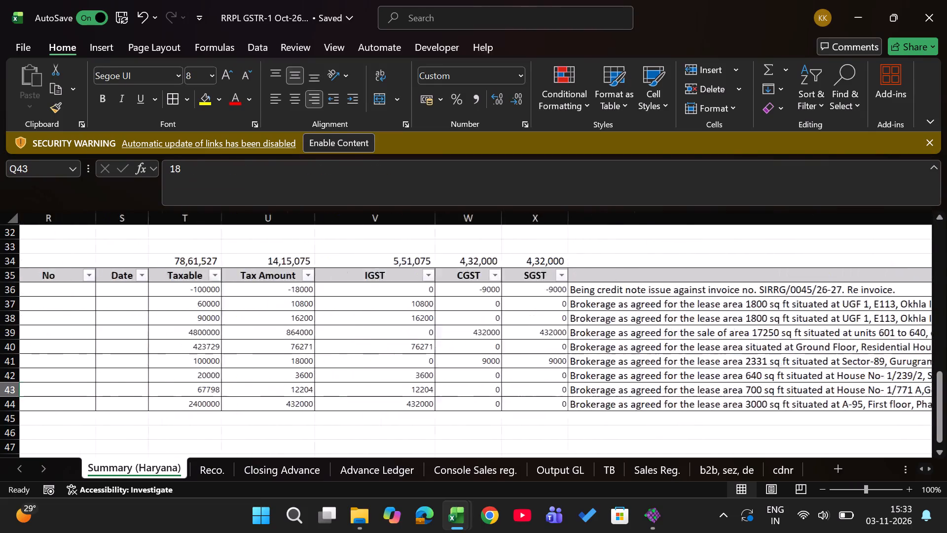
{"action": "key", "text": "Right"}
{"action": "key", "text": "Right"}
{"action": "key", "text": "Right"}
{"action": "key", "text": "Right"}
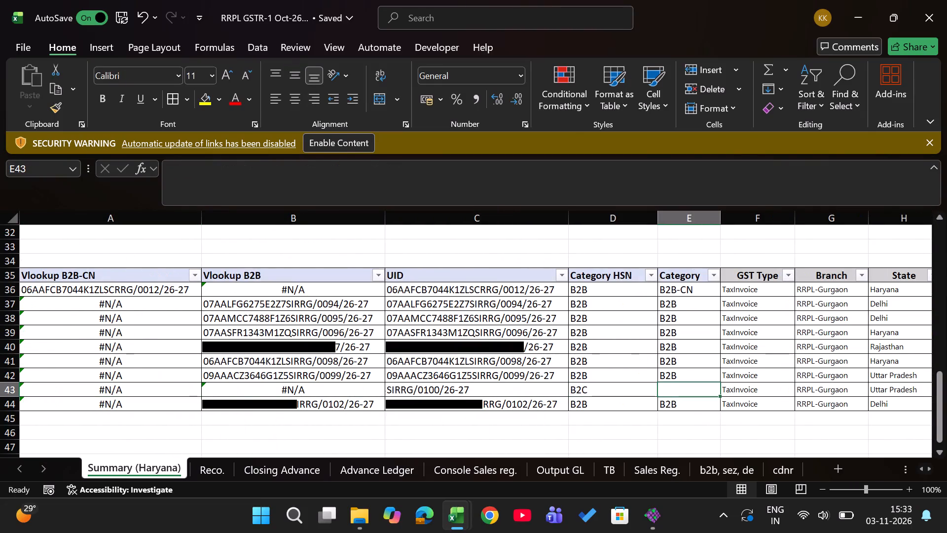
{"action": "key", "text": "b"}
{"action": "key", "text": "BackSpace"}
{"action": "type", "text": "B2CS"}
{"action": "key", "text": "Return"}
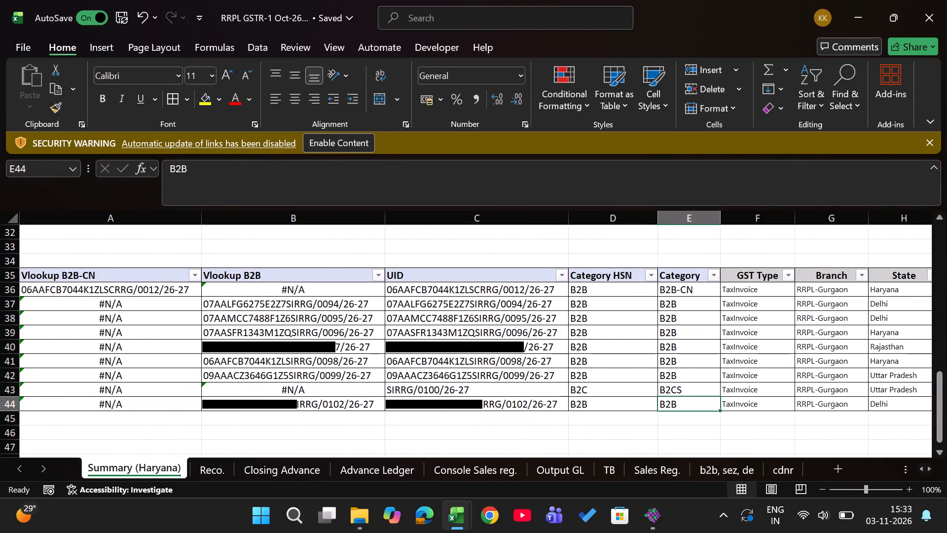
Move the Console Sales reg. sheet so it directly follows Summary (Haryana).
{"action": "key", "text": "Up"}
{"action": "key", "text": "Up"}
{"action": "key", "text": "Left"}
{"action": "key", "text": "Up"}
{"action": "key", "text": "Up"}
{"action": "key", "text": "Up"}
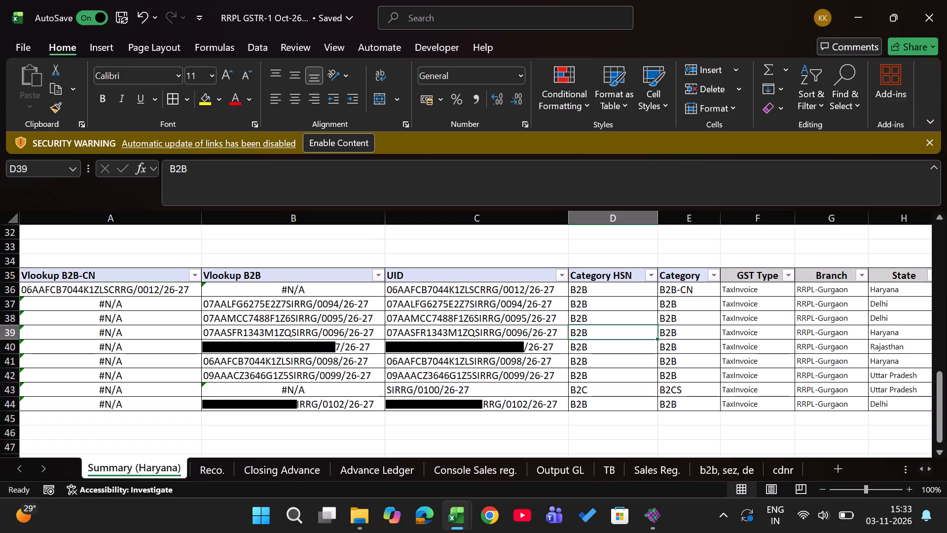
{"action": "left_click_drag", "start_coordinate": [452, 480], "coordinate": [208, 457]}
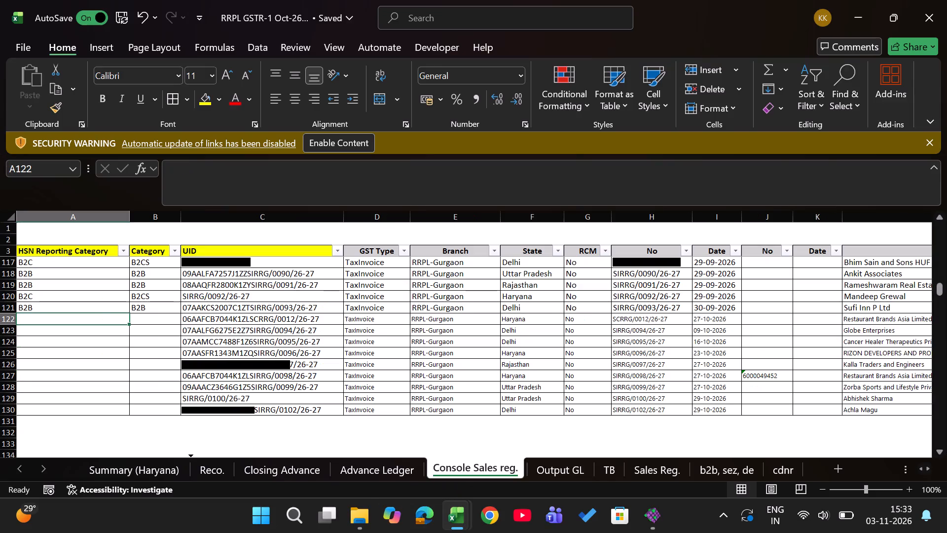
{"action": "left_click_drag", "start_coordinate": [208, 457], "coordinate": [208, 457]}
Copy Category HSN and Category for rows 36 to 44 of Summary (Haryana) into Console Sales reg. columns A and B, starting at row 122.
{"action": "key", "text": "ctrl+Page_Up"}
{"action": "key", "text": "ctrl+Page_Down"}
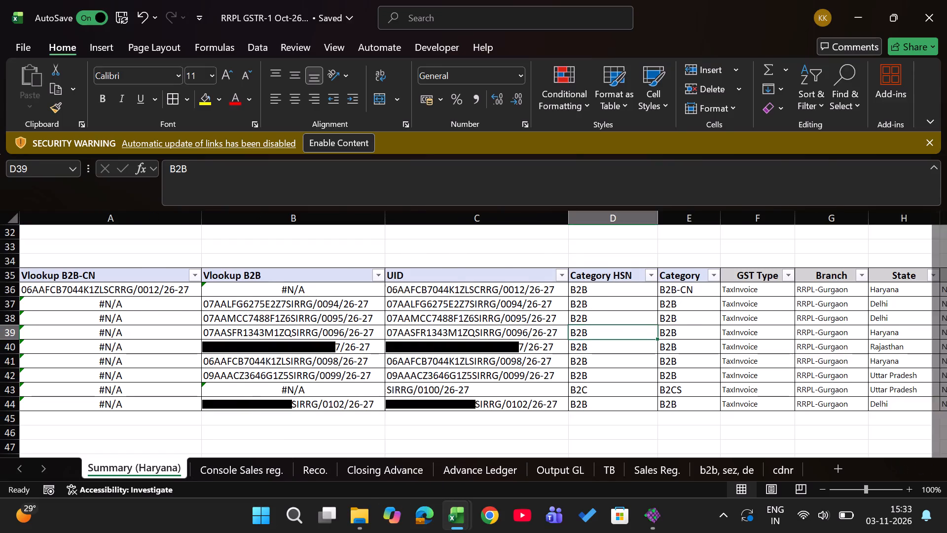
{"action": "key", "text": "Left"}
{"action": "key", "text": "Left"}
{"action": "key", "text": "Right"}
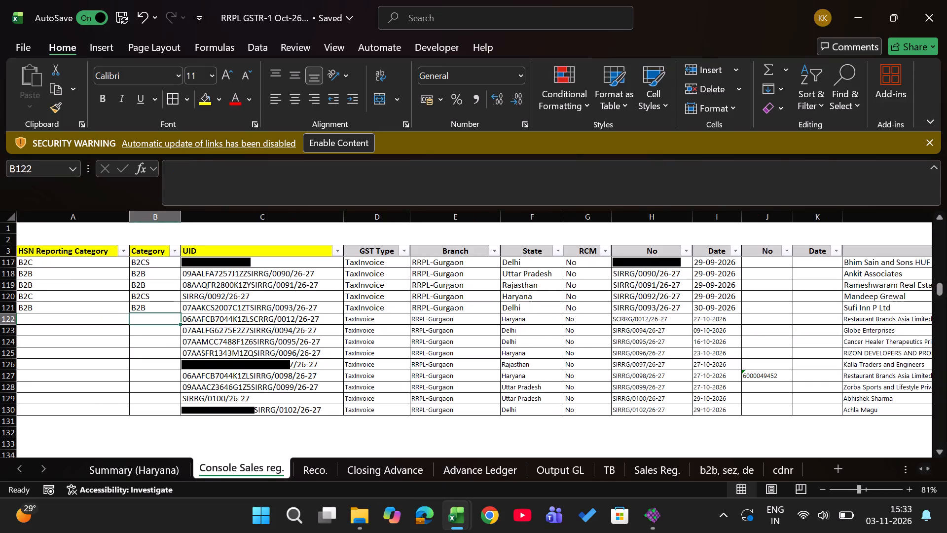
{"action": "key", "text": "Left"}
{"action": "key", "text": "ctrl+Page_Up"}
{"action": "key", "text": "Up"}
{"action": "key", "text": "Up"}
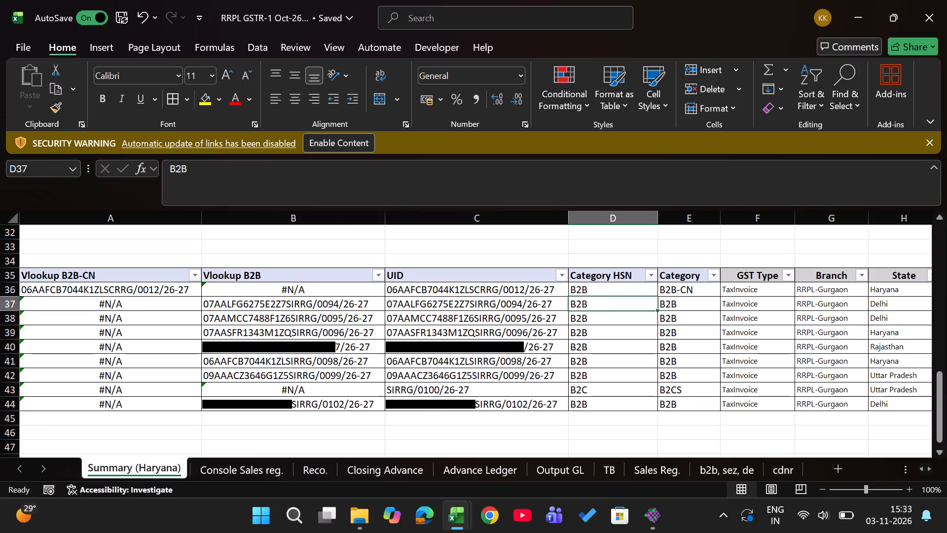
{"action": "key", "text": "Up"}
{"action": "key", "text": "shift+Right"}
{"action": "key", "text": "ctrl+shift+Down"}
{"action": "key", "text": "ctrl+c"}
{"action": "key", "text": "ctrl+Page_Down"}
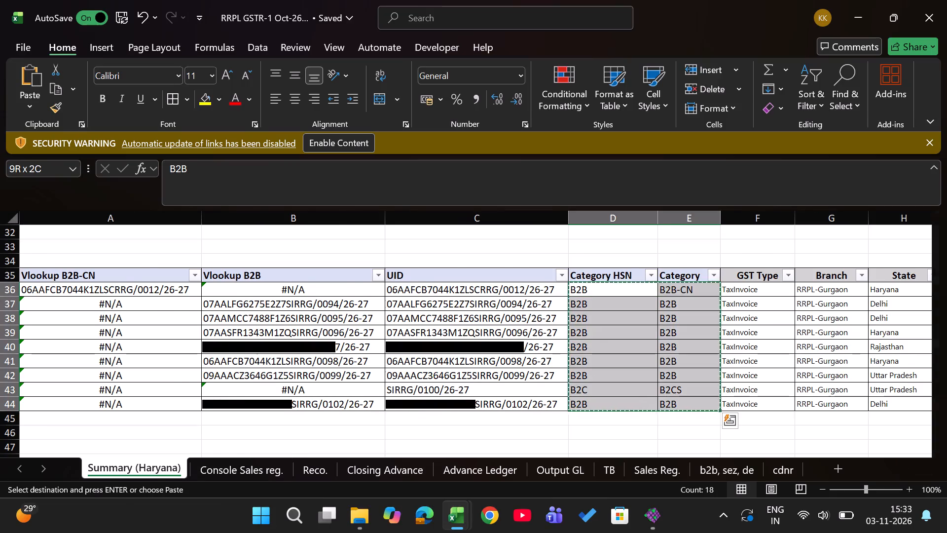
{"action": "key", "text": "Return"}
Check the pasted category values for the October invoices in Console Sales reg., down to row 129.
{"action": "key", "text": "Down"}
{"action": "key", "text": "Down"}
{"action": "key", "text": "Down"}
{"action": "key", "text": "Down"}
{"action": "key", "text": "Down"}
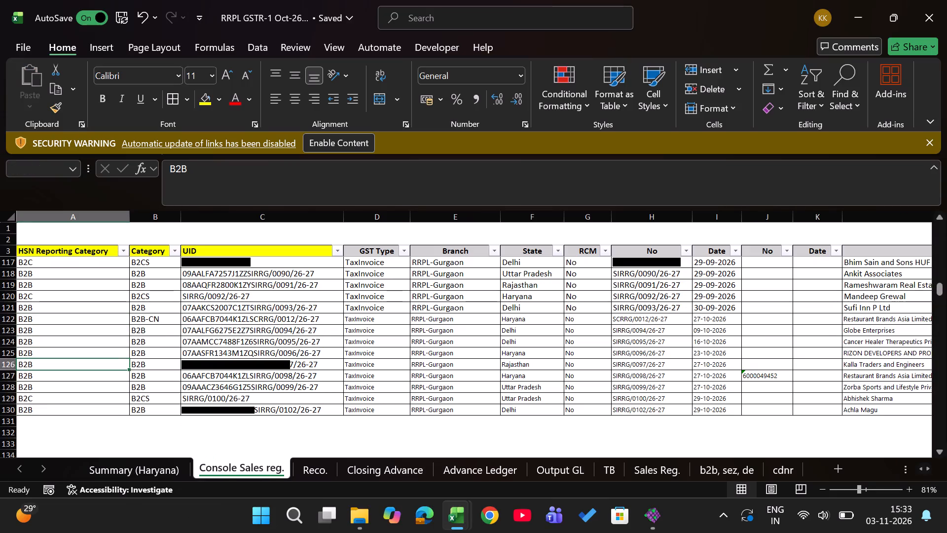
{"action": "key", "text": "Down"}
{"action": "key", "text": "Down"}
{"action": "key", "text": "Right"}
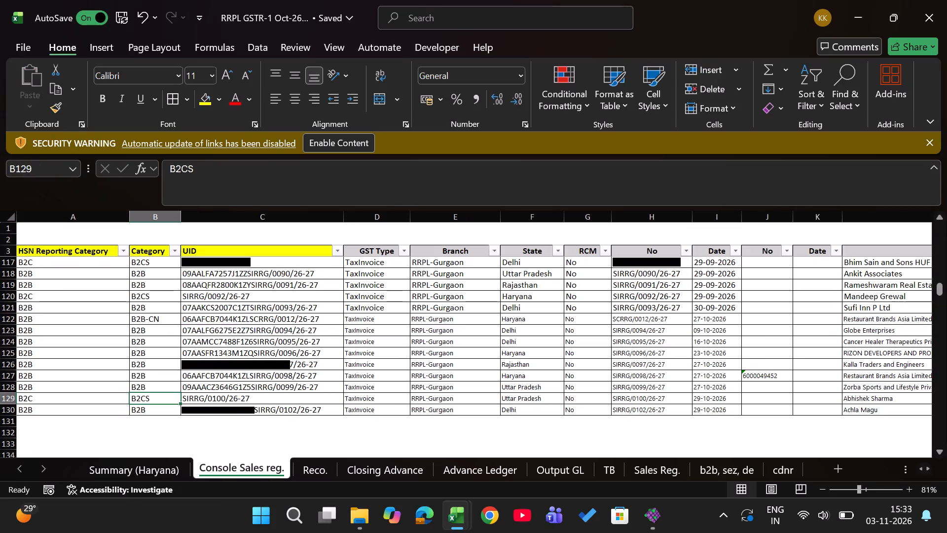
Examine the trial balance, Output GL and e-invoice reconciliation tables on the Reco. sheet, including the Consultancy Income sales register formula.
{"action": "key", "text": "ctrl+Page_Down"}
{"action": "scroll", "coordinate": [386, 383], "scroll_direction": "down", "scroll_amount": 1}
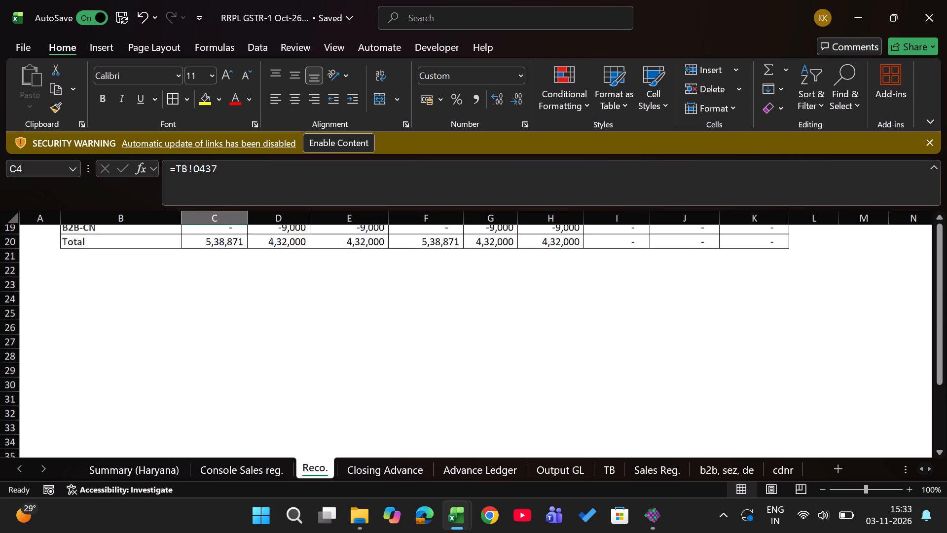
{"action": "scroll", "coordinate": [386, 383], "scroll_direction": "down", "scroll_amount": 1}
{"action": "scroll", "coordinate": [386, 383], "scroll_direction": "up", "scroll_amount": 3}
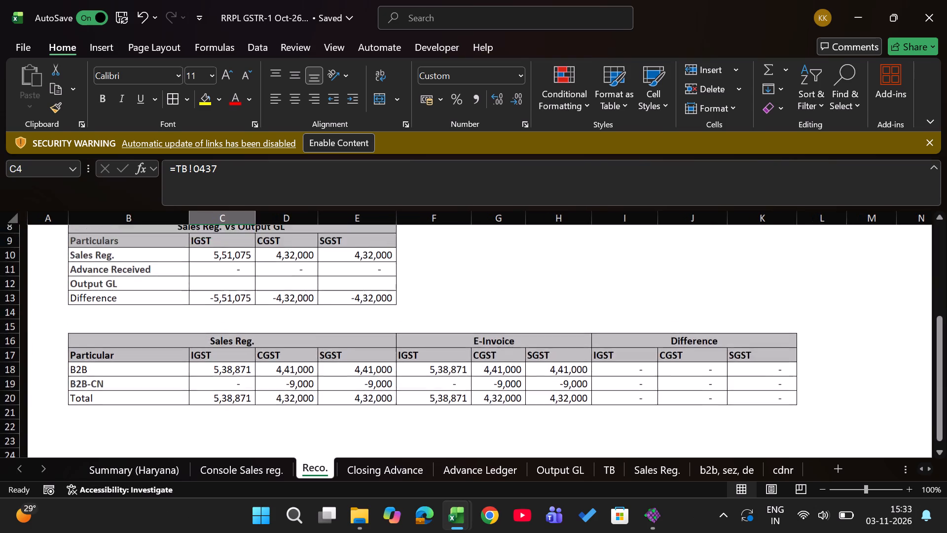
{"action": "scroll", "coordinate": [386, 383], "scroll_direction": "up", "scroll_amount": 1}
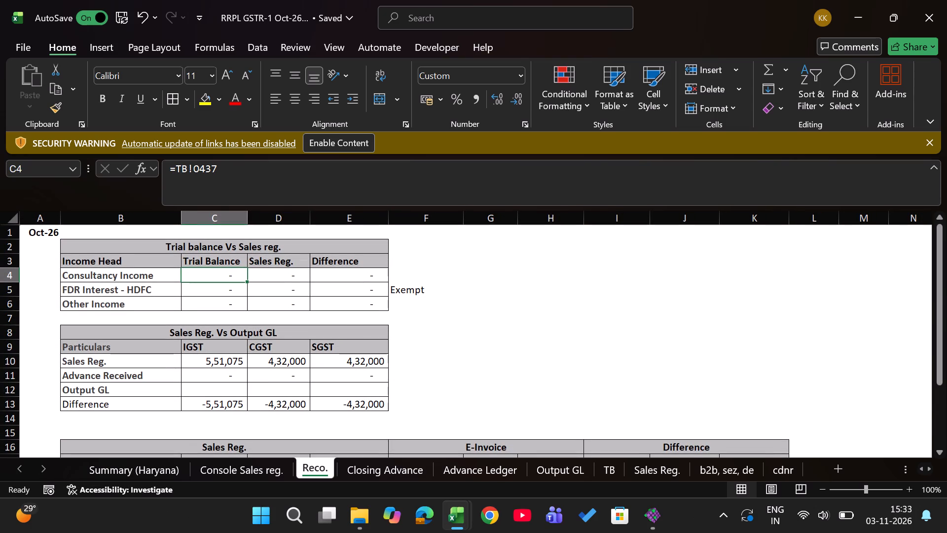
{"action": "scroll", "coordinate": [297, 368], "scroll_direction": "down", "scroll_amount": 1}
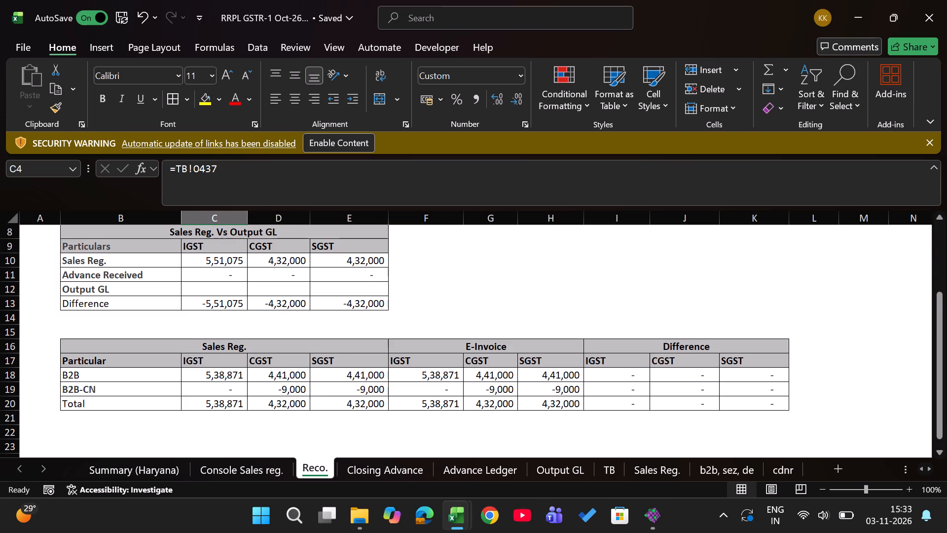
{"action": "scroll", "coordinate": [329, 289], "scroll_direction": "up", "scroll_amount": 2}
{"action": "key", "text": "Right"}
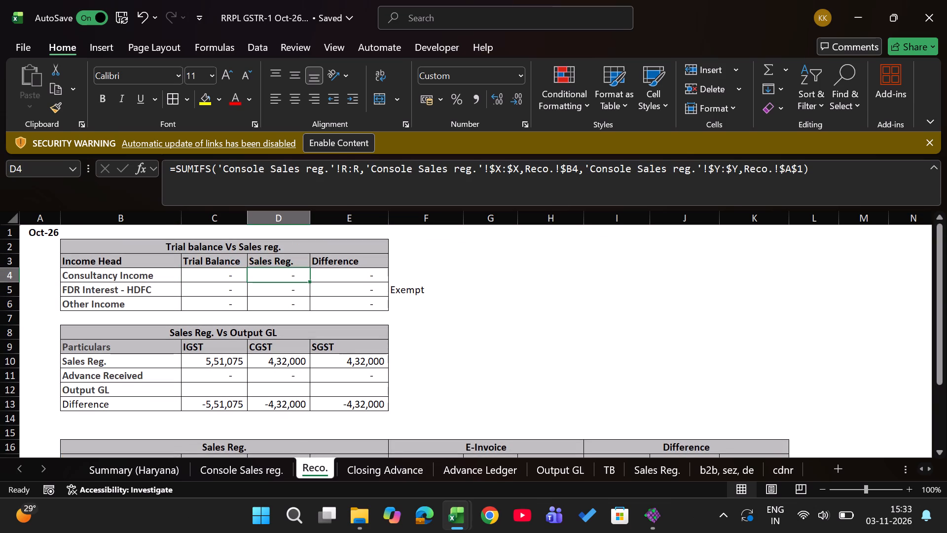
Clear the Trial Balance cells C4 to C6 for Consultancy Income, FDR Interest - HDFC and Other Income in Reco.
{"action": "key", "text": "Left"}
{"action": "key", "text": "shift+Down"}
{"action": "key", "text": "shift+Down"}
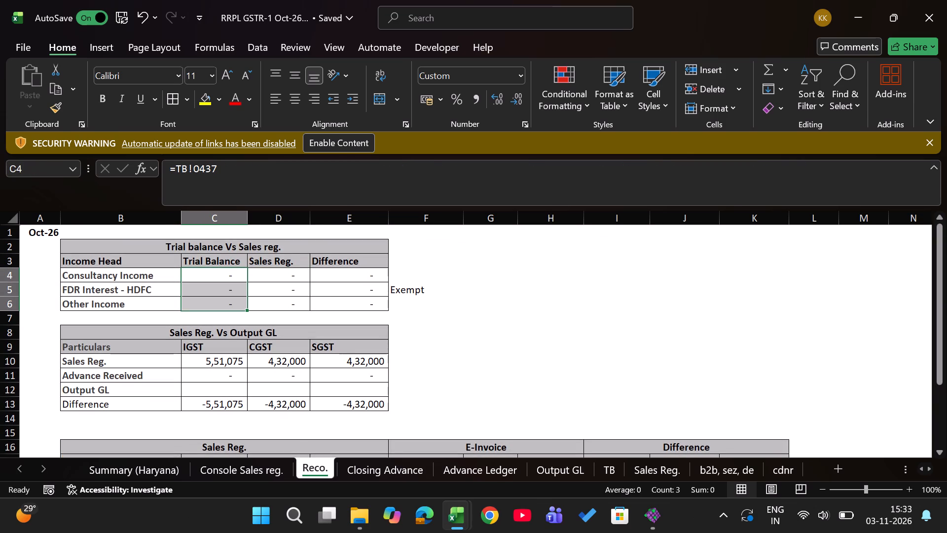
{"action": "key", "text": "Delete"}
{"action": "key", "text": "Down"}
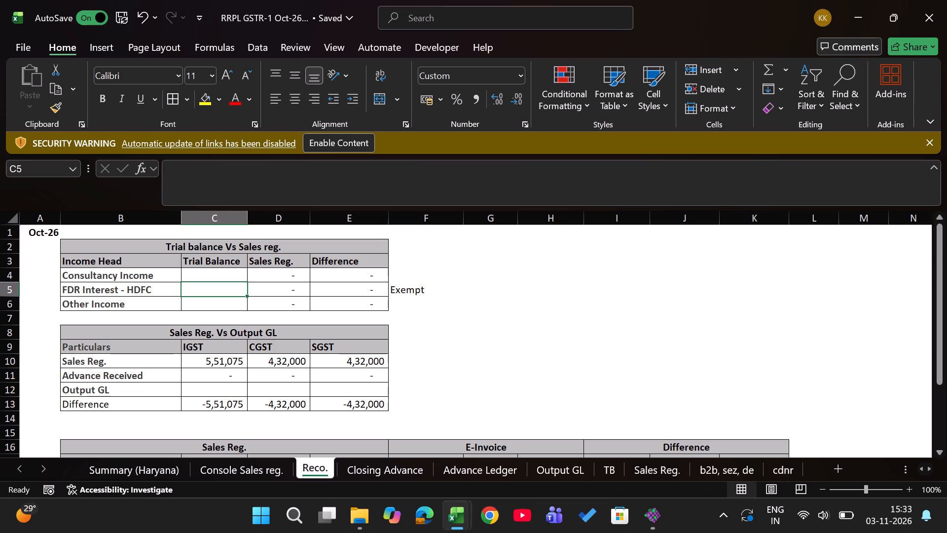
Move the TB sheet so it directly follows the Reco. sheet.
{"action": "left_click_drag", "start_coordinate": [616, 468], "coordinate": [333, 469]}
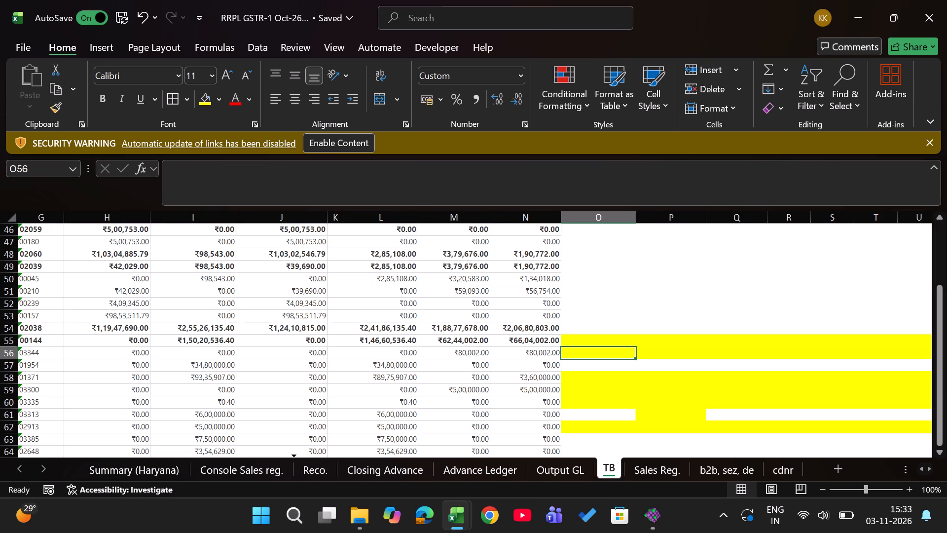
{"action": "left_click_drag", "start_coordinate": [333, 469], "coordinate": [355, 467]}
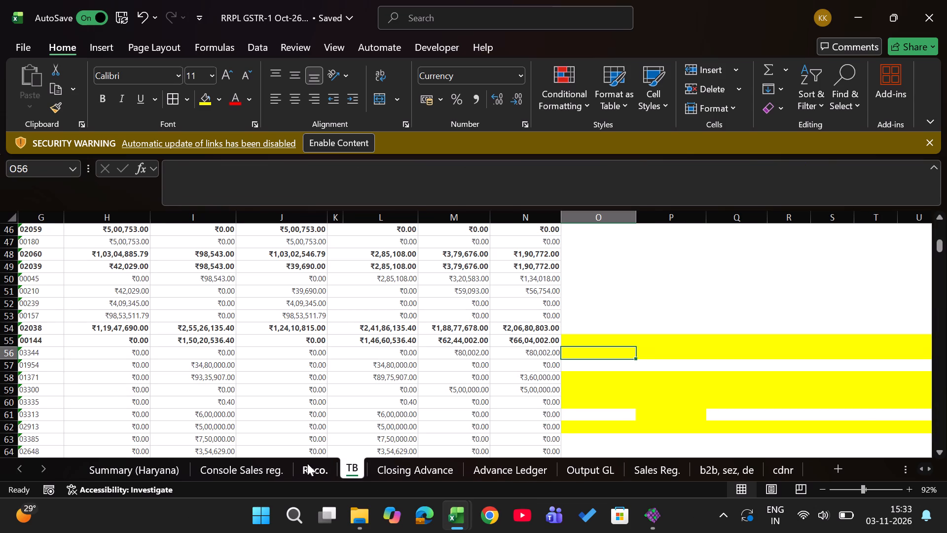
Look through the TB sheet for the Profit & Loss Income ledgers, including FDR Interest, Other Income and Consultancy Income.
{"action": "scroll", "coordinate": [285, 386], "scroll_direction": "right", "scroll_amount": 9}
{"action": "scroll", "coordinate": [285, 386], "scroll_direction": "down", "scroll_amount": 5}
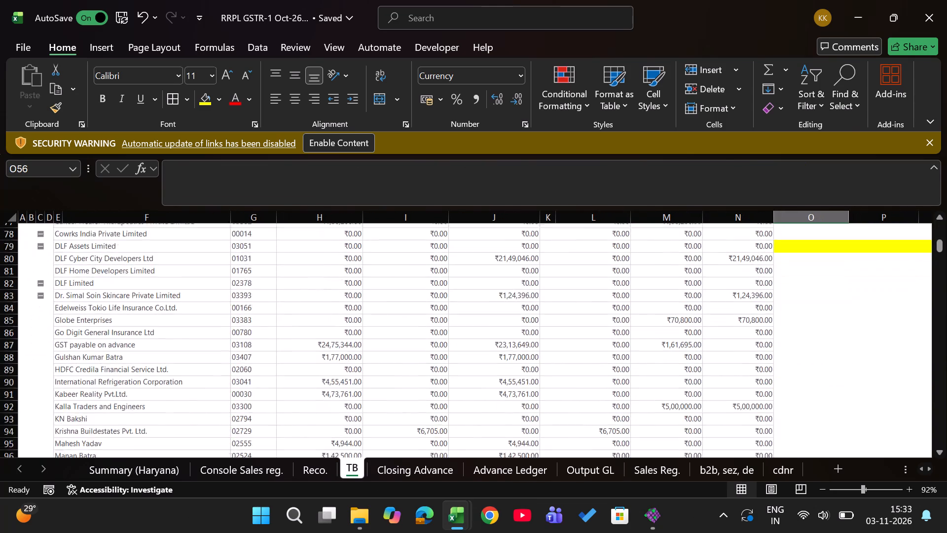
{"action": "scroll", "coordinate": [285, 386], "scroll_direction": "down", "scroll_amount": 5}
{"action": "scroll", "coordinate": [285, 386], "scroll_direction": "up", "scroll_amount": 1}
{"action": "scroll", "coordinate": [285, 386], "scroll_direction": "down", "scroll_amount": 1}
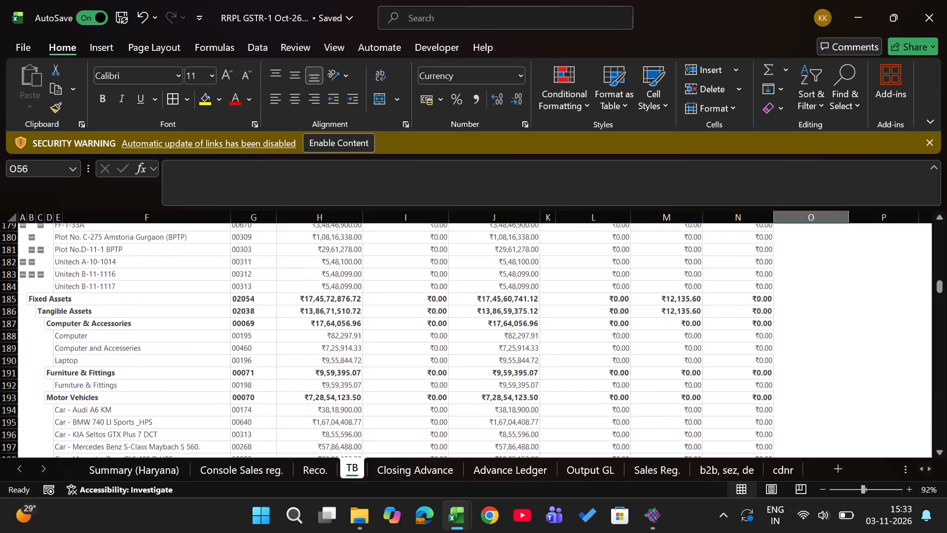
{"action": "scroll", "coordinate": [285, 386], "scroll_direction": "down", "scroll_amount": 4}
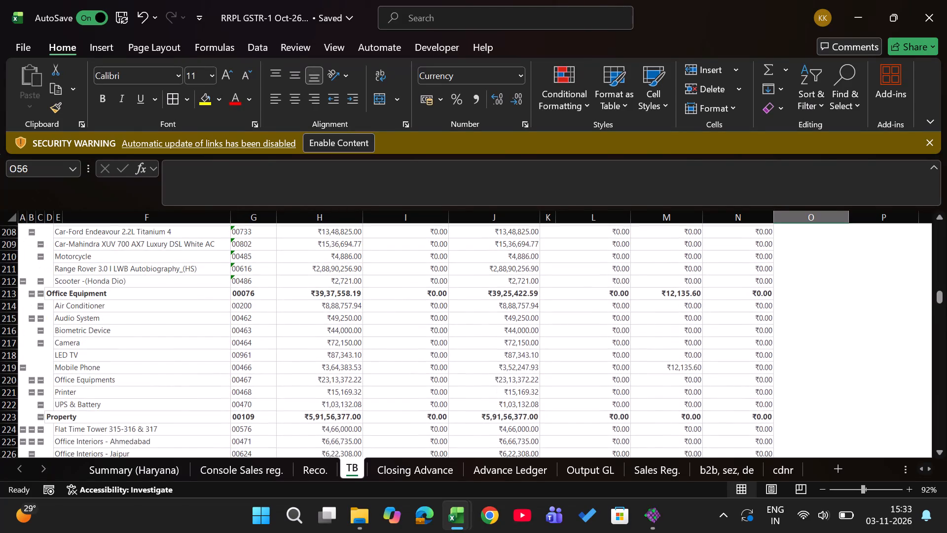
{"action": "scroll", "coordinate": [285, 386], "scroll_direction": "down", "scroll_amount": 6}
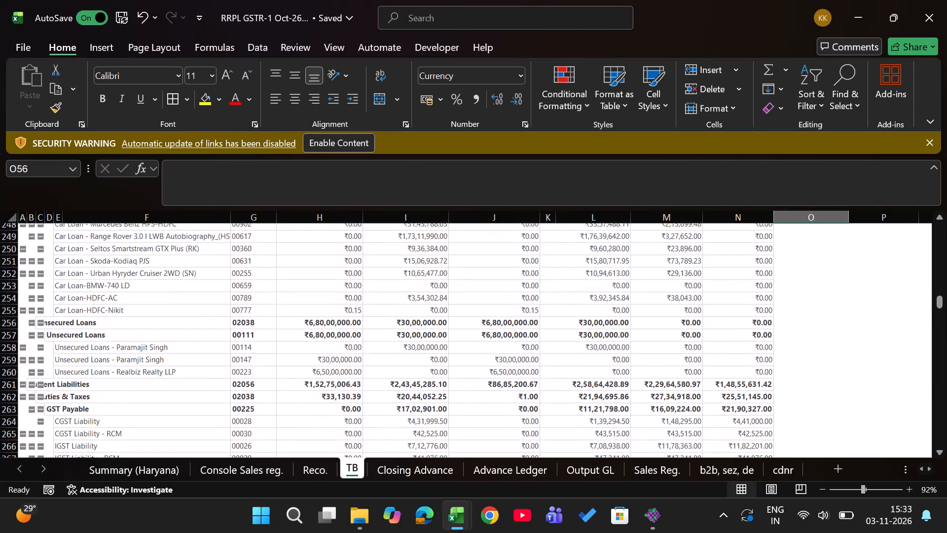
{"action": "scroll", "coordinate": [285, 386], "scroll_direction": "down", "scroll_amount": 2}
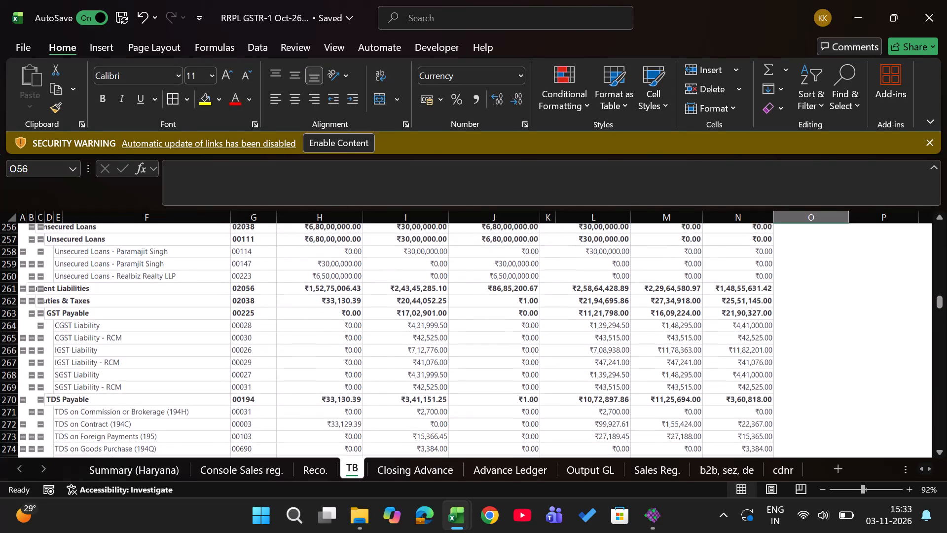
{"action": "scroll", "coordinate": [285, 386], "scroll_direction": "down", "scroll_amount": 6}
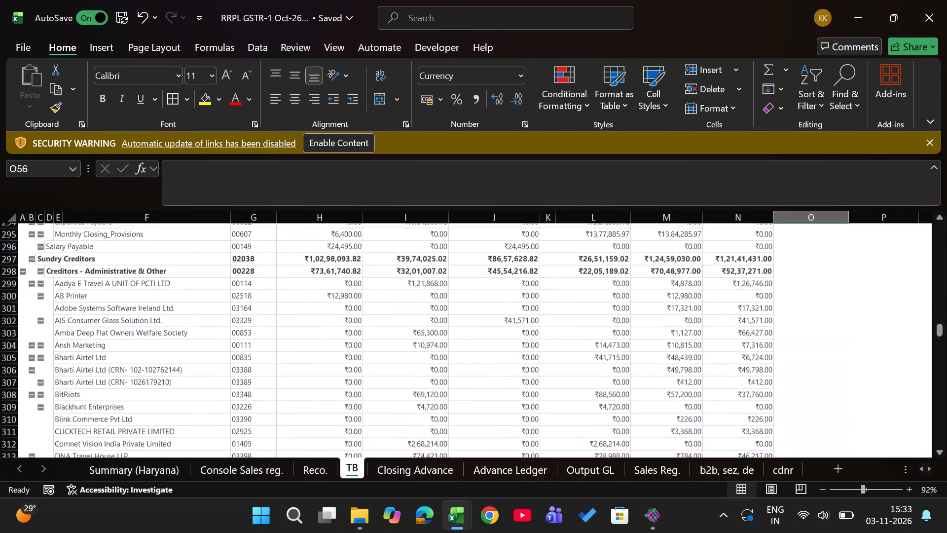
{"action": "scroll", "coordinate": [285, 386], "scroll_direction": "down", "scroll_amount": 9}
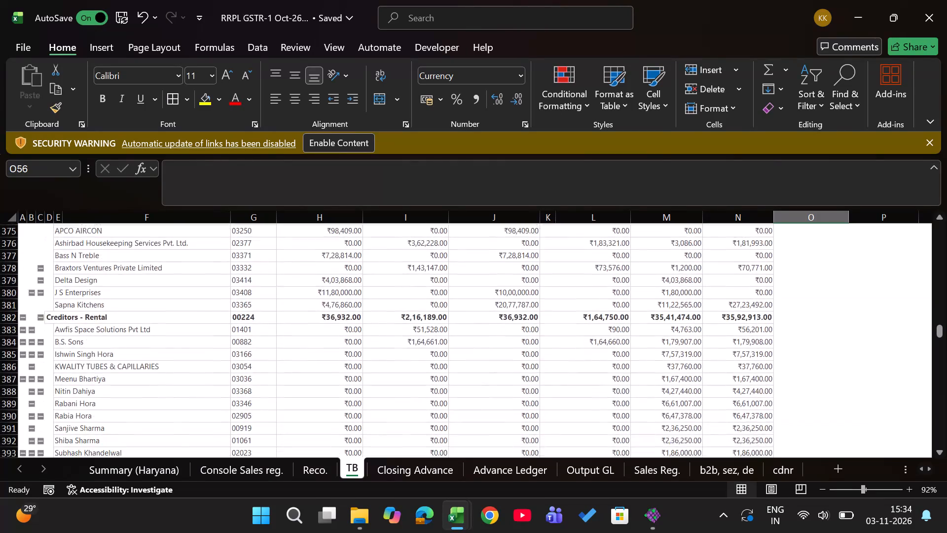
{"action": "scroll", "coordinate": [285, 386], "scroll_direction": "down", "scroll_amount": 2}
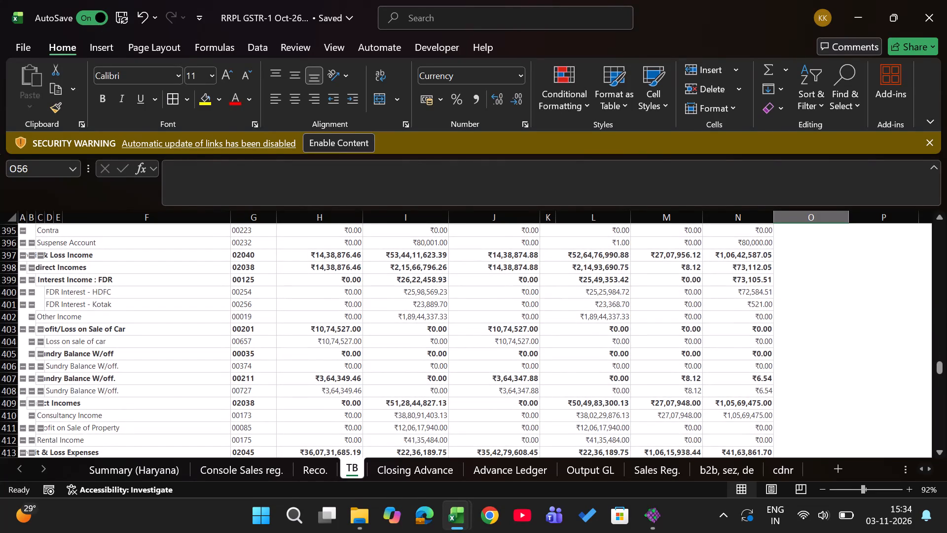
Enter =N400-M400 in O400 of the TB sheet, beside FDR Interest - HDFC.
{"action": "left_click", "coordinate": [105, 299]}
{"action": "key", "text": "Up"}
{"action": "key", "text": "Right"}
{"action": "key", "text": "Right"}
{"action": "key", "text": "Right"}
{"action": "key", "text": "Right"}
{"action": "key", "text": "Right"}
{"action": "key", "text": "Right"}
{"action": "key", "text": "Right"}
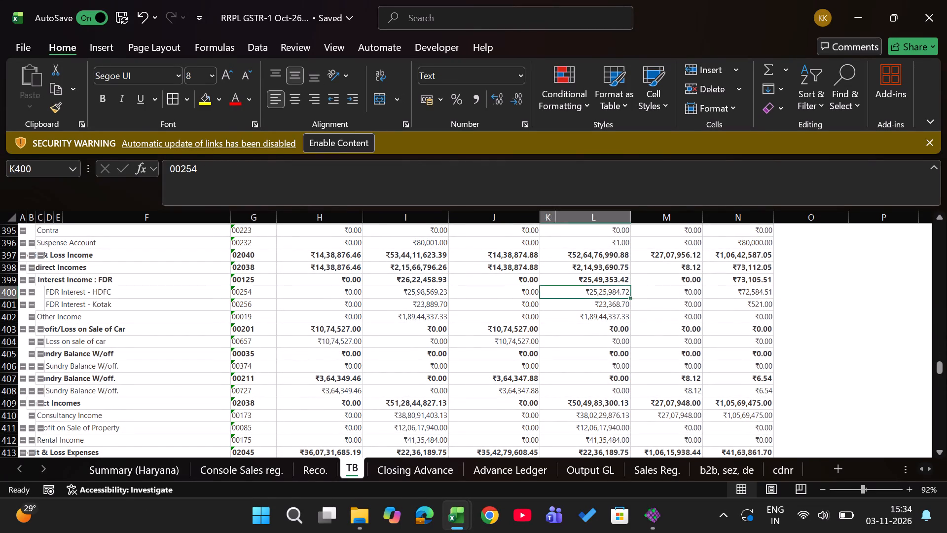
{"action": "key", "text": "Right"}
{"action": "key", "text": "Right"}
{"action": "key", "text": "equal"}
{"action": "key", "text": "Left"}
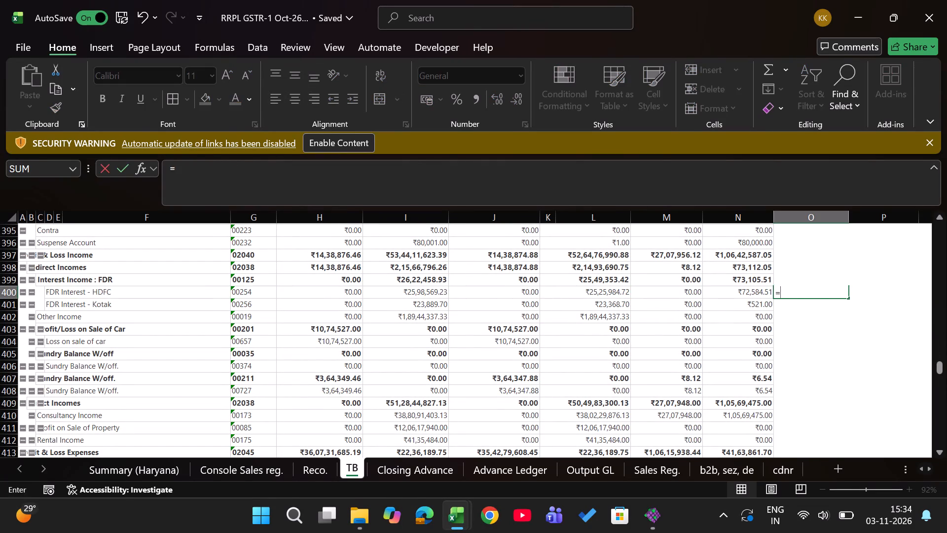
{"action": "key", "text": "minus"}
{"action": "key", "text": "Left"}
{"action": "key", "text": "Left"}
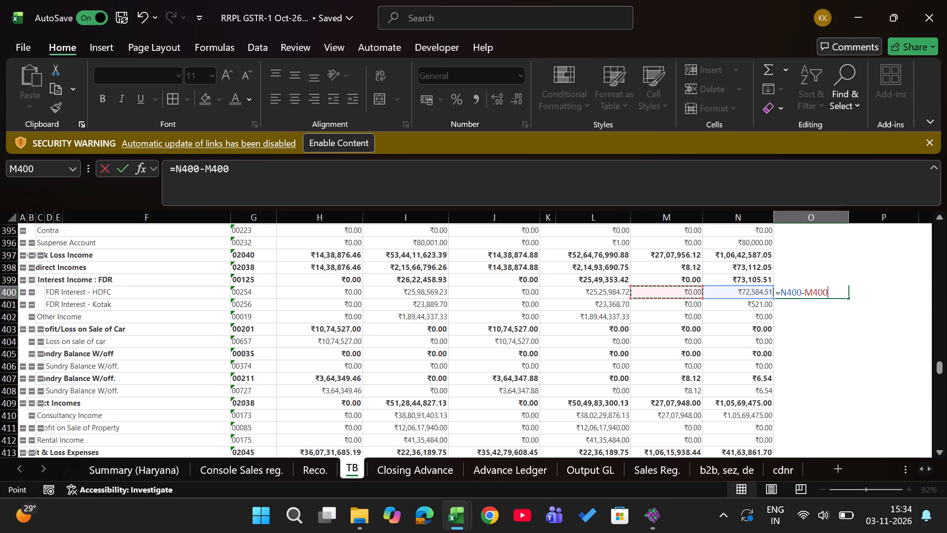
{"action": "key", "text": "Return"}
Copy the O400 formula to O401 for FDR Interest - Kotak and to O408 for Sundry Balance W/off.
{"action": "key", "text": "Up"}
{"action": "key", "text": "ctrl+c"}
{"action": "key", "text": "Down"}
{"action": "key", "text": "Return"}
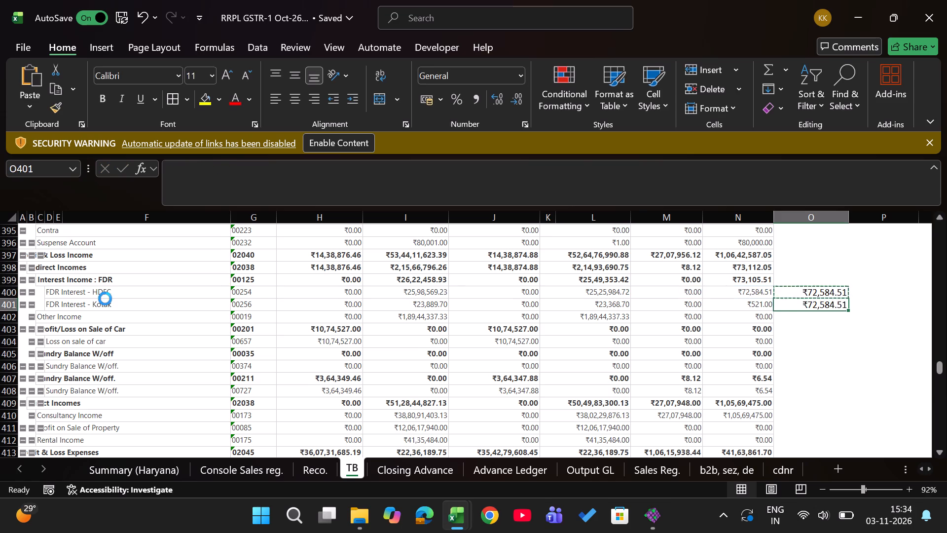
{"action": "key", "text": "ctrl+c"}
{"action": "key", "text": "Down"}
{"action": "key", "text": "Down"}
{"action": "key", "text": "Down"}
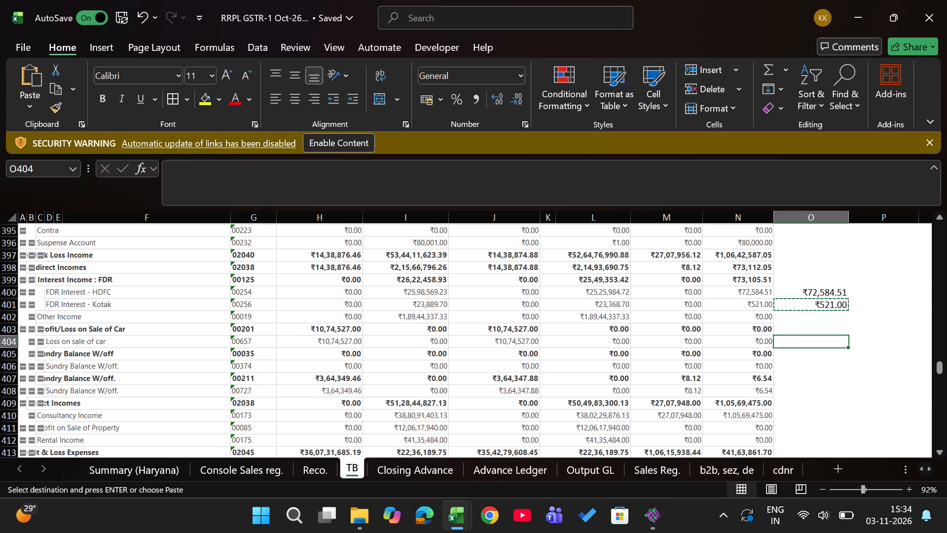
{"action": "key", "text": "Down"}
{"action": "key", "text": "Down"}
{"action": "key", "text": "Down"}
{"action": "key", "text": "Down"}
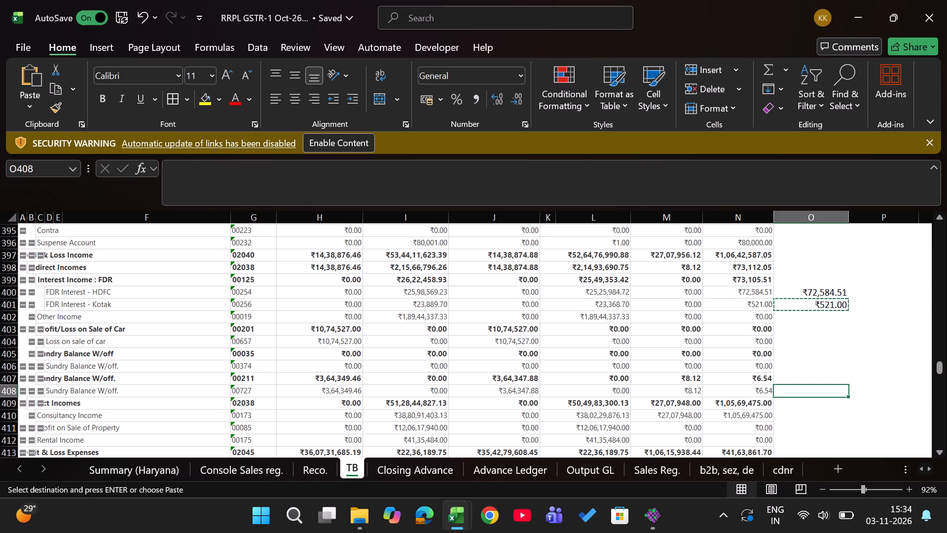
{"action": "key", "text": "Return"}
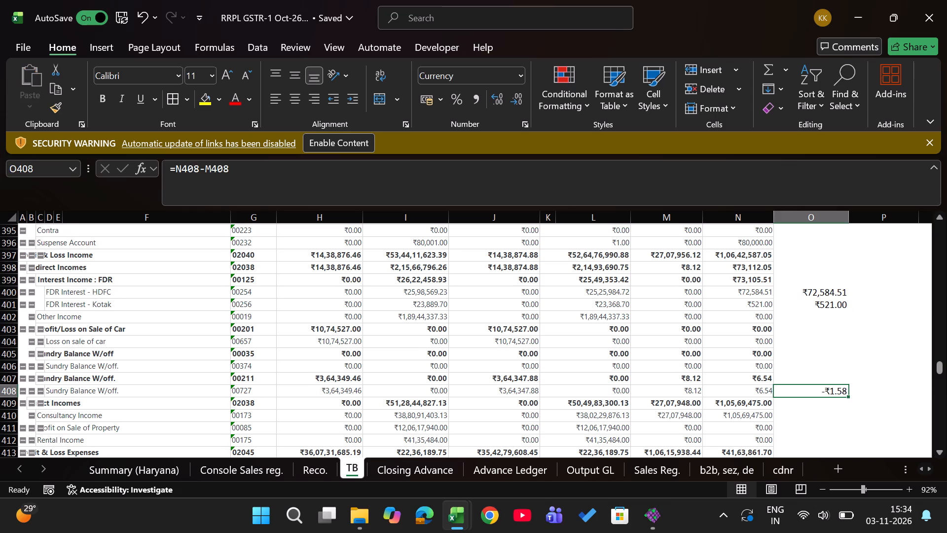
Copy the same net movement formula to O410 for Consultancy Income.
{"action": "key", "text": "ctrl+c"}
{"action": "key", "text": "Down"}
{"action": "key", "text": "Down"}
{"action": "key", "text": "Return"}
{"action": "key", "text": "ctrl+c"}
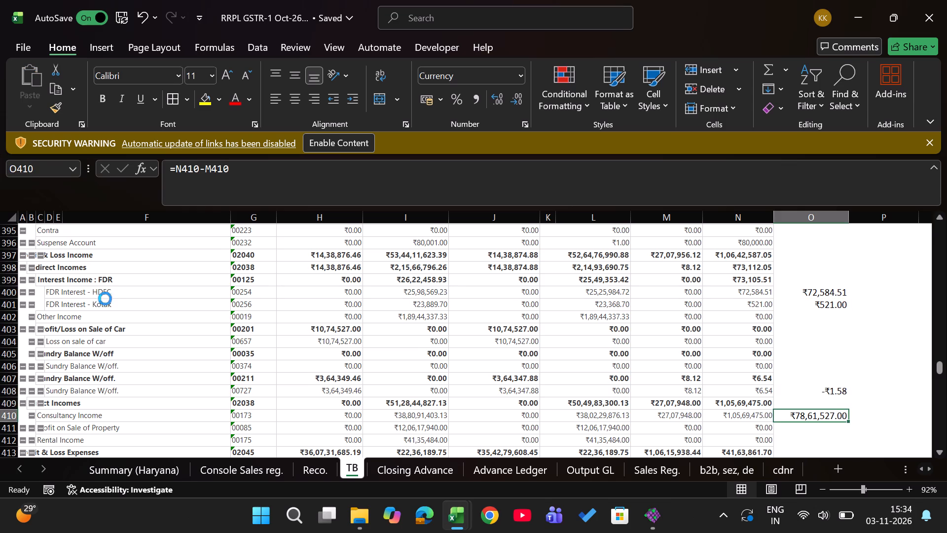
{"action": "key", "text": "Down"}
{"action": "key", "text": "Down"}
{"action": "key", "text": "Up"}
{"action": "key", "text": "Up"}
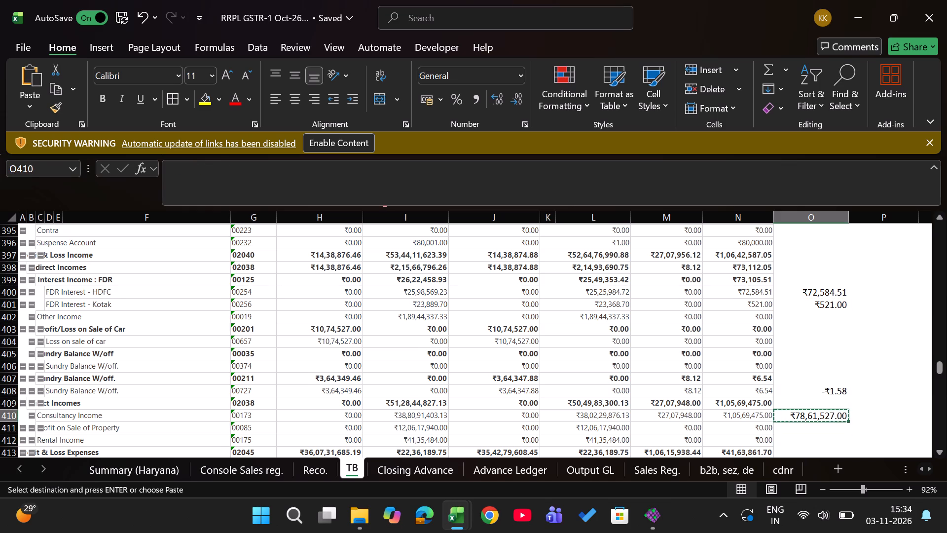
{"action": "key", "text": "Return"}
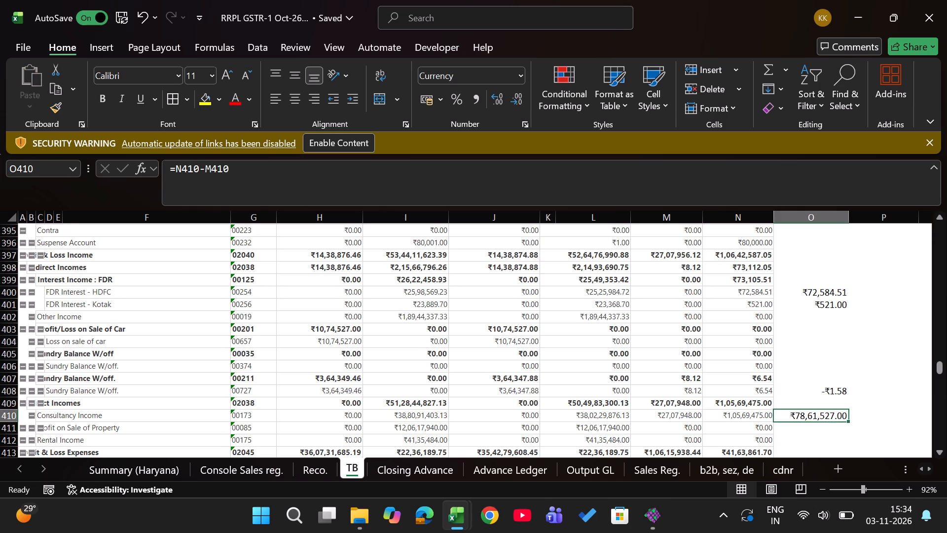
Link the Consultancy Income trial balance cell C4 on the Reco. sheet to TB!O410.
{"action": "key", "text": "ctrl+Page_Up"}
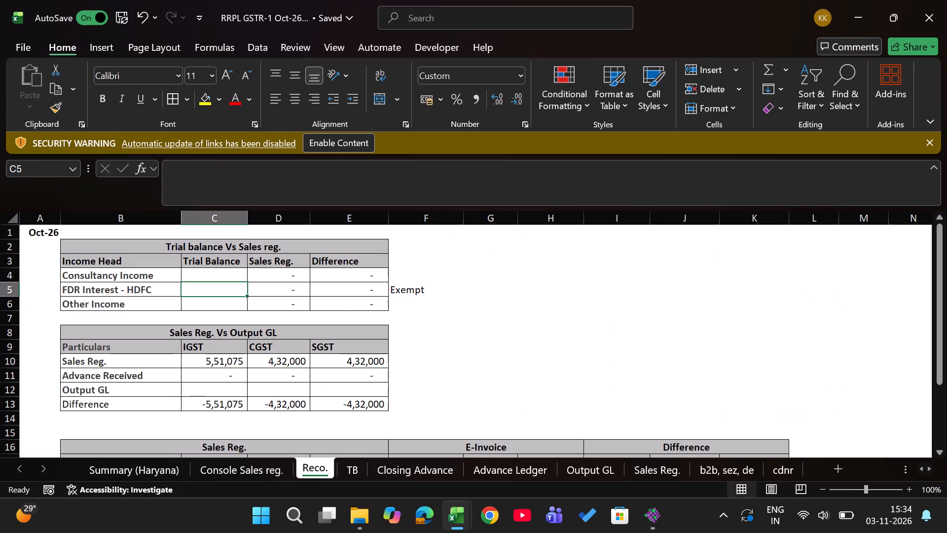
{"action": "key", "text": "Up"}
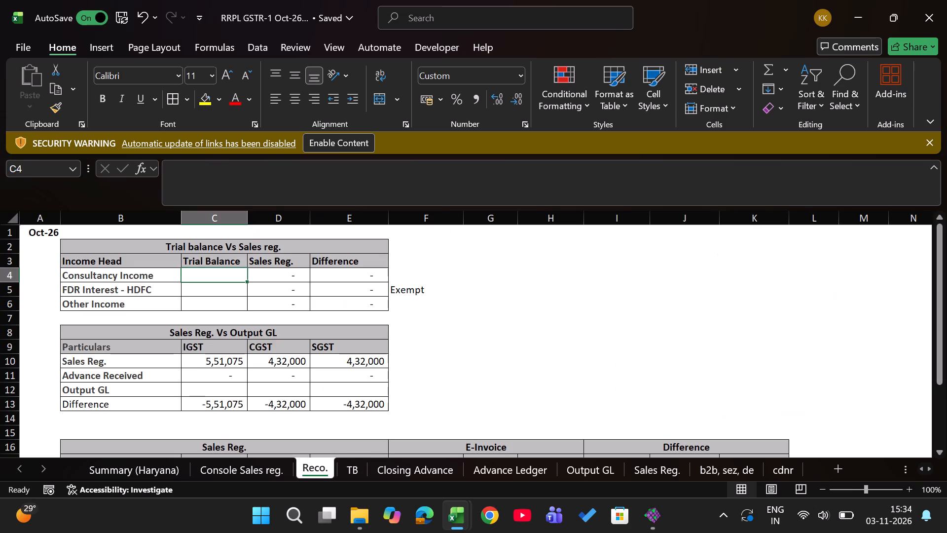
{"action": "key", "text": "equal"}
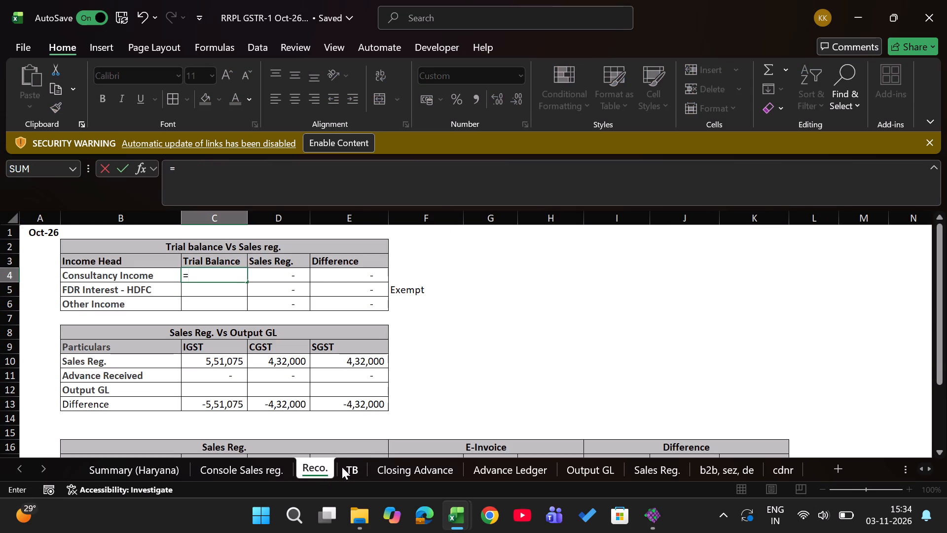
{"action": "left_click", "coordinate": [342, 467]}
{"action": "left_click", "coordinate": [798, 424]}
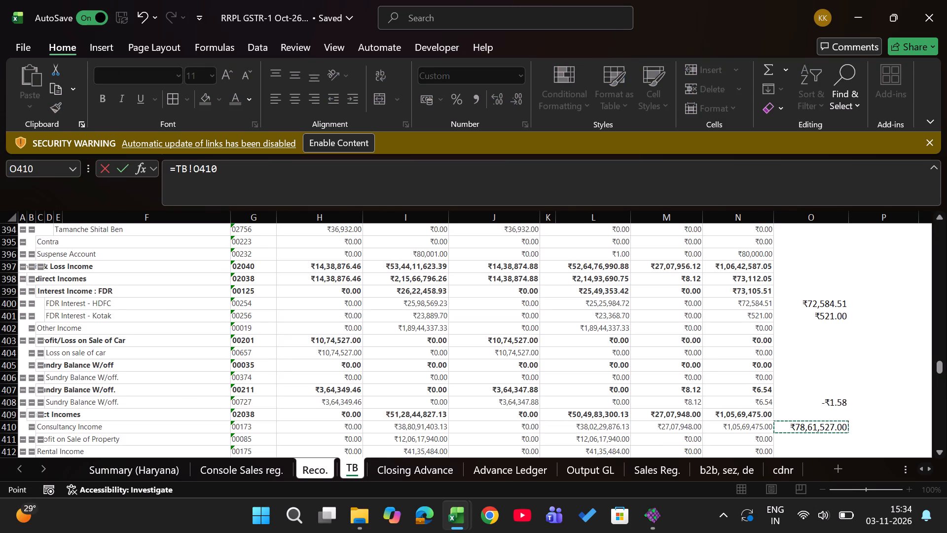
{"action": "key", "text": "Return"}
Link the FDR Interest - HDFC trial balance cell C5 on Reco. to TB!O400.
{"action": "key", "text": "equal"}
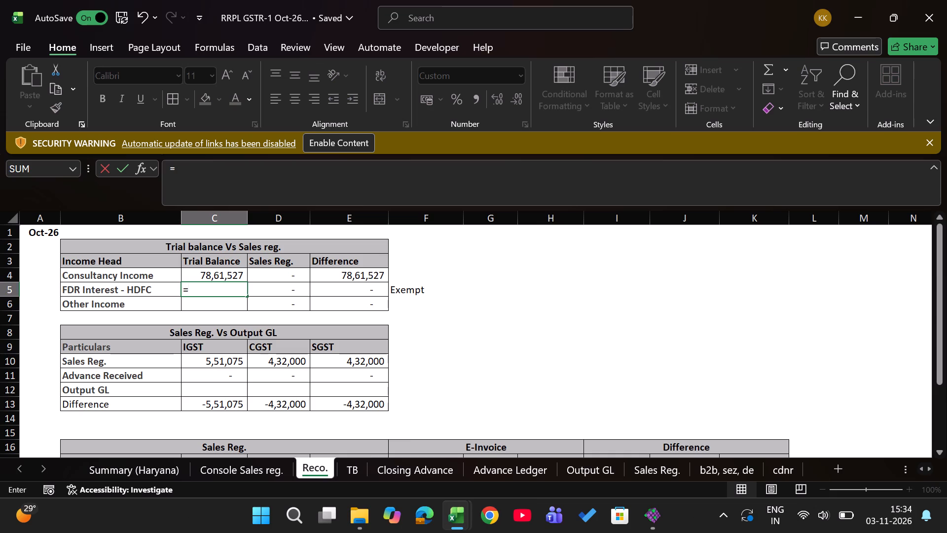
{"action": "key", "text": "ctrl+Page_Down"}
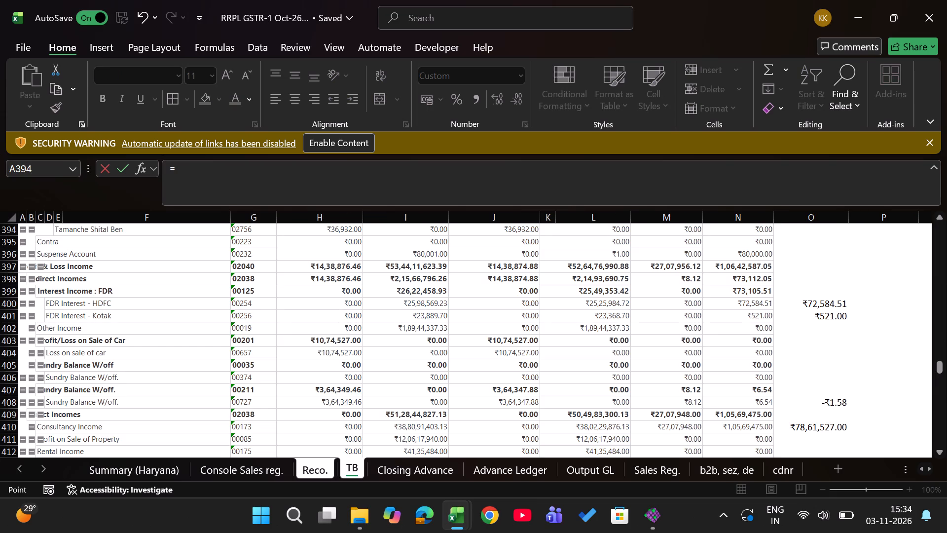
{"action": "left_click", "coordinate": [815, 305]}
{"action": "key", "text": "Return"}
{"action": "key", "text": "Up"}
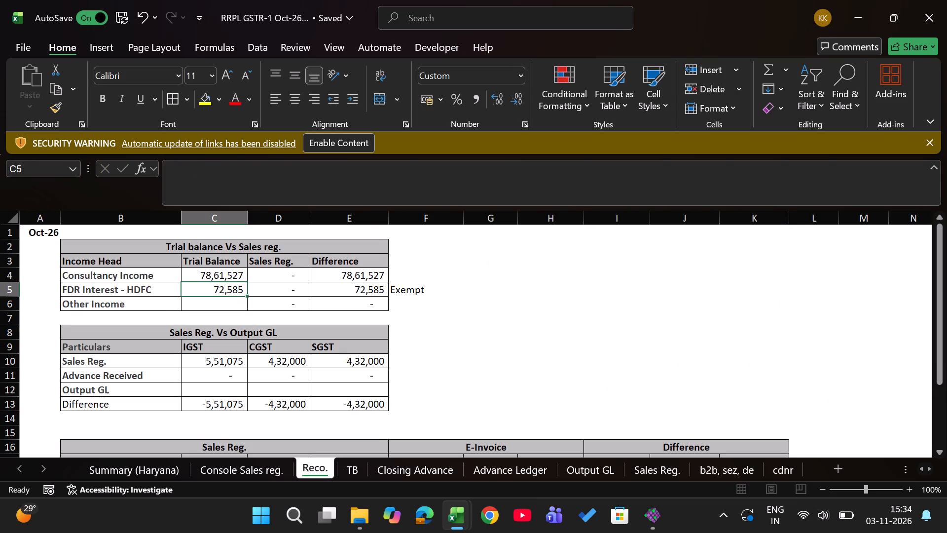
Insert blank cells at B6:E6 above Other Income, shifting the existing cells down.
{"action": "key", "text": "Down"}
{"action": "key", "text": "Left"}
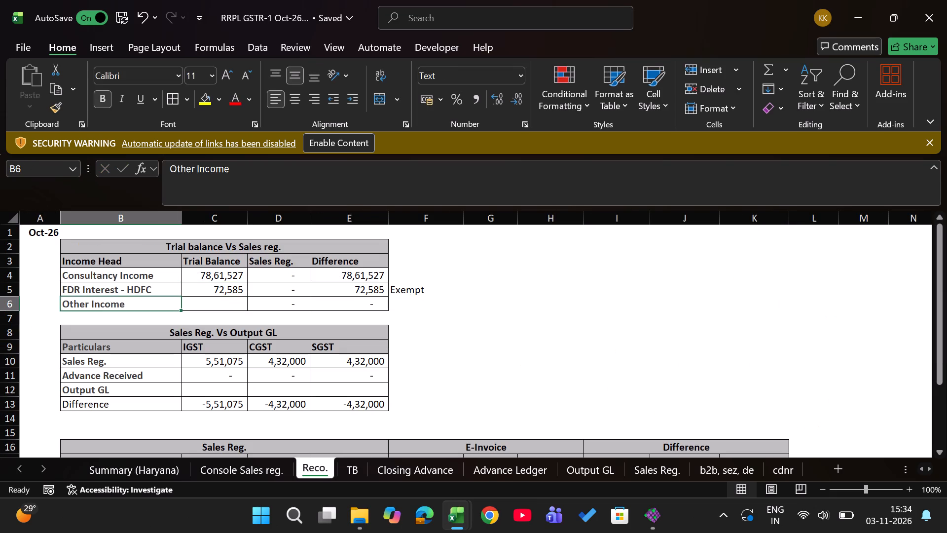
{"action": "key", "text": "shift+Right"}
{"action": "key", "text": "shift+Right"}
{"action": "key", "text": "shift+Right"}
{"action": "key", "text": "ctrl+shift+equal"}
{"action": "key", "text": "Down"}
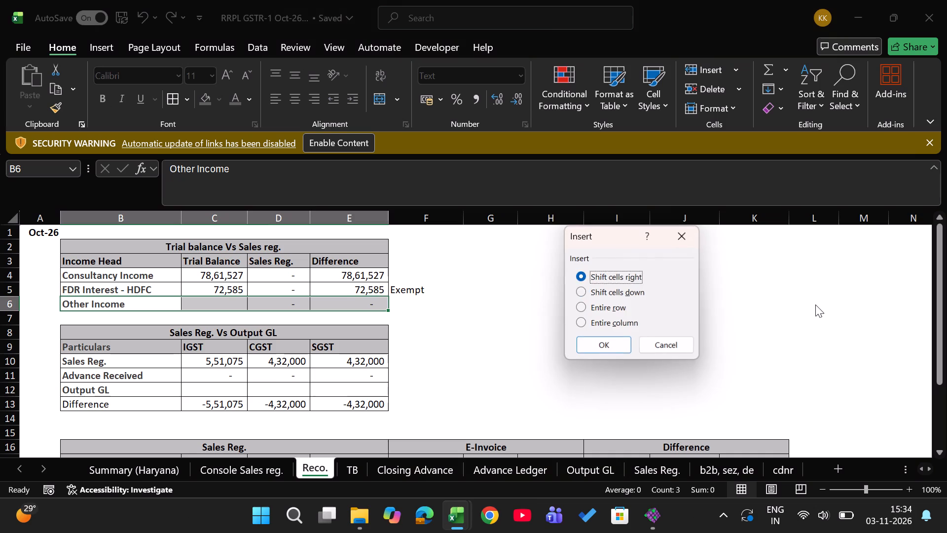
{"action": "key", "text": "Return"}
Fill the FDR Interest - HDFC formulas and Exempt remark in C5:F5 down into row 6.
{"action": "key", "text": "Up"}
{"action": "key", "text": "Right"}
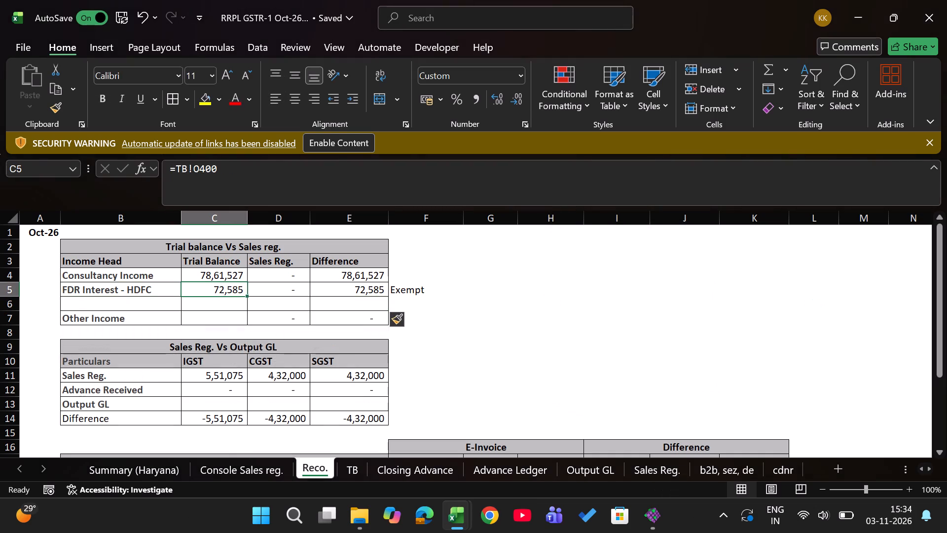
{"action": "key", "text": "shift+Right"}
{"action": "key", "text": "shift+Right"}
{"action": "key", "text": "shift+Right"}
{"action": "key", "text": "shift+Down"}
{"action": "key", "text": "ctrl+d"}
{"action": "key", "text": "Down"}
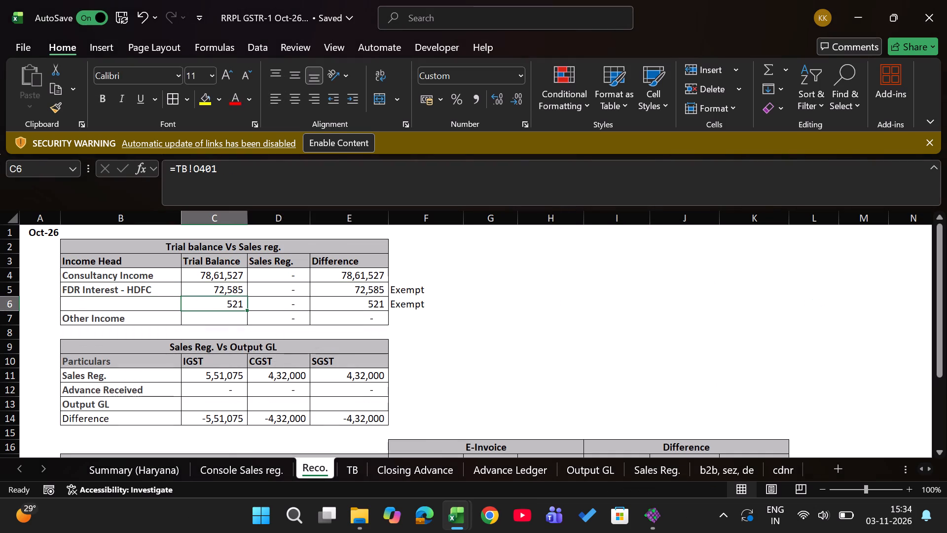
Copy the ledger name FDR Interest - Kotak from the TB sheet into the blank income head cell B6 on Reco.
{"action": "key", "text": "ctrl+Page_Down"}
{"action": "key", "text": "Up"}
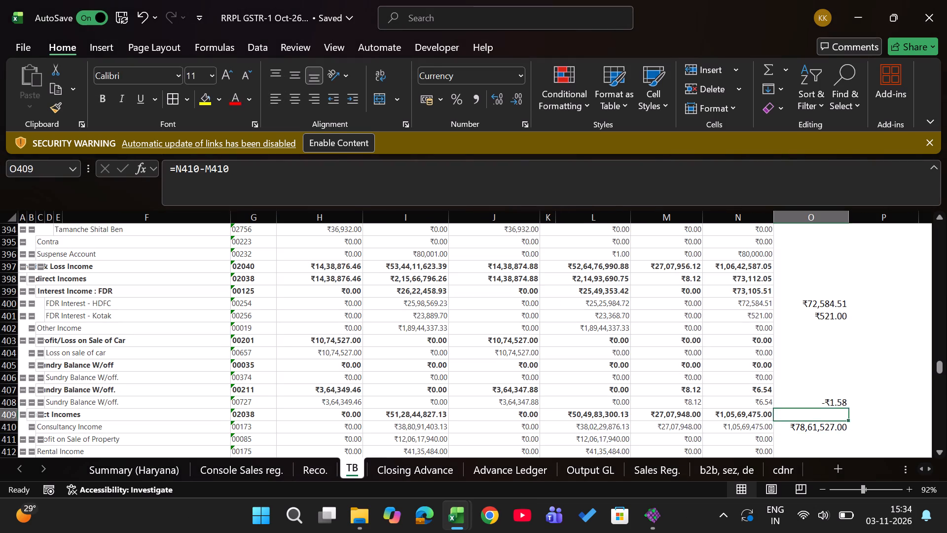
{"action": "key", "text": "Up"}
{"action": "key", "text": "Up"}
{"action": "key", "text": "Up"}
{"action": "key", "text": "Up"}
{"action": "key", "text": "Up"}
{"action": "key", "text": "Up"}
{"action": "key", "text": "Up"}
{"action": "key", "text": "Up"}
{"action": "key", "text": "ctrl+Left"}
{"action": "key", "text": "ctrl+Left"}
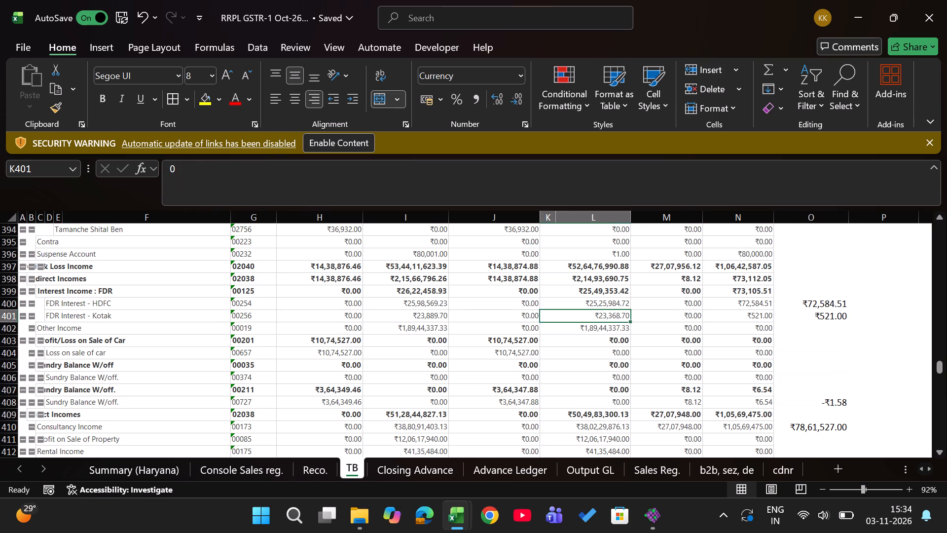
{"action": "key", "text": "ctrl+Left"}
{"action": "key", "text": "ctrl+Left"}
{"action": "key", "text": "F2"}
{"action": "key", "text": "shift+Up"}
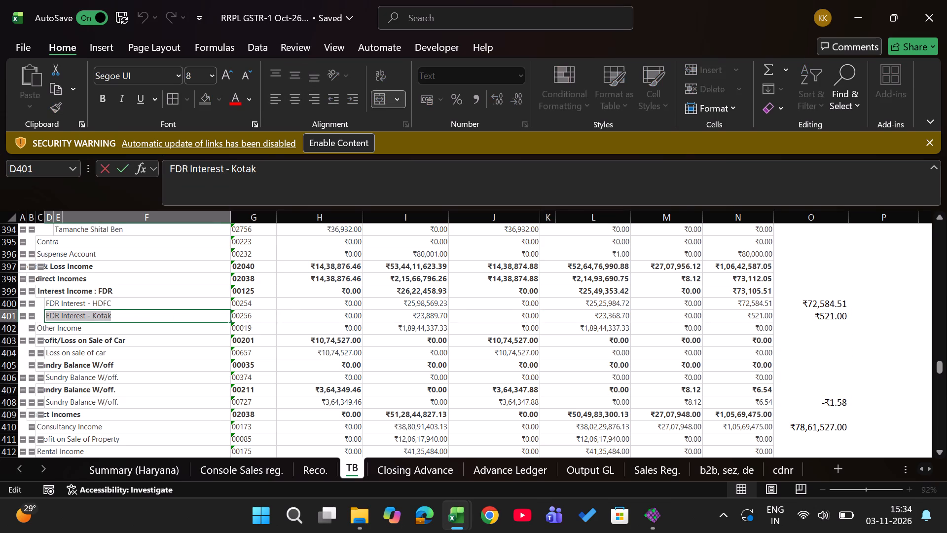
{"action": "key", "text": "ctrl+c"}
{"action": "key", "text": "Return"}
{"action": "key", "text": "ctrl+Page_Up"}
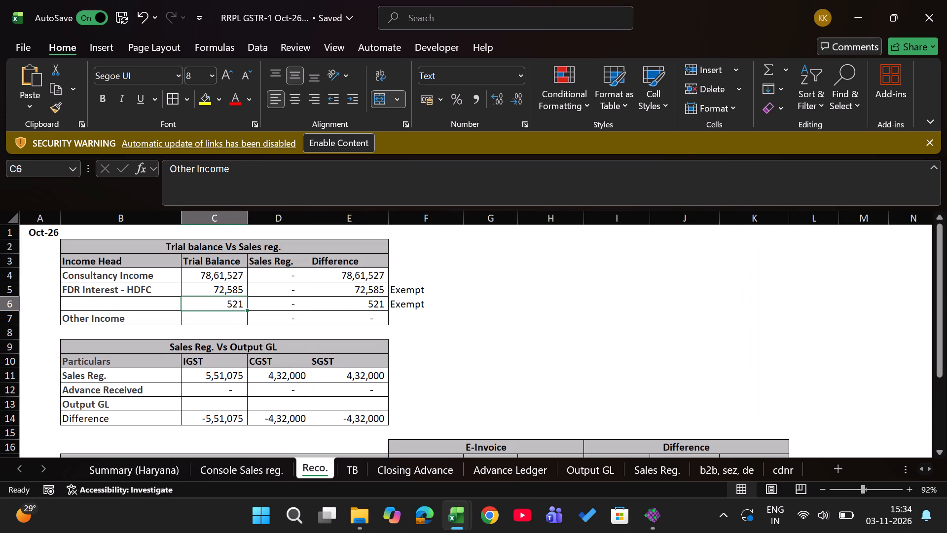
{"action": "key", "text": "Left"}
{"action": "key", "text": "Return"}
{"action": "key", "text": "Up"}
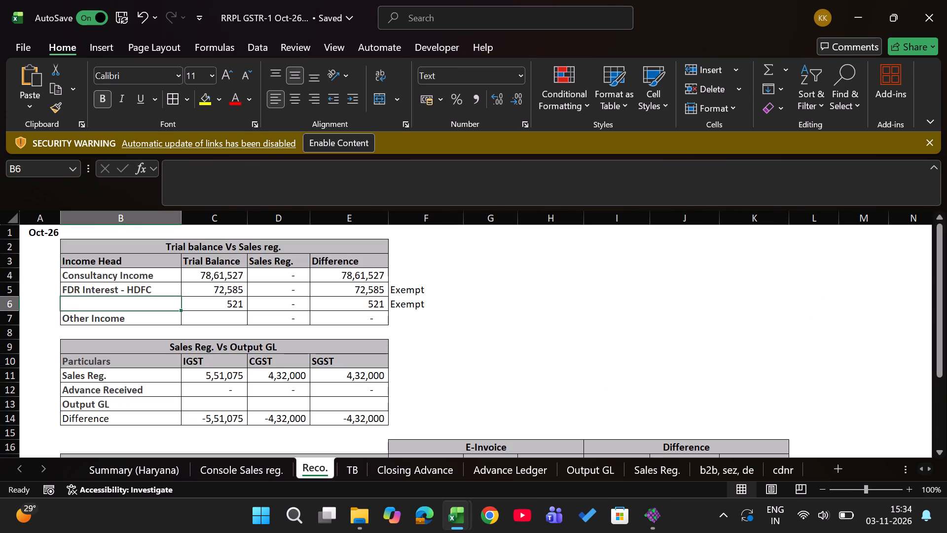
{"action": "key", "text": "F2"}
{"action": "key", "text": "ctrl+v"}
{"action": "key", "text": "Return"}
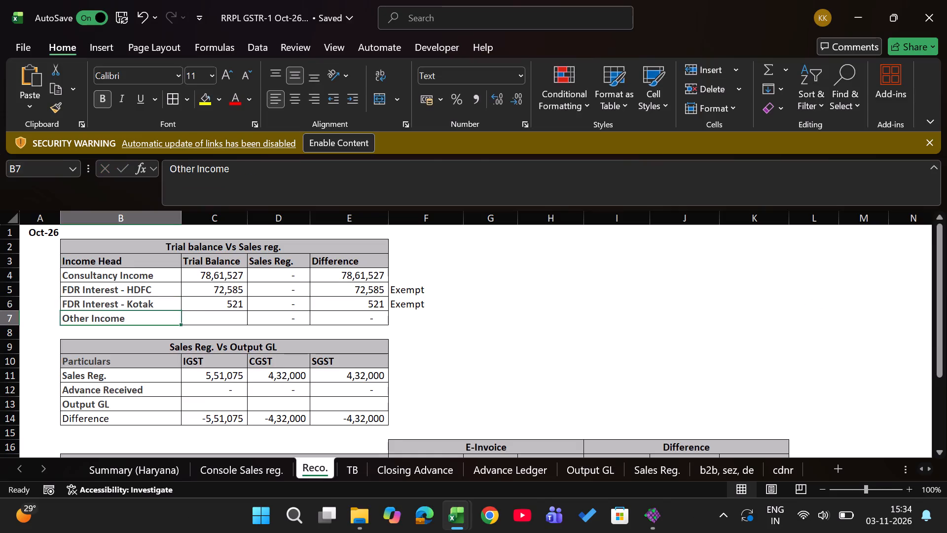
Review the income head rows and the Sales Reg. formulas in the Trial balance Vs Sales reg. table.
{"action": "key", "text": "Up"}
{"action": "key", "text": "Right"}
{"action": "key", "text": "Right"}
{"action": "key", "text": "Right"}
{"action": "key", "text": "Down"}
{"action": "key", "text": "Left"}
{"action": "key", "text": "Left"}
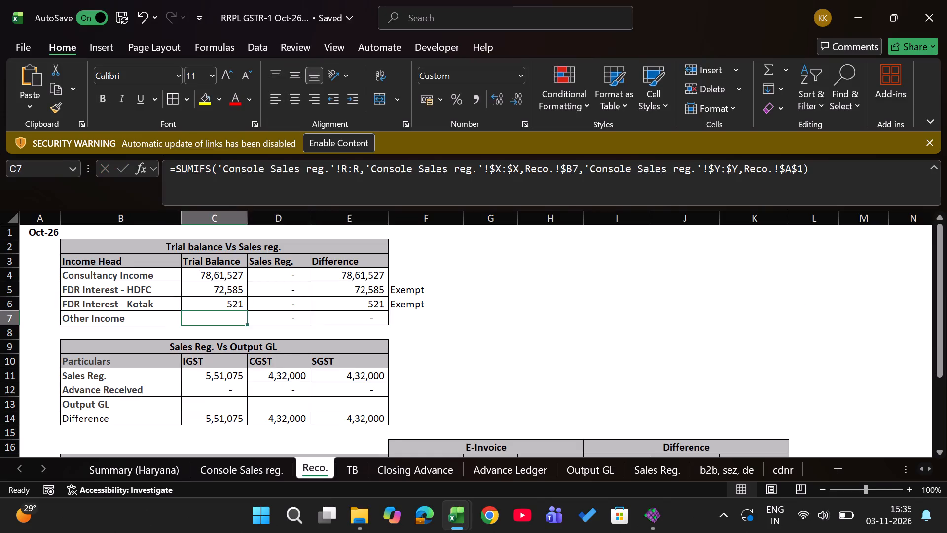
{"action": "key", "text": "Right"}
{"action": "key", "text": "Right"}
{"action": "key", "text": "Up"}
{"action": "key", "text": "Left"}
{"action": "key", "text": "Left"}
{"action": "key", "text": "Up"}
{"action": "key", "text": "Up"}
{"action": "key", "text": "Up"}
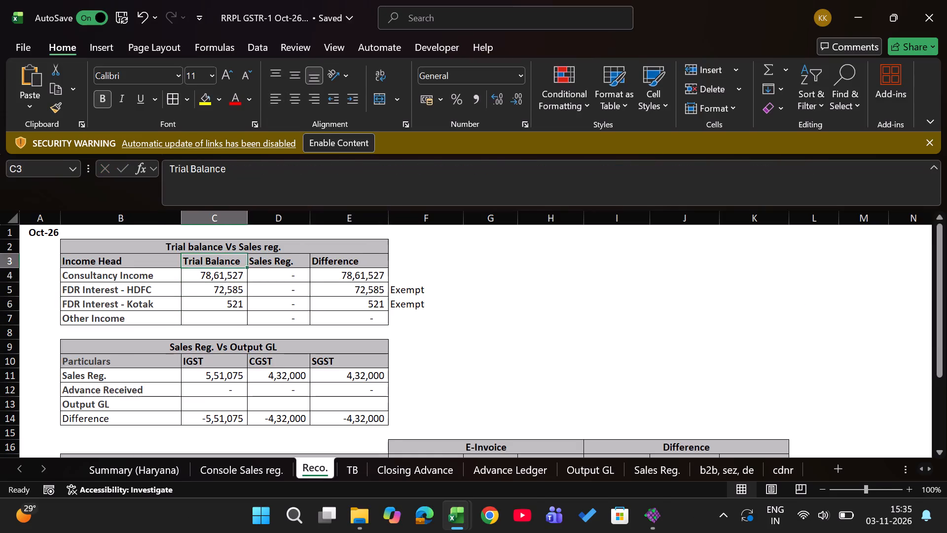
{"action": "key", "text": "Right"}
{"action": "key", "text": "Down"}
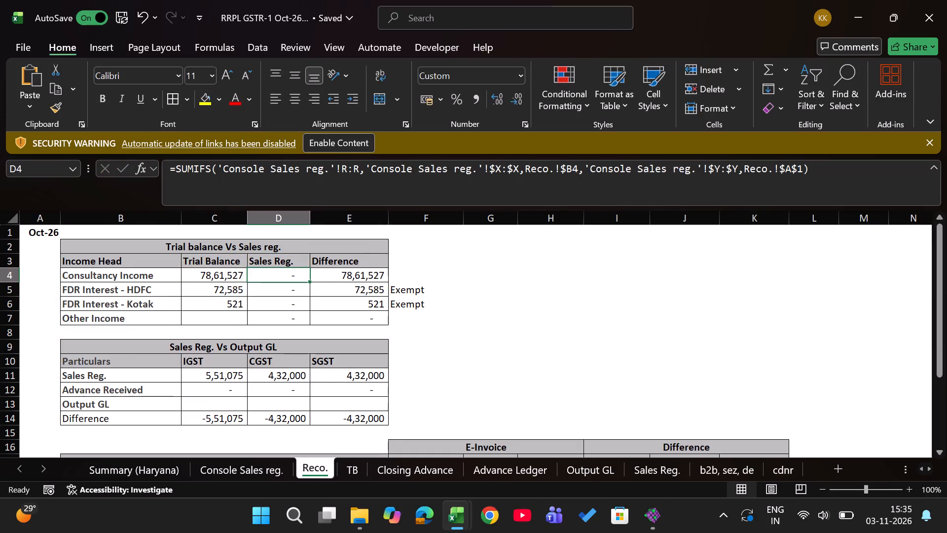
Enter Consultancy Income in the first Income Head cell, Z36, of the invoice table on Summary (Haryana).
{"action": "key", "text": "ctrl+Page_Up"}
{"action": "key", "text": "ctrl+Page_Up"}
{"action": "key", "text": "Right"}
{"action": "key", "text": "Up"}
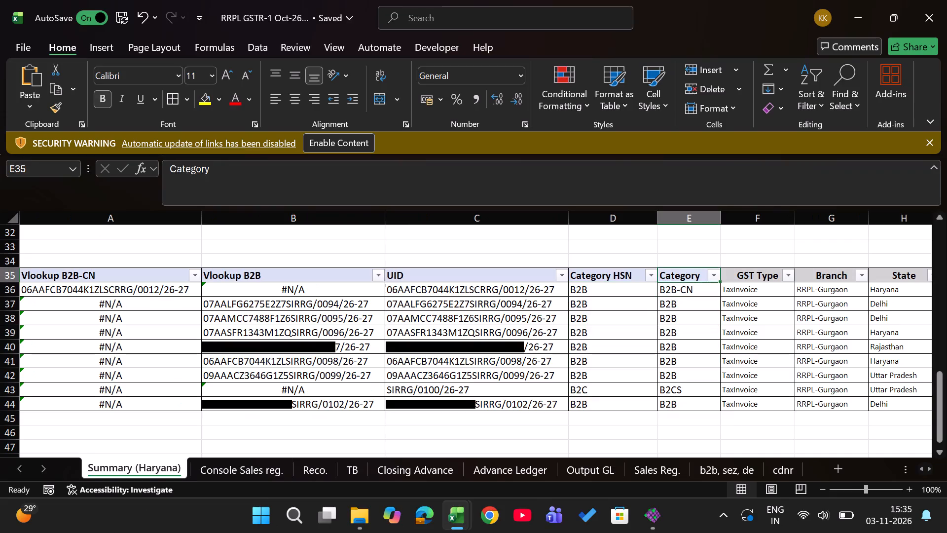
{"action": "key", "text": "ctrl+Right"}
{"action": "key", "text": "Down"}
{"action": "key", "text": "Left"}
{"action": "key", "text": "Left"}
{"action": "key", "text": "Left"}
{"action": "key", "text": "Right"}
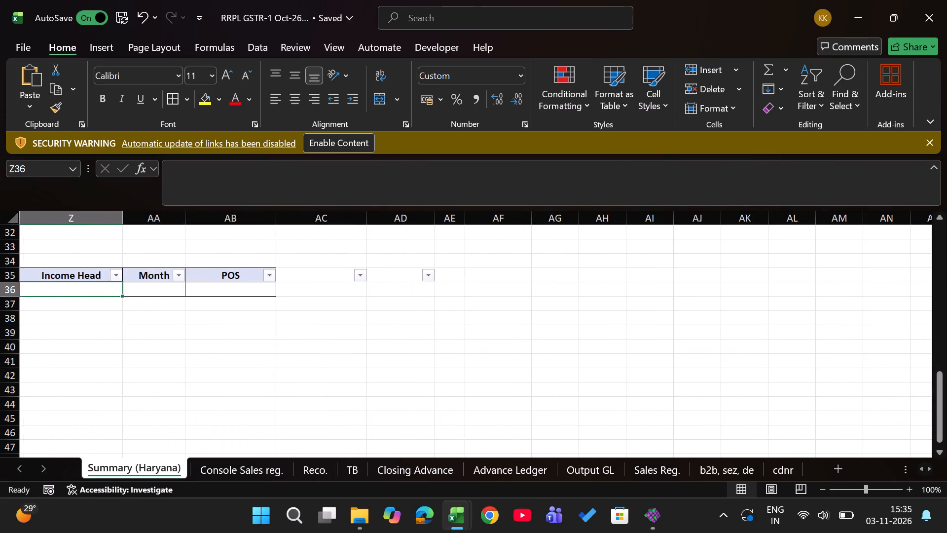
{"action": "key", "text": "Down"}
{"action": "key", "text": "Up"}
{"action": "key", "text": "alt+Down"}
{"action": "key", "text": "Return"}
{"action": "key", "text": "shift+c"}
{"action": "type", "text": "on"}
{"action": "type", "text": "sultancy"}
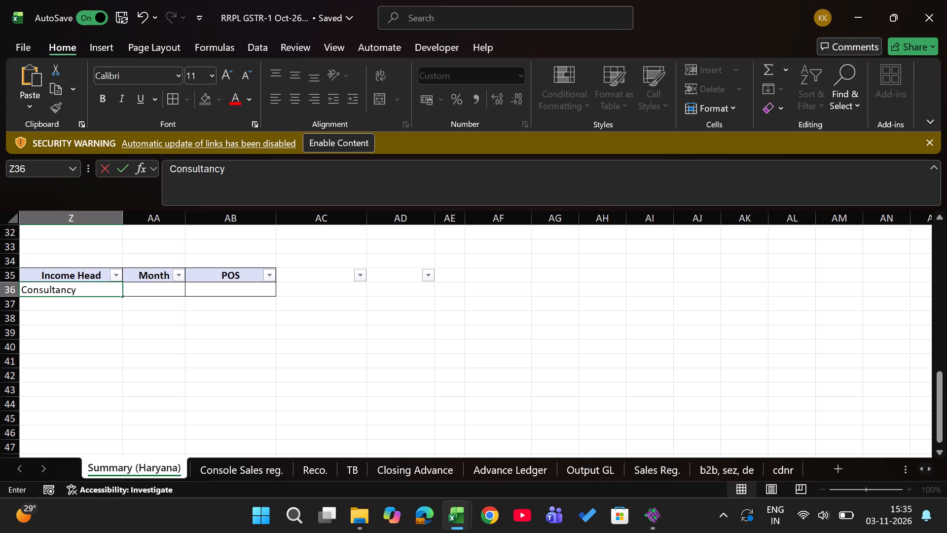
{"action": "key", "text": "space"}
{"action": "type", "text": "Income'"}
{"action": "key", "text": "BackSpace"}
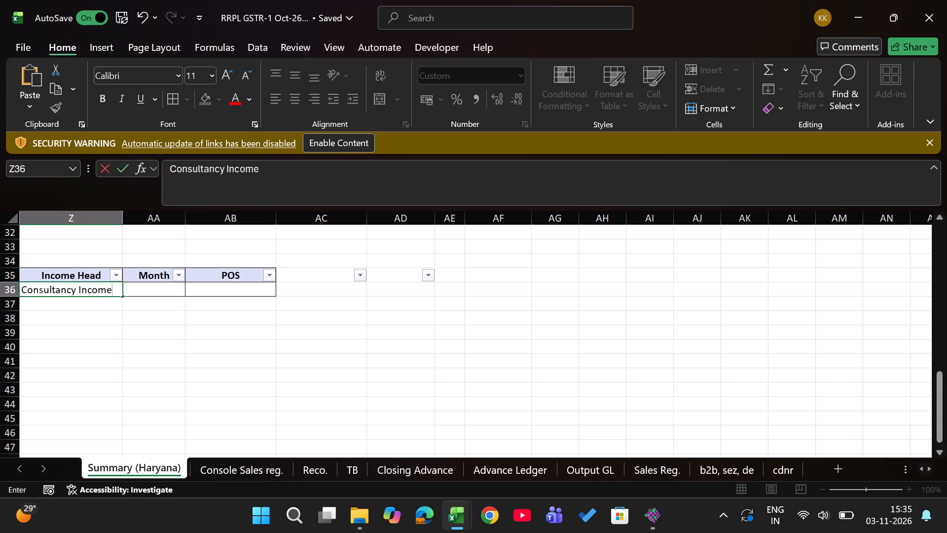
{"action": "key", "text": "Return"}
Fill Consultancy Income from Z36 down to the last invoice row, Z44.
{"action": "key", "text": "Left"}
{"action": "key", "text": "ctrl+Down"}
{"action": "key", "text": "Right"}
{"action": "key", "text": "ctrl+shift+Up"}
{"action": "key", "text": "ctrl+d"}
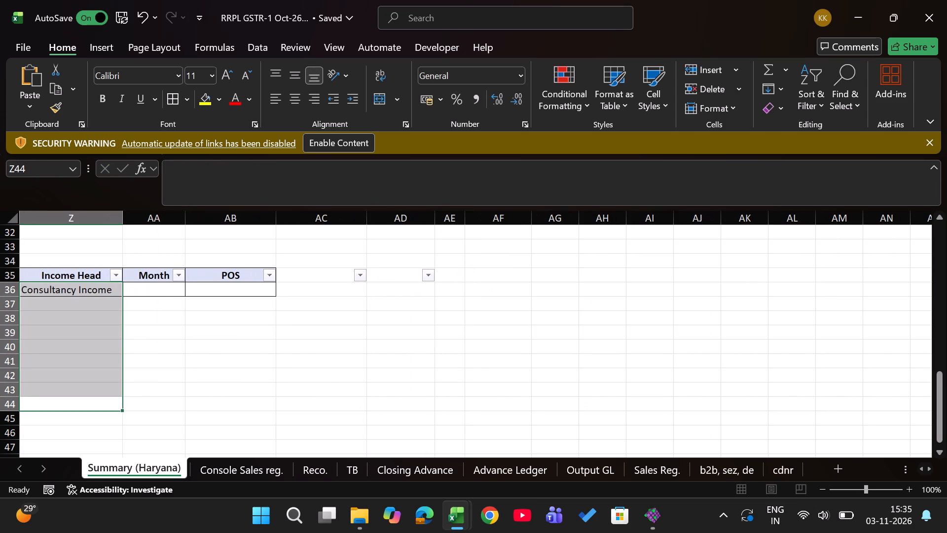
Fill Consultancy Income from X121 down through X130 in the Income head column for the October rows on Console Sales reg.
{"action": "key", "text": "ctrl+Page_Down"}
{"action": "key", "text": "ctrl+Page_Down"}
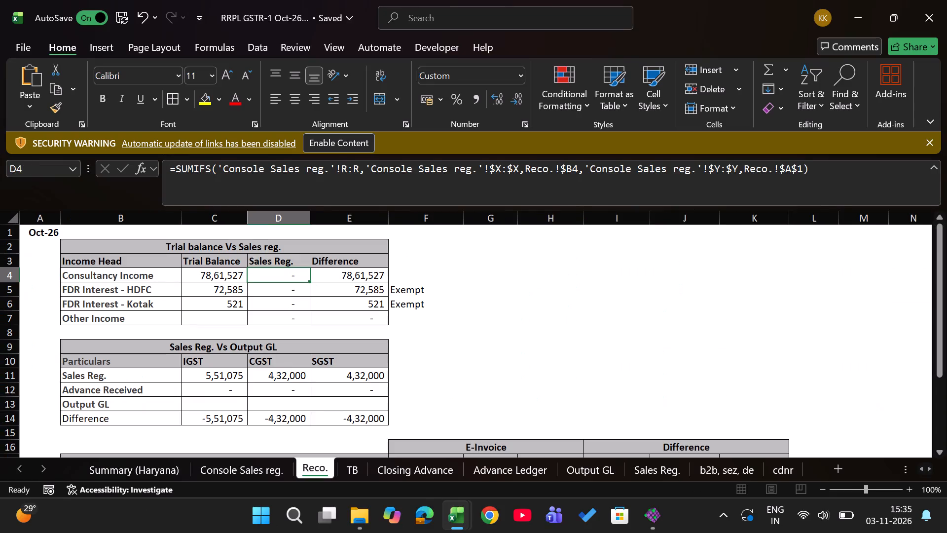
{"action": "key", "text": "ctrl+Page_Down"}
{"action": "key", "text": "ctrl+Page_Up"}
{"action": "key", "text": "ctrl+Page_Up"}
{"action": "key", "text": "Right"}
{"action": "key", "text": "Right"}
{"action": "key", "text": "Right"}
{"action": "key", "text": "Right"}
{"action": "key", "text": "Right"}
{"action": "key", "text": "Right"}
{"action": "key", "text": "Right"}
{"action": "key", "text": "Right"}
{"action": "key", "text": "Right"}
{"action": "key", "text": "Right"}
{"action": "key", "text": "Right"}
{"action": "key", "text": "Right"}
{"action": "key", "text": "Right"}
{"action": "key", "text": "Right"}
{"action": "key", "text": "Right"}
{"action": "key", "text": "Right"}
{"action": "key", "text": "Right"}
{"action": "key", "text": "Right"}
{"action": "key", "text": "Right"}
{"action": "key", "text": "Right"}
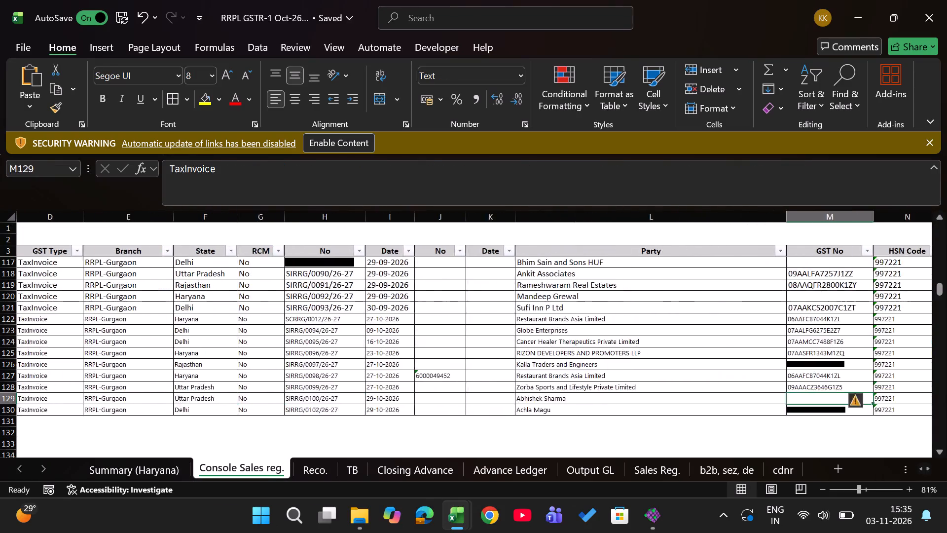
{"action": "key", "text": "Left"}
{"action": "key", "text": "Left"}
{"action": "key", "text": "Left"}
{"action": "key", "text": "Left"}
{"action": "key", "text": "Left"}
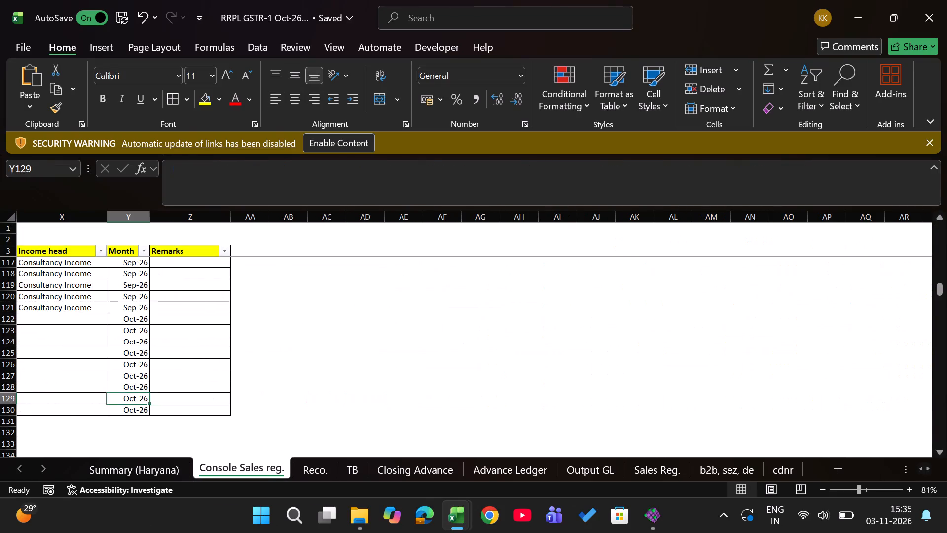
{"action": "key", "text": "Left"}
{"action": "key", "text": "Down"}
{"action": "key", "text": "ctrl+shift+Up"}
{"action": "key", "text": "ctrl+d"}
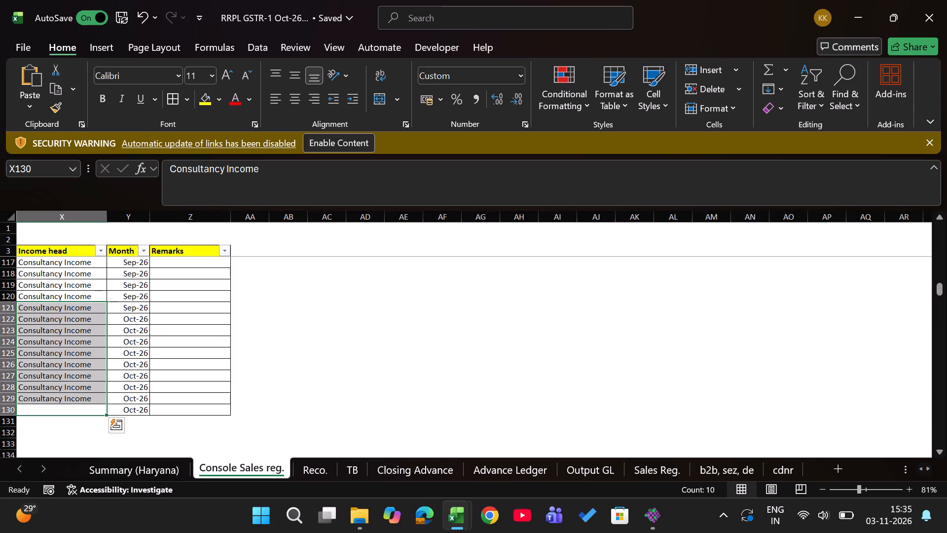
Check the trial balance comparison on Reco. and review the October invoice rows on Console Sales reg.
{"action": "key", "text": "ctrl+Page_Down"}
{"action": "key", "text": "Right"}
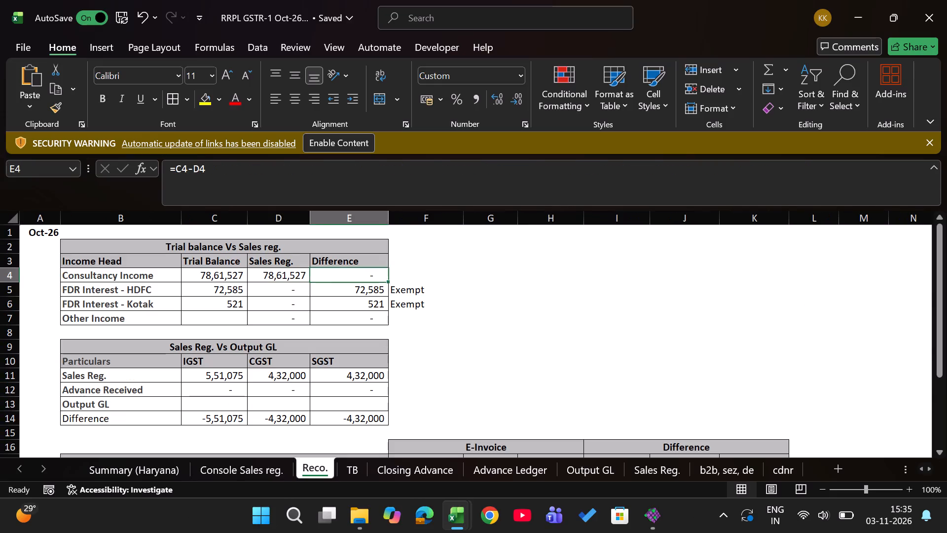
{"action": "key", "text": "Down"}
{"action": "key", "text": "Left"}
{"action": "key", "text": "Down"}
{"action": "key", "text": "ctrl+Page_Up"}
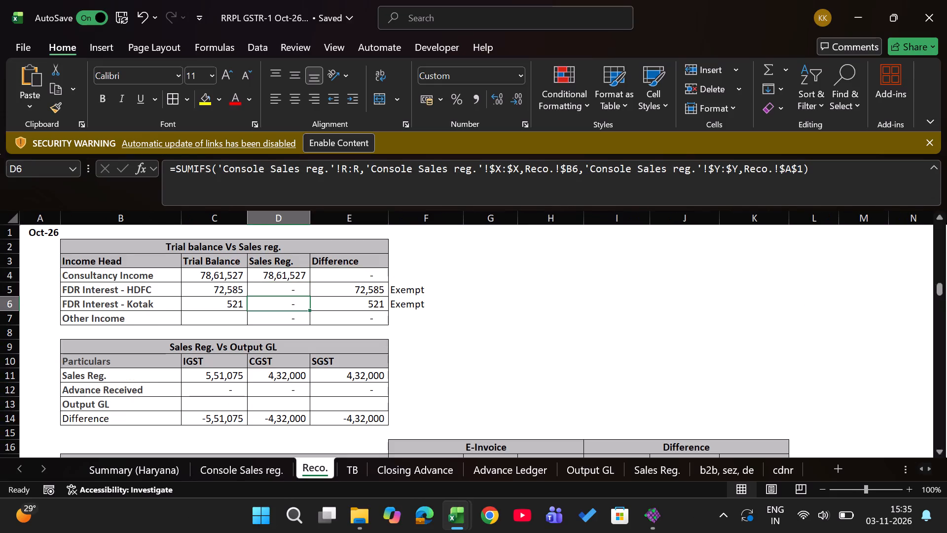
{"action": "key", "text": "Left"}
{"action": "key", "text": "Left"}
{"action": "key", "text": "Right"}
{"action": "key", "text": "Right"}
{"action": "key", "text": "Right"}
{"action": "key", "text": "Right"}
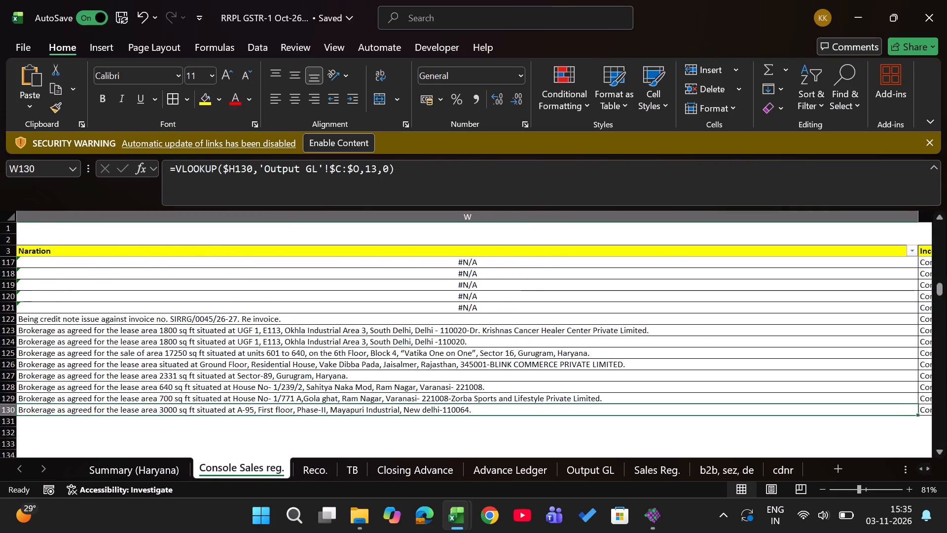
{"action": "key", "text": "ctrl+Left"}
{"action": "key", "text": "ctrl+Left"}
{"action": "key", "text": "ctrl+Left"}
{"action": "key", "text": "ctrl+Left"}
{"action": "key", "text": "ctrl+Left"}
{"action": "key", "text": "ctrl+Left"}
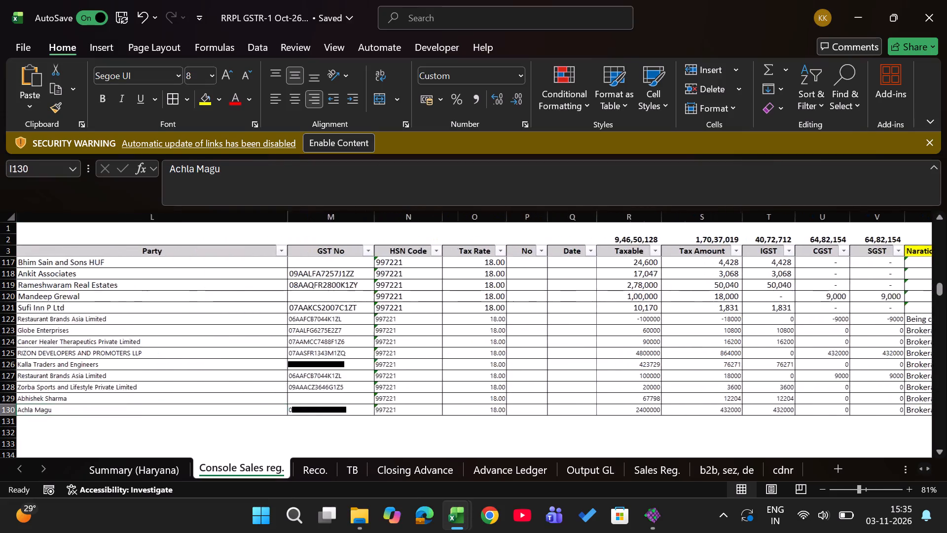
{"action": "key", "text": "ctrl+Left"}
{"action": "key", "text": "ctrl+Left"}
{"action": "key", "text": "Right"}
{"action": "key", "text": "Right"}
{"action": "key", "text": "Right"}
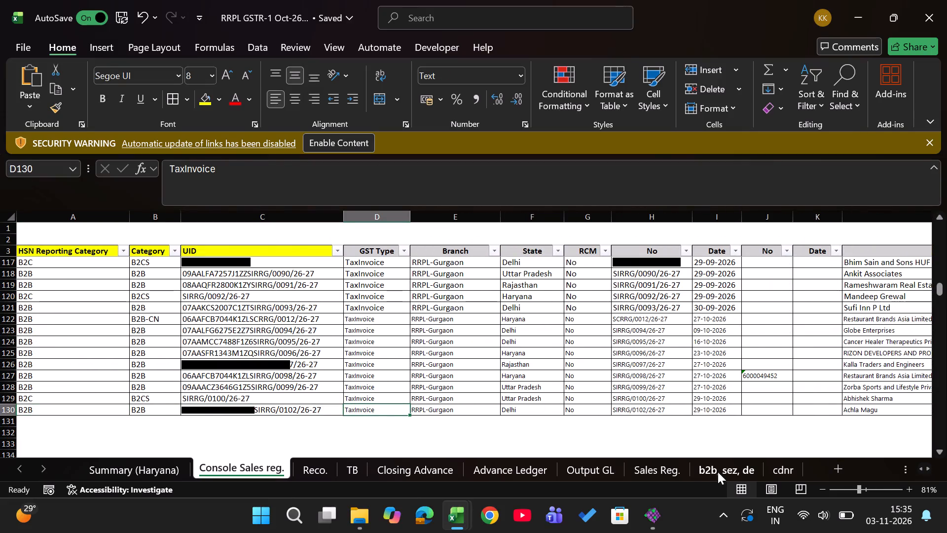
Move the b2b, sez, de sheet between Summary (Haryana) and Console Sales reg.
{"action": "left_click_drag", "start_coordinate": [719, 469], "coordinate": [219, 461]}
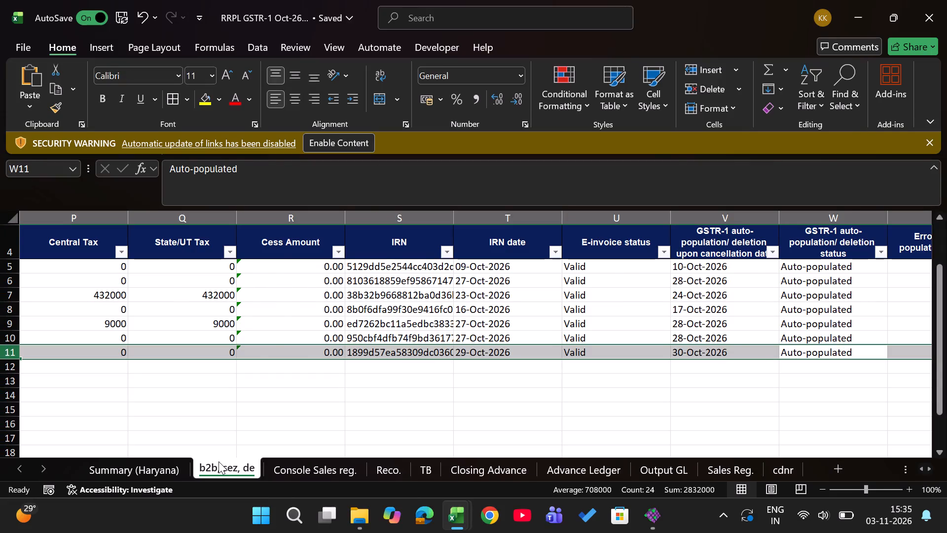
Filter the e-invoice table on b2b, sez, de to Place of Supply 06 - Haryana only.
{"action": "key", "text": "Right"}
{"action": "key", "text": "Up"}
{"action": "key", "text": "Up"}
{"action": "key", "text": "Up"}
{"action": "key", "text": "Left"}
{"action": "key", "text": "Left"}
{"action": "key", "text": "Left"}
{"action": "key", "text": "Left"}
{"action": "key", "text": "Left"}
{"action": "key", "text": "Left"}
{"action": "key", "text": "Left"}
{"action": "key", "text": "Left"}
{"action": "key", "text": "Left"}
{"action": "key", "text": "Left"}
{"action": "key", "text": "Left"}
{"action": "key", "text": "Left"}
{"action": "key", "text": "Left"}
{"action": "key", "text": "Left"}
{"action": "key", "text": "Left"}
{"action": "key", "text": "Left"}
{"action": "key", "text": "Left"}
{"action": "key", "text": "Left"}
{"action": "key", "text": "Left"}
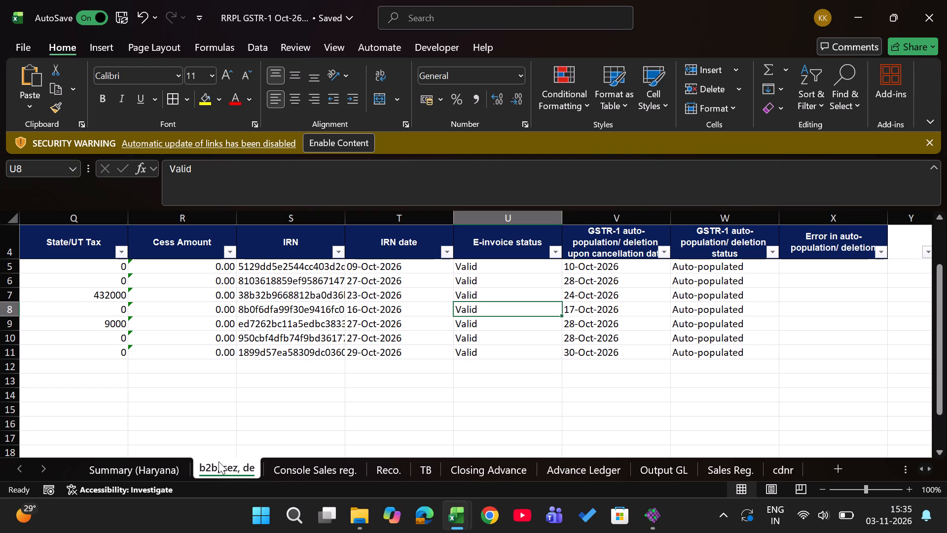
{"action": "key", "text": "Left"}
{"action": "key", "text": "Left"}
{"action": "key", "text": "Up"}
{"action": "key", "text": "Up"}
{"action": "key", "text": "Left"}
{"action": "key", "text": "Left"}
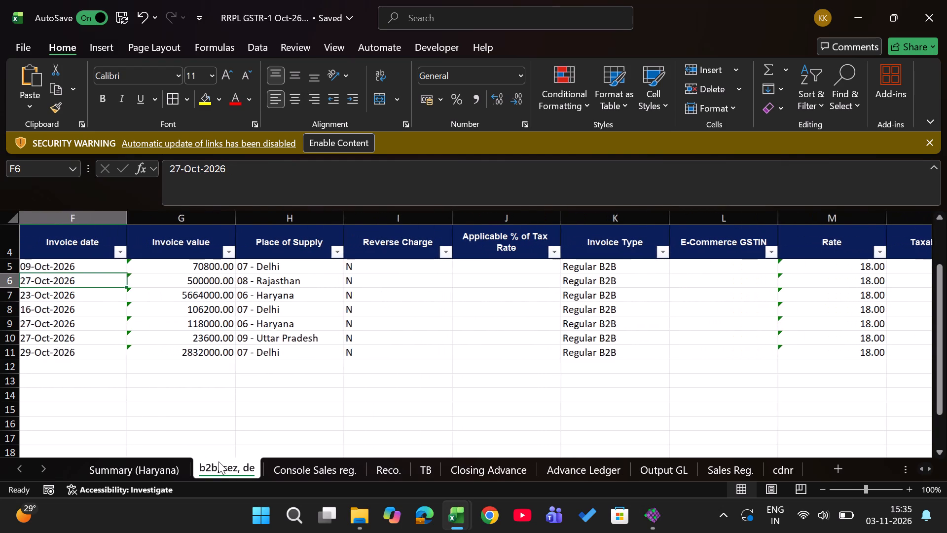
{"action": "key", "text": "Up"}
{"action": "key", "text": "Right"}
{"action": "key", "text": "Right"}
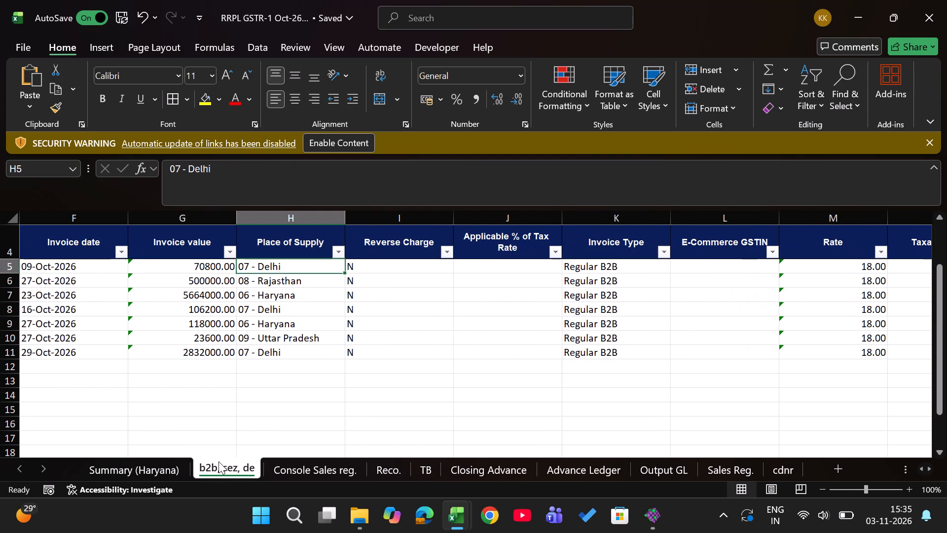
{"action": "key", "text": "Up"}
{"action": "key", "text": "alt+Down"}
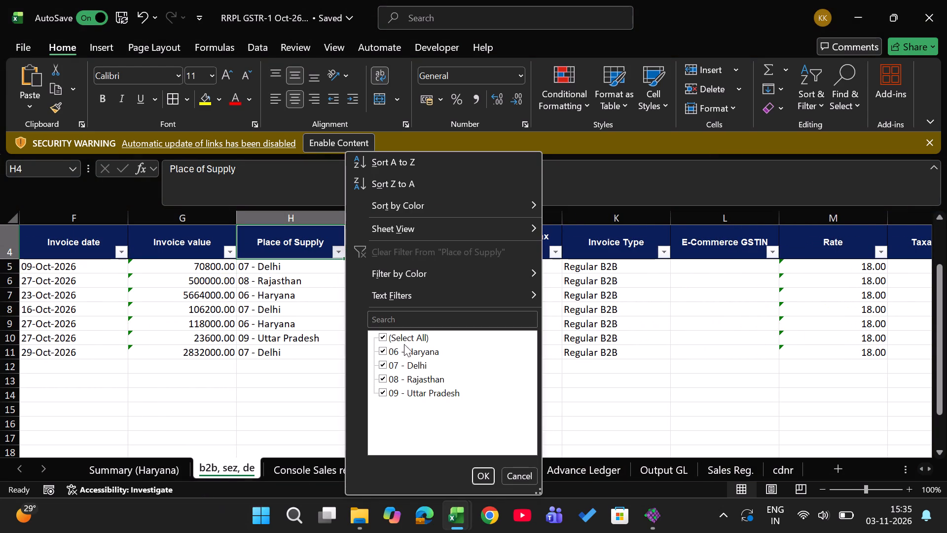
{"action": "left_click", "coordinate": [406, 340]}
{"action": "key", "text": "Down"}
{"action": "key", "text": "space"}
{"action": "key", "text": "Return"}
Examine the receiver names, invoice numbers and values of the filtered Haryana e-invoices.
{"action": "key", "text": "Right"}
{"action": "key", "text": "Right"}
{"action": "key", "text": "Left"}
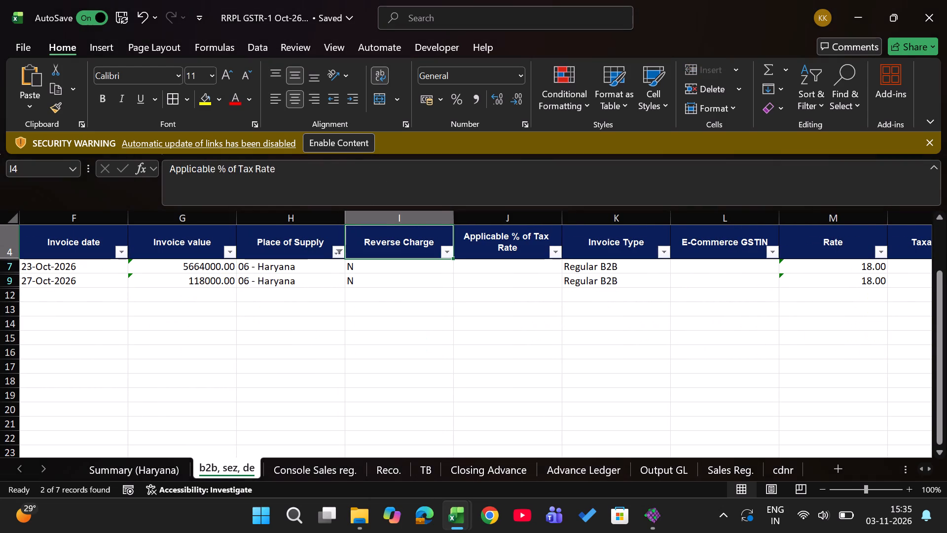
{"action": "key", "text": "Left"}
{"action": "key", "text": "Left"}
{"action": "key", "text": "Left"}
{"action": "key", "text": "Left"}
{"action": "key", "text": "Left"}
{"action": "key", "text": "Down"}
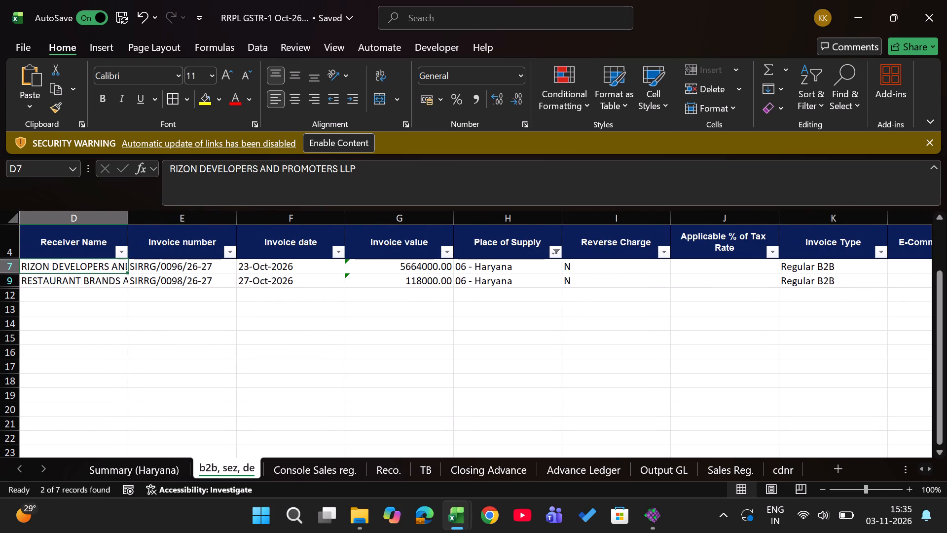
{"action": "key", "text": "Down"}
Examine the CGST, SGST and party details of the Consultancy Income rows in the lower table of Summary (Haryana).
{"action": "key", "text": "ctrl+Page_Up"}
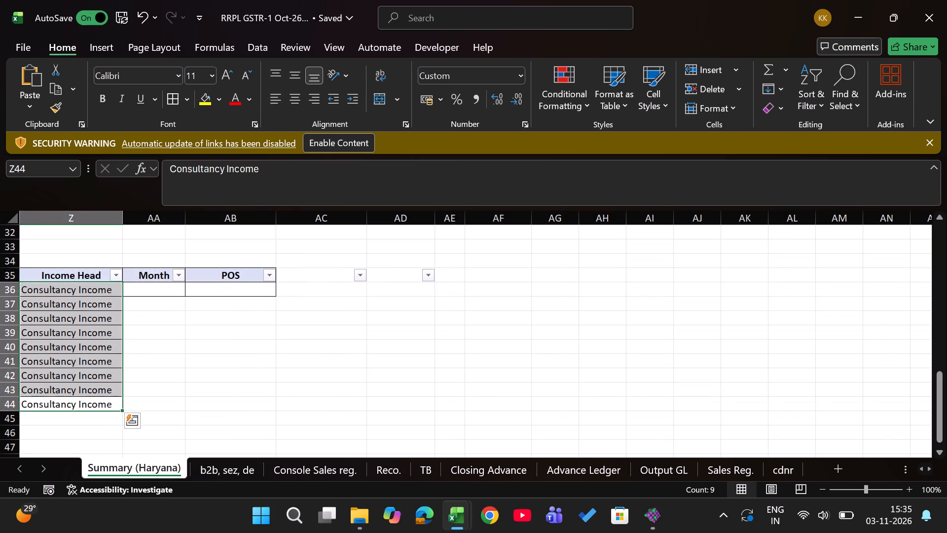
{"action": "key", "text": "Up"}
{"action": "key", "text": "ctrl+Up"}
{"action": "key", "text": "Left"}
{"action": "key", "text": "Left"}
{"action": "key", "text": "Left"}
{"action": "key", "text": "Left"}
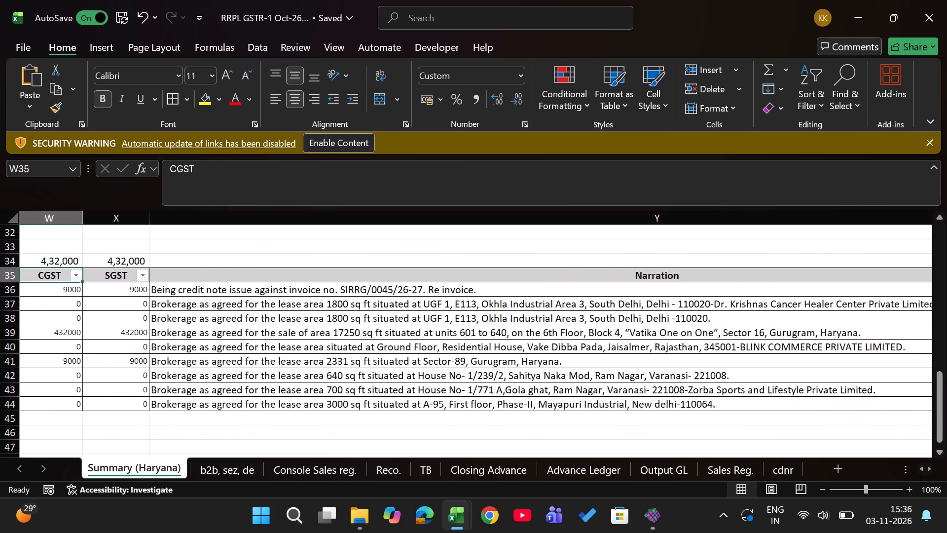
{"action": "key", "text": "Right"}
{"action": "key", "text": "Down"}
{"action": "key", "text": "Down"}
{"action": "key", "text": "Down"}
{"action": "key", "text": "Down"}
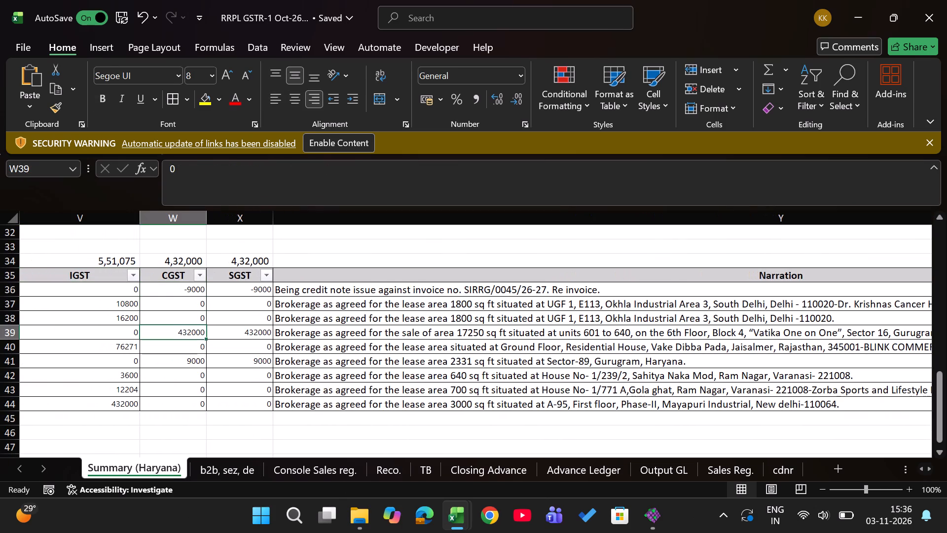
{"action": "key", "text": "ctrl+Left"}
{"action": "key", "text": "ctrl+Left"}
{"action": "key", "text": "ctrl+Left"}
{"action": "key", "text": "ctrl+Left"}
{"action": "key", "text": "Right"}
{"action": "key", "text": "Right"}
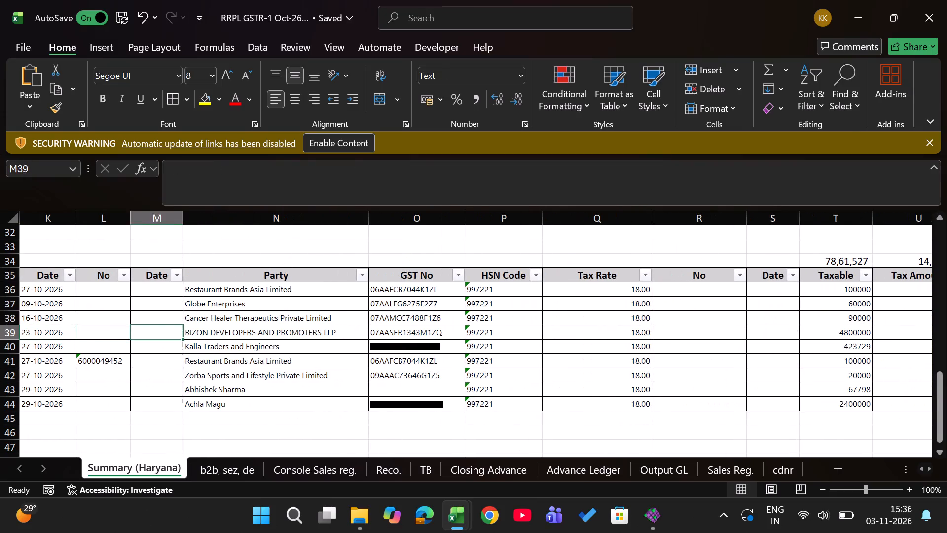
{"action": "key", "text": "Right"}
{"action": "key", "text": "Down"}
{"action": "key", "text": "Down"}
{"action": "key", "text": "Down"}
{"action": "key", "text": "Right"}
Filter the Party column on Summary (Haryana) to Restaurant Brands Asia Limited and RIZON DEVELOPERS AND PROMOTERS LLP only.
{"action": "key", "text": "Up"}
{"action": "key", "text": "ctrl+Up"}
{"action": "key", "text": "Left"}
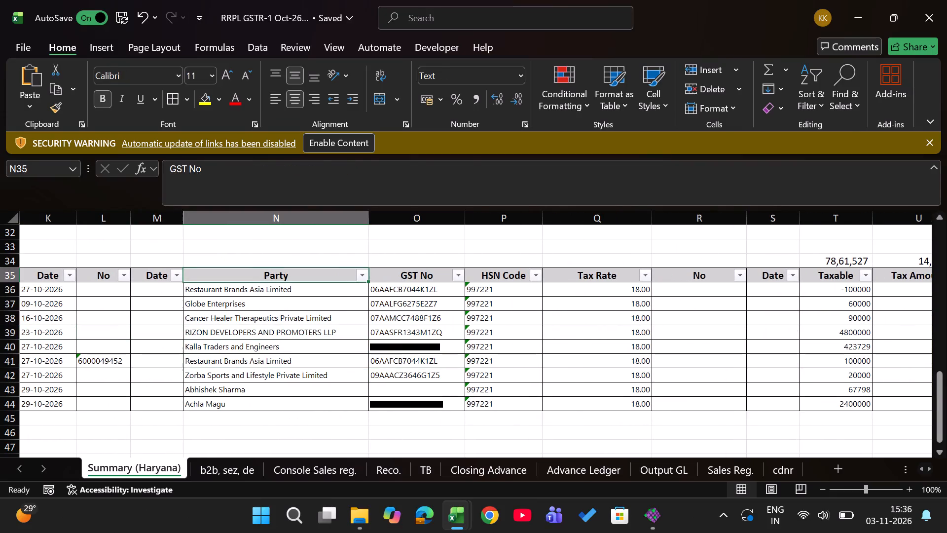
{"action": "key", "text": "alt+Down"}
{"action": "key", "text": "alt+Down"}
{"action": "key", "text": "alt+Down"}
{"action": "key", "text": "alt+Down"}
{"action": "key", "text": "alt+Down"}
{"action": "key", "text": "alt+Down"}
{"action": "key", "text": "alt+Down"}
{"action": "key", "text": "alt+Down"}
{"action": "key", "text": "alt+Down"}
{"action": "key", "text": "alt+Down"}
{"action": "key", "text": "space"}
{"action": "key", "text": "Down"}
{"action": "key", "text": "Down"}
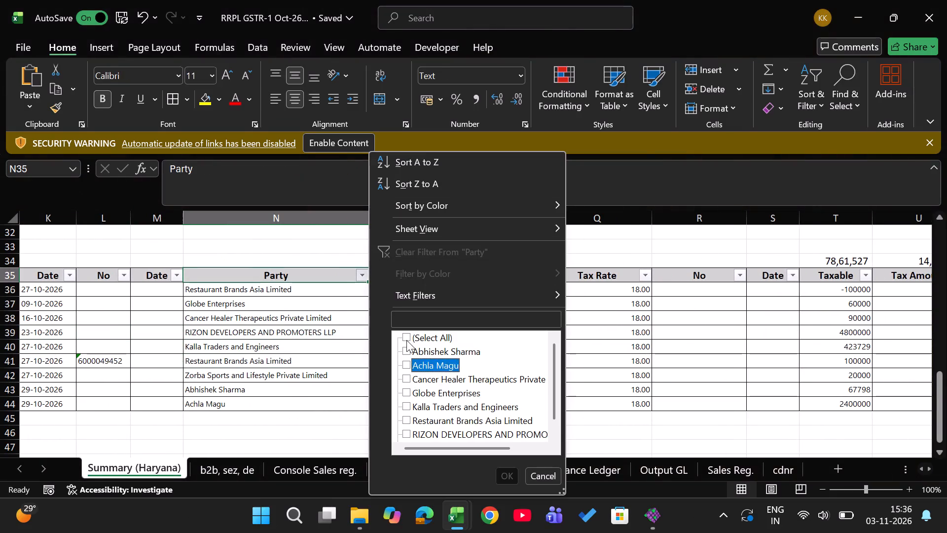
{"action": "key", "text": "Down"}
{"action": "key", "text": "Down"}
{"action": "key", "text": "Down"}
{"action": "key", "text": "Down"}
{"action": "key", "text": "Down"}
{"action": "key", "text": "Down"}
{"action": "key", "text": "Up"}
{"action": "key", "text": "Up"}
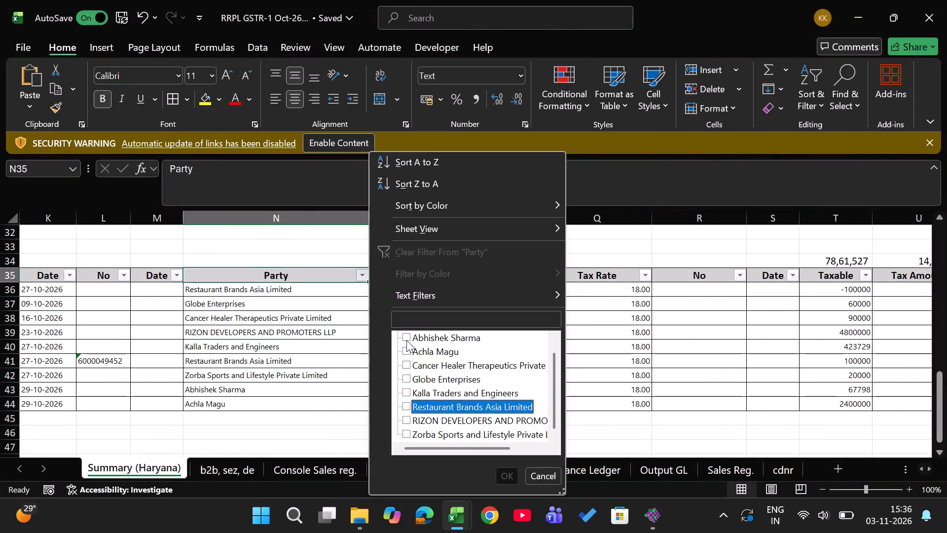
{"action": "key", "text": "space"}
{"action": "key", "text": "Down"}
{"action": "key", "text": "space"}
{"action": "key", "text": "Return"}
Examine the taxable value, tax amount and IGST, CGST and SGST figures of the filtered parties' rows on Summary (Haryana).
{"action": "key", "text": "Down"}
{"action": "key", "text": "Right"}
{"action": "key", "text": "Left"}
{"action": "key", "text": "Left"}
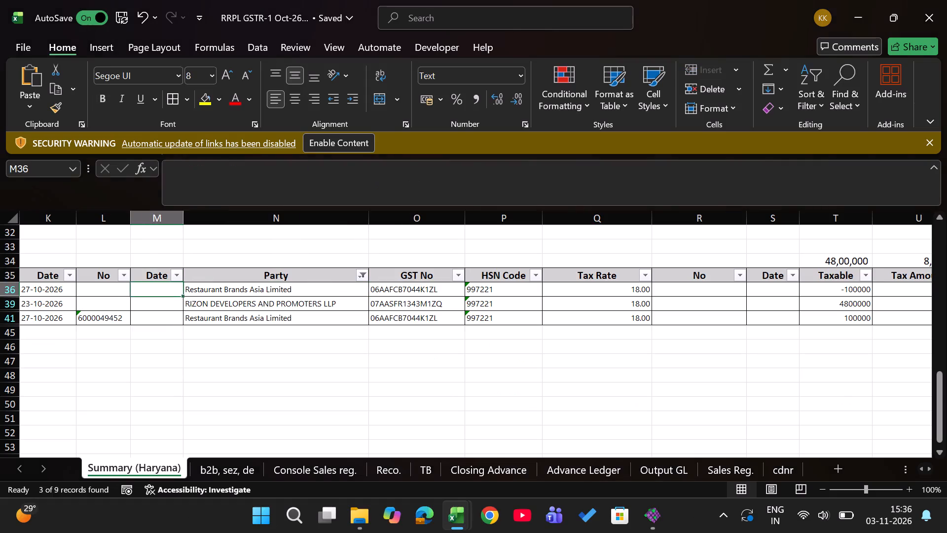
{"action": "key", "text": "Right"}
{"action": "key", "text": "Right"}
{"action": "key", "text": "Right"}
{"action": "key", "text": "Right"}
{"action": "key", "text": "Right"}
{"action": "key", "text": "Right"}
{"action": "key", "text": "Right"}
{"action": "key", "text": "Right"}
{"action": "key", "text": "Right"}
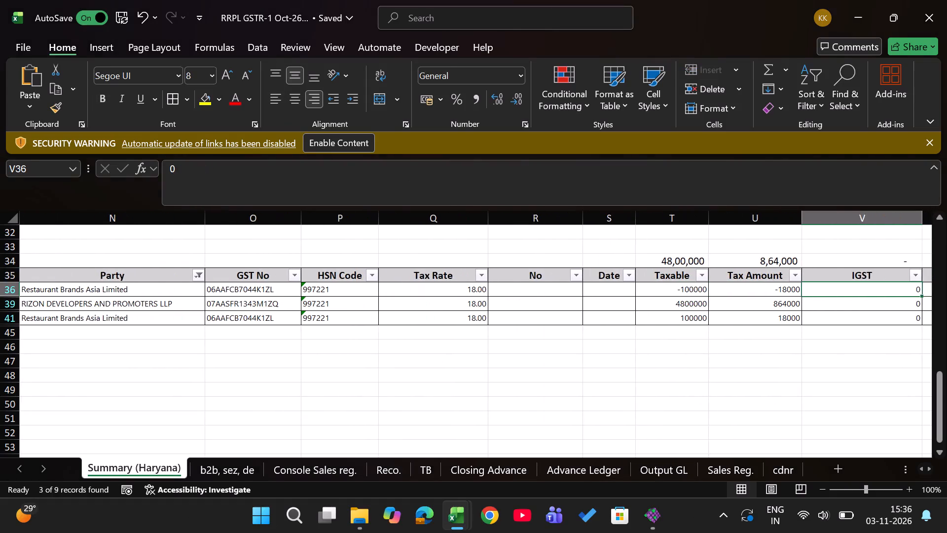
{"action": "key", "text": "Up"}
{"action": "key", "text": "Right"}
{"action": "key", "text": "Right"}
{"action": "key", "text": "Right"}
Look through the Reco., Sales Reg. and Console Sales reg. sheets and bring up the Restaurant Brands Asia credit note on cdnr.
{"action": "key", "text": "ctrl+Page_Down"}
{"action": "key", "text": "ctrl+Page_Down"}
{"action": "key", "text": "ctrl+Page_Down"}
{"action": "key", "text": "ctrl+Page_Down"}
{"action": "key", "text": "ctrl+Page_Down"}
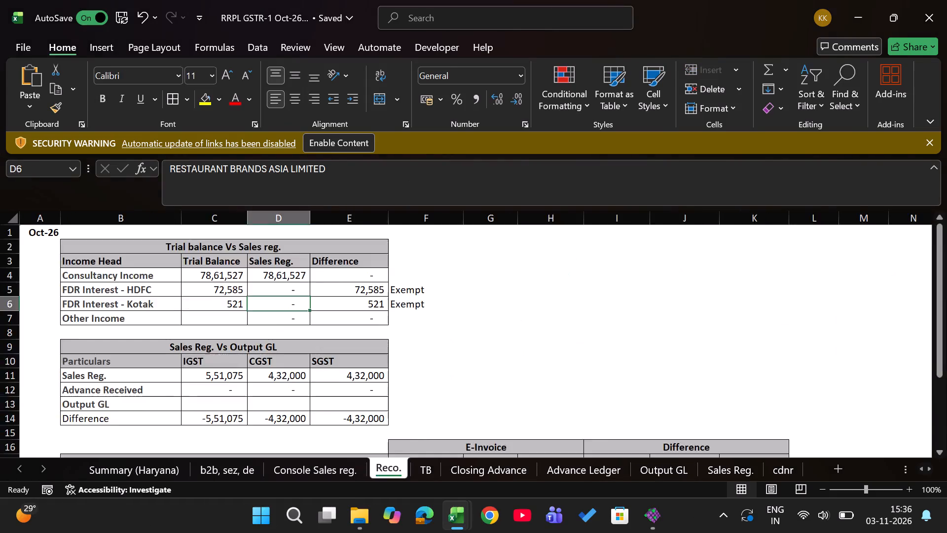
{"action": "key", "text": "ctrl+Page_Down"}
{"action": "key", "text": "ctrl+Page_Down"}
{"action": "key", "text": "ctrl+Page_Down"}
{"action": "key", "text": "ctrl+Page_Down"}
{"action": "key", "text": "ctrl+Page_Down"}
{"action": "key", "text": "ctrl+Page_Up"}
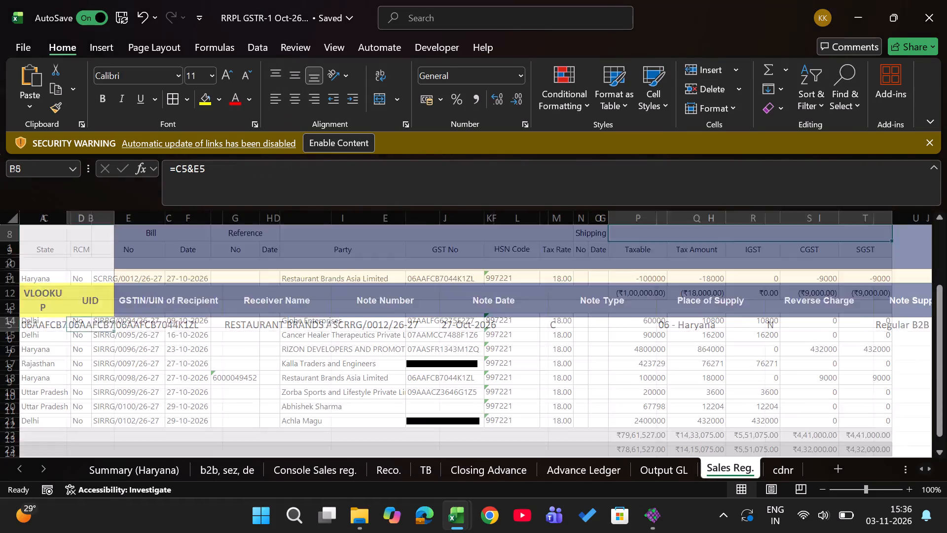
{"action": "key", "text": "ctrl+Page_Up"}
{"action": "key", "text": "ctrl+Page_Up"}
{"action": "key", "text": "ctrl+Page_Up"}
{"action": "key", "text": "ctrl+Page_Up"}
{"action": "key", "text": "ctrl+Page_Up"}
{"action": "key", "text": "ctrl+Page_Up"}
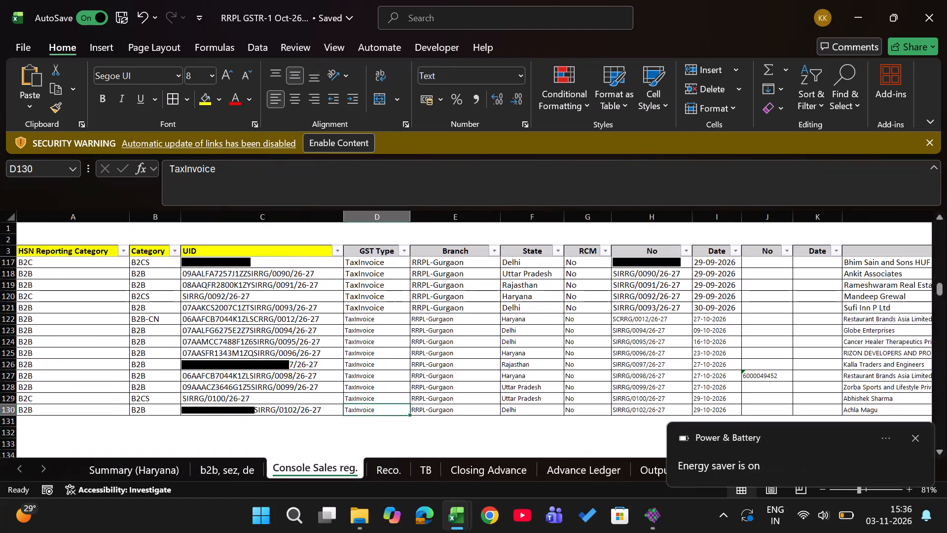
{"action": "key", "text": "ctrl+Page_Down"}
{"action": "key", "text": "ctrl+Page_Down"}
{"action": "key", "text": "ctrl+Page_Down"}
{"action": "key", "text": "ctrl+Page_Down"}
{"action": "key", "text": "ctrl+Page_Down"}
{"action": "key", "text": "ctrl+Page_Down"}
{"action": "key", "text": "ctrl+Page_Down"}
{"action": "key", "text": "ctrl+Page_Down"}
{"action": "key", "text": "ctrl+Page_Down"}
{"action": "key", "text": "ctrl+Page_Down"}
{"action": "key", "text": "ctrl+Page_Down"}
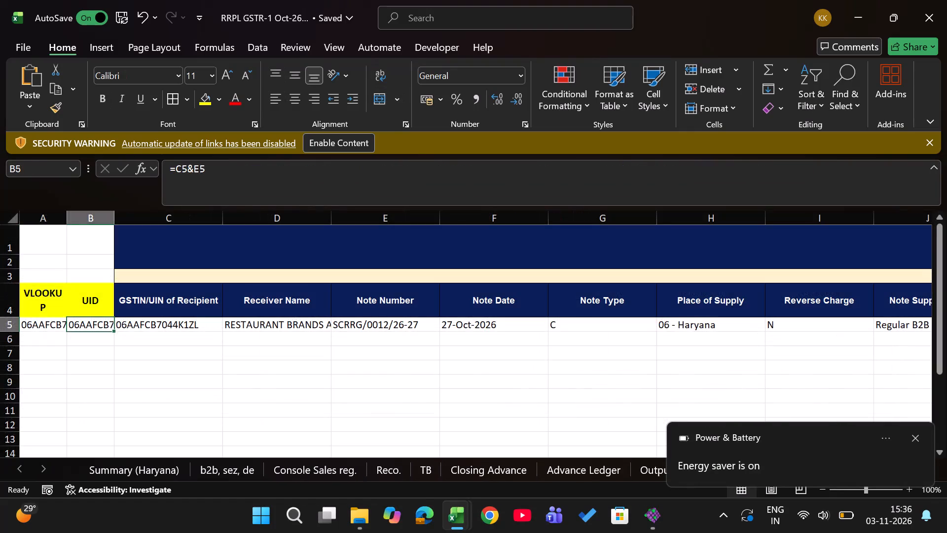
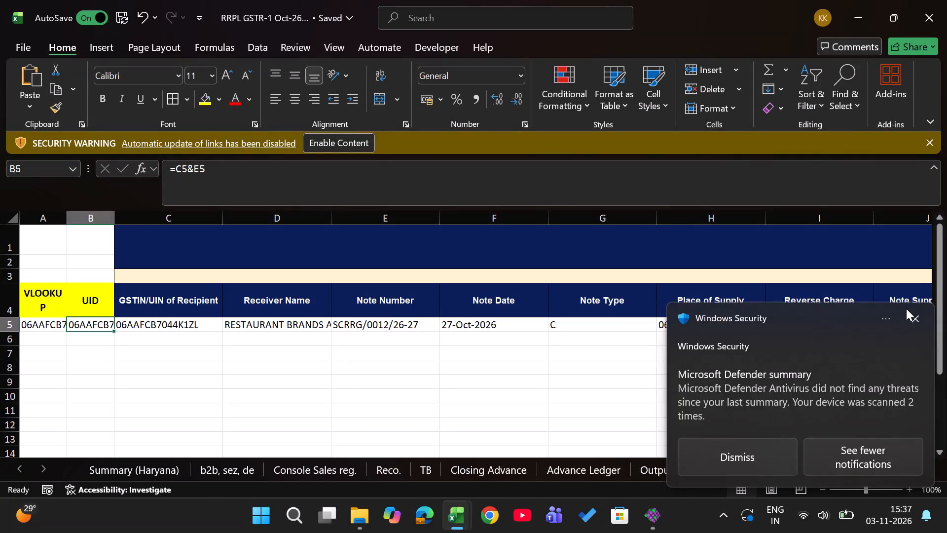
Go back to Summary (Haryana) and read the narrations of the filtered Consultancy Income rows in the lower table.
{"action": "left_click", "coordinate": [910, 314]}
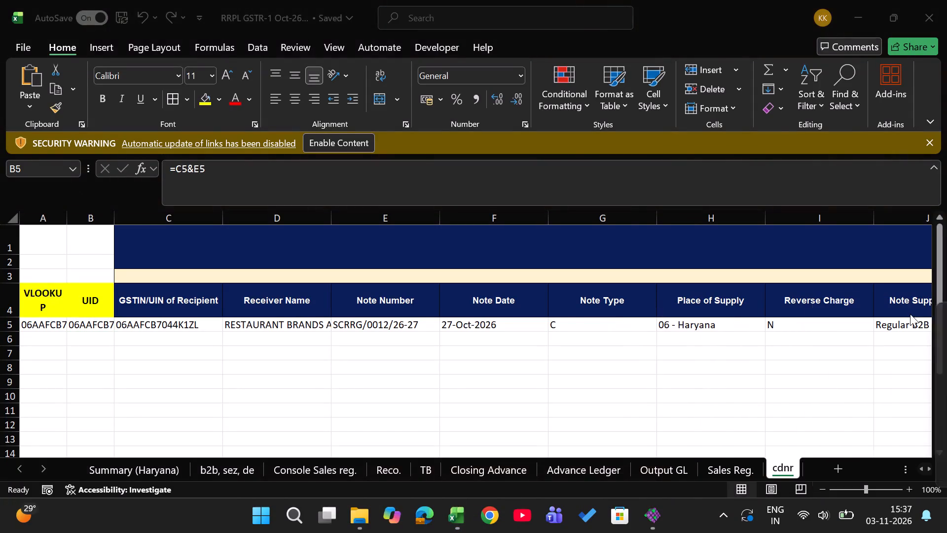
{"action": "key", "text": "ctrl+Page_Up"}
{"action": "key", "text": "ctrl+Page_Up"}
{"action": "key", "text": "ctrl+Page_Up"}
{"action": "key", "text": "ctrl+Page_Up"}
{"action": "key", "text": "ctrl+Page_Up"}
{"action": "key", "text": "ctrl+Page_Up"}
{"action": "key", "text": "ctrl+Page_Up"}
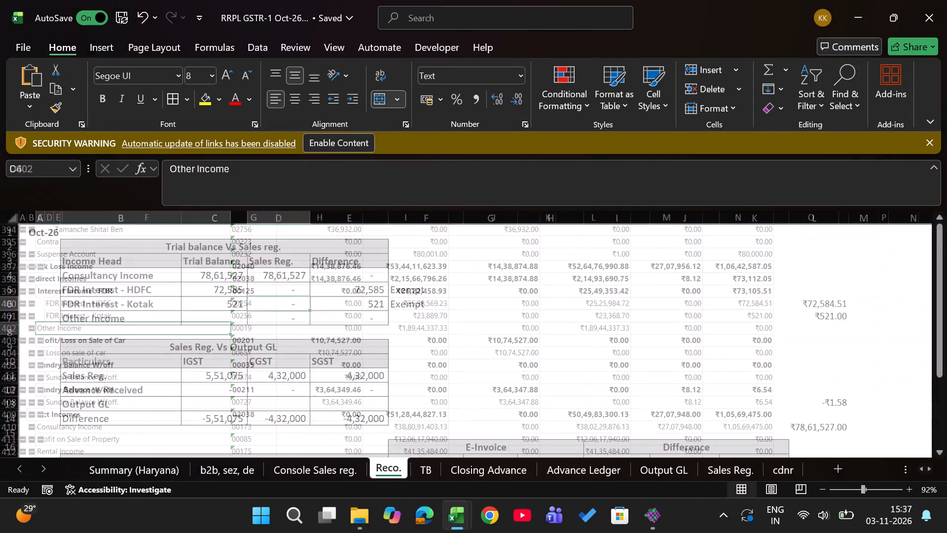
{"action": "key", "text": "ctrl+Page_Up"}
{"action": "key", "text": "ctrl+Page_Up"}
{"action": "key", "text": "Right"}
{"action": "key", "text": "Right"}
{"action": "key", "text": "Left"}
{"action": "key", "text": "Down"}
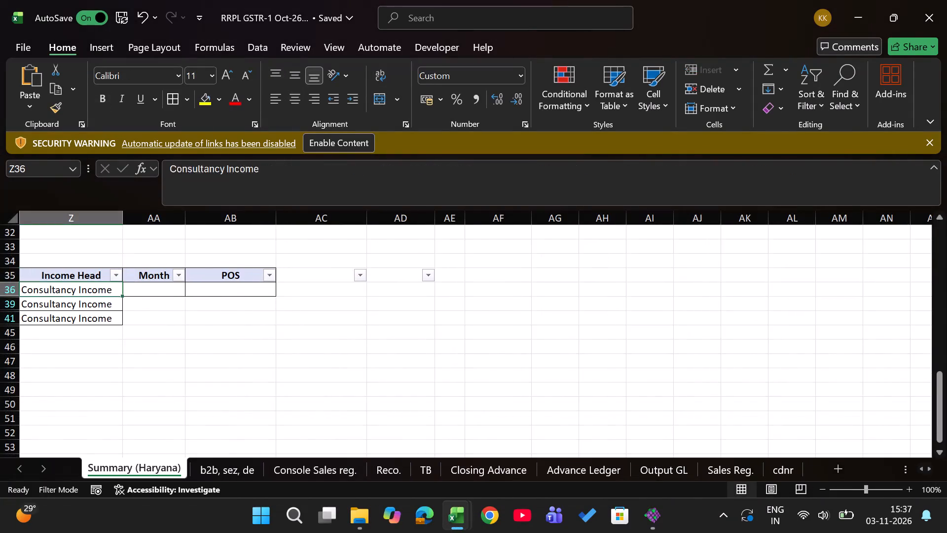
{"action": "key", "text": "Right"}
{"action": "key", "text": "Right"}
{"action": "key", "text": "Left"}
{"action": "key", "text": "Left"}
{"action": "key", "text": "Left"}
{"action": "key", "text": "Left"}
{"action": "key", "text": "Right"}
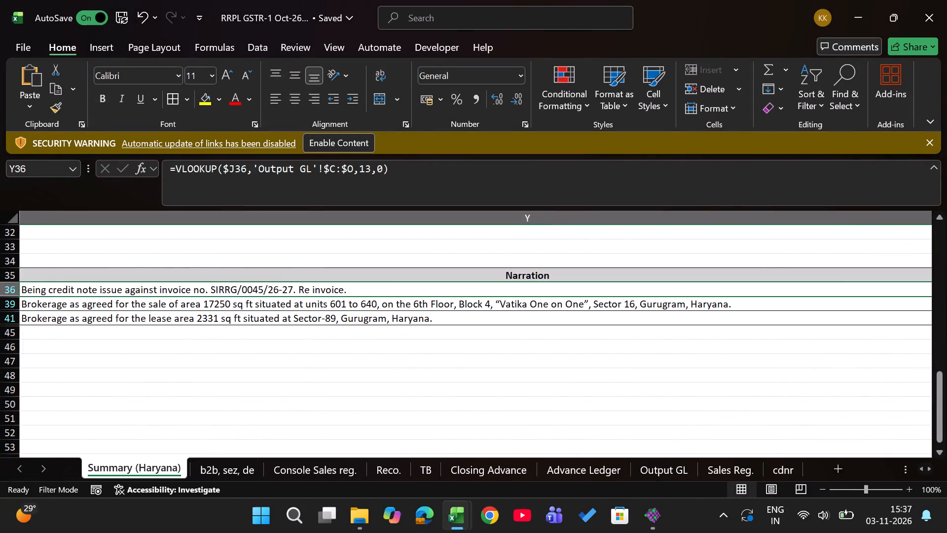
{"action": "key", "text": "Down"}
{"action": "key", "text": "Down"}
{"action": "key", "text": "Up"}
{"action": "key", "text": "Up"}
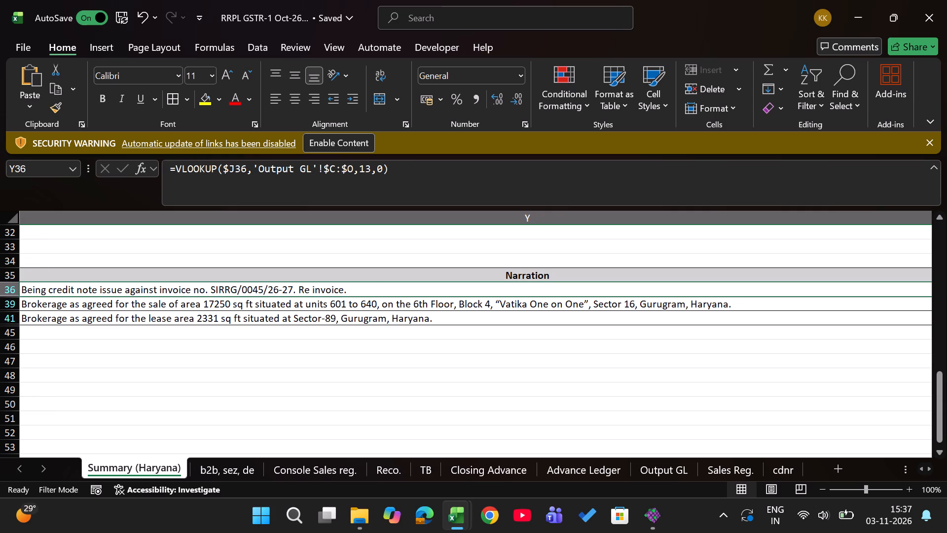
Enter Oct-26 as the Month for the three filtered rows, filling only the visible cells.
{"action": "key", "text": "Up"}
{"action": "key", "text": "Right"}
{"action": "key", "text": "Right"}
{"action": "key", "text": "Down"}
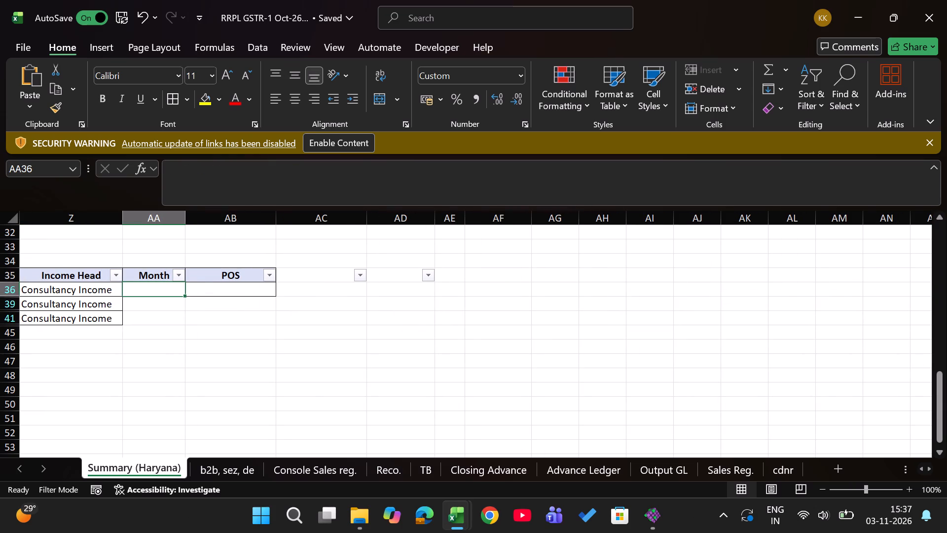
{"action": "type", "text": "oct2"}
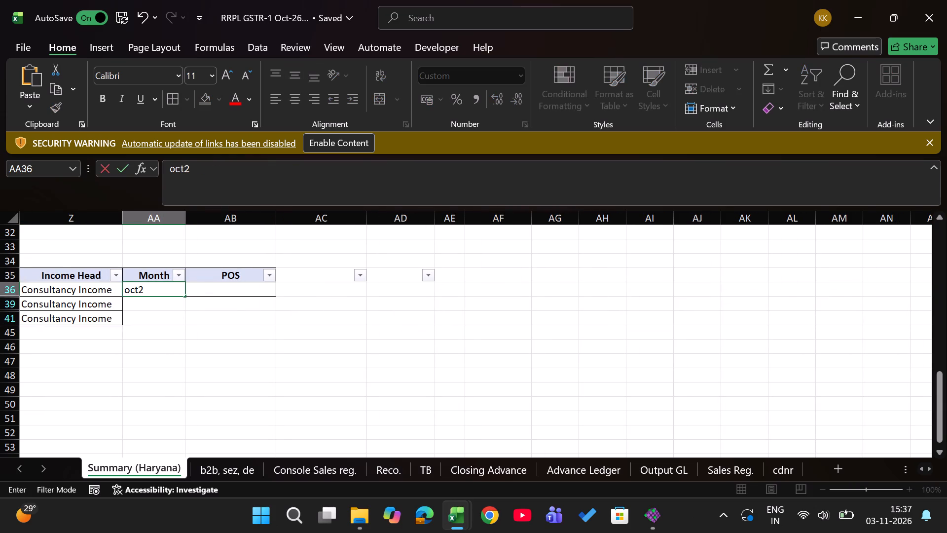
{"action": "key", "text": "6"}
{"action": "key", "text": "Return"}
{"action": "key", "text": "Left"}
{"action": "key", "text": "ctrl+Down"}
{"action": "key", "text": "Right"}
{"action": "key", "text": "ctrl+shift+Up"}
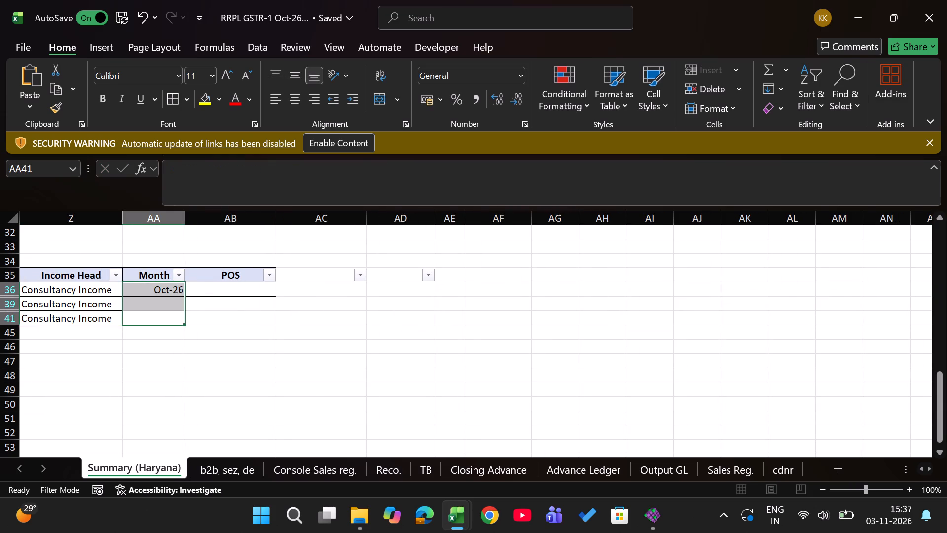
{"action": "key", "text": "alt+semicolon"}
{"action": "key", "text": "ctrl+d"}
Enter 06-Haryana as the POS for the three filtered rows, filling only the visible cells.
{"action": "key", "text": "Right"}
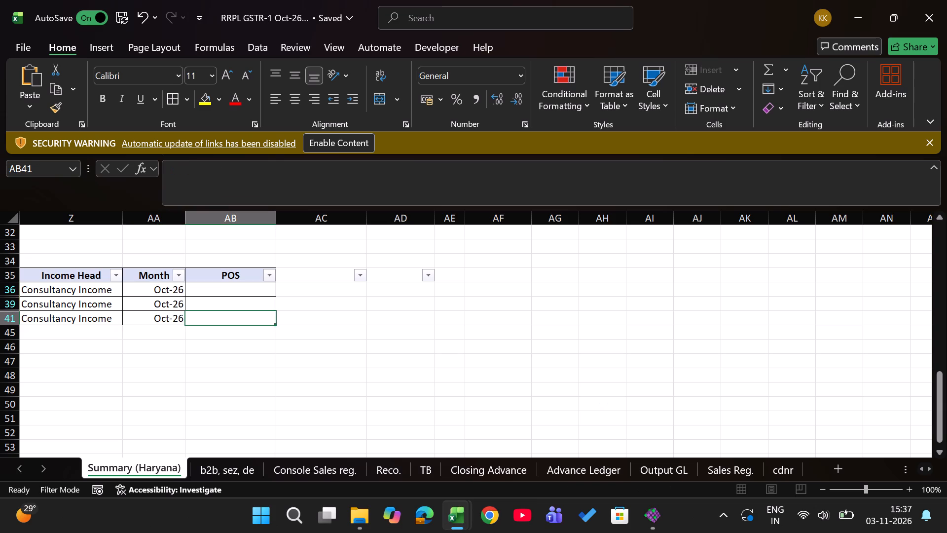
{"action": "key", "text": "Up"}
{"action": "key", "text": "Up"}
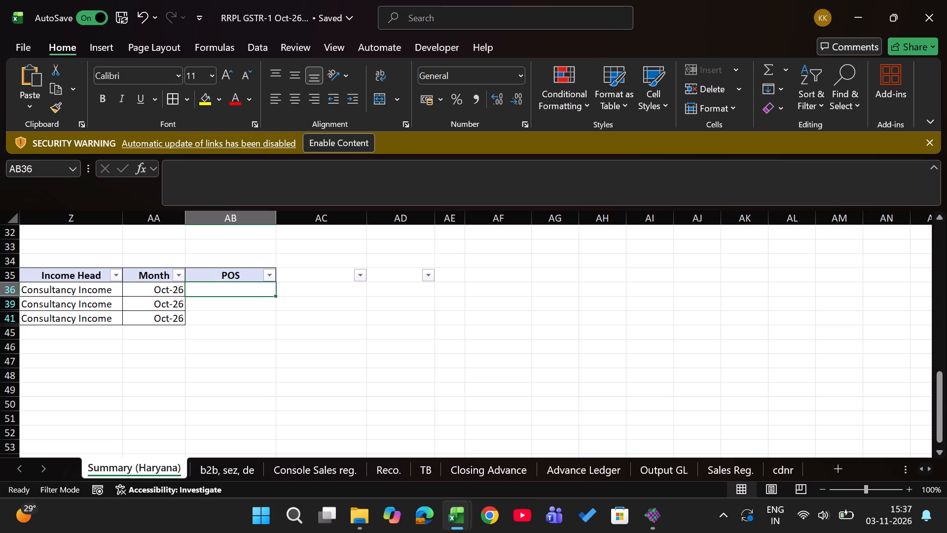
{"action": "key", "text": "shift+parenright"}
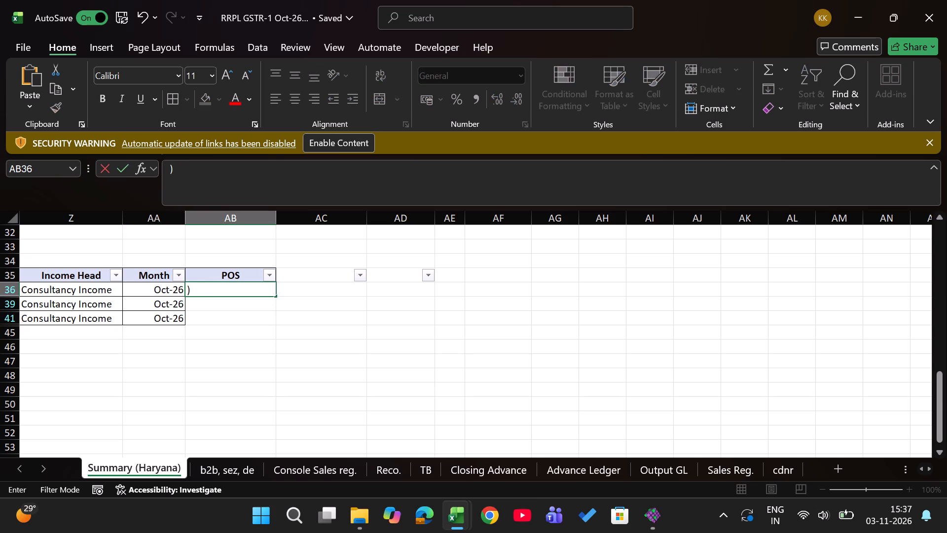
{"action": "key", "text": "BackSpace"}
{"action": "type", "text": "06"}
{"action": "type", "text": "-Haryana"}
{"action": "key", "text": "Return"}
{"action": "key", "text": "Left"}
{"action": "key", "text": "ctrl+Down"}
{"action": "key", "text": "Right"}
{"action": "key", "text": "Up"}
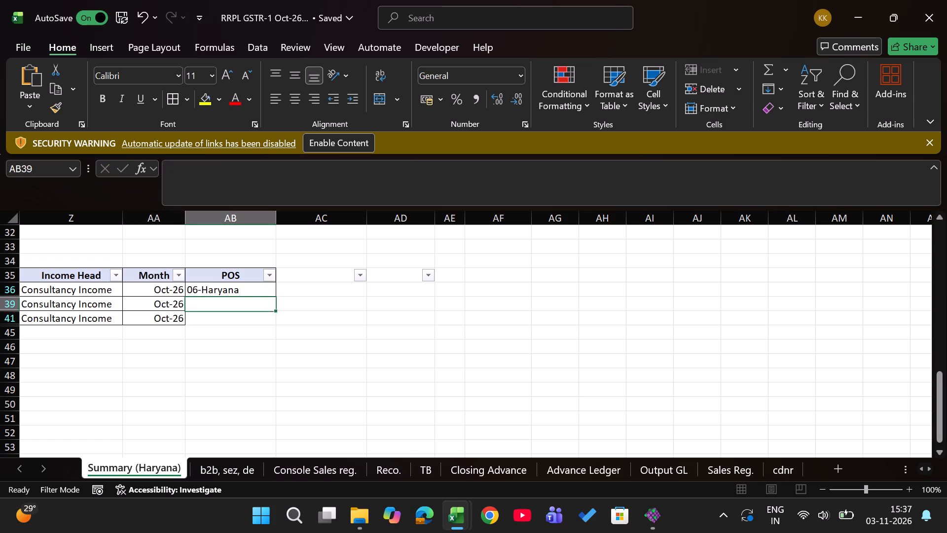
{"action": "key", "text": "Down"}
{"action": "key", "text": "ctrl+shift+Up"}
{"action": "key", "text": "alt+semicolon"}
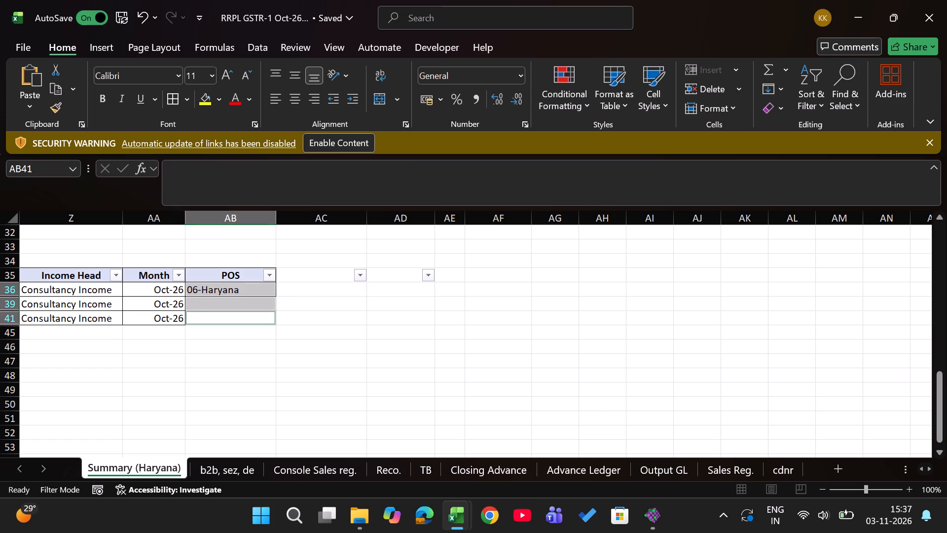
{"action": "key", "text": "ctrl+d"}
Clear the lower table's filters and filter the POS column to show only the blank rows.
{"action": "key", "text": "ctrl+Up"}
{"action": "key", "text": "Left"}
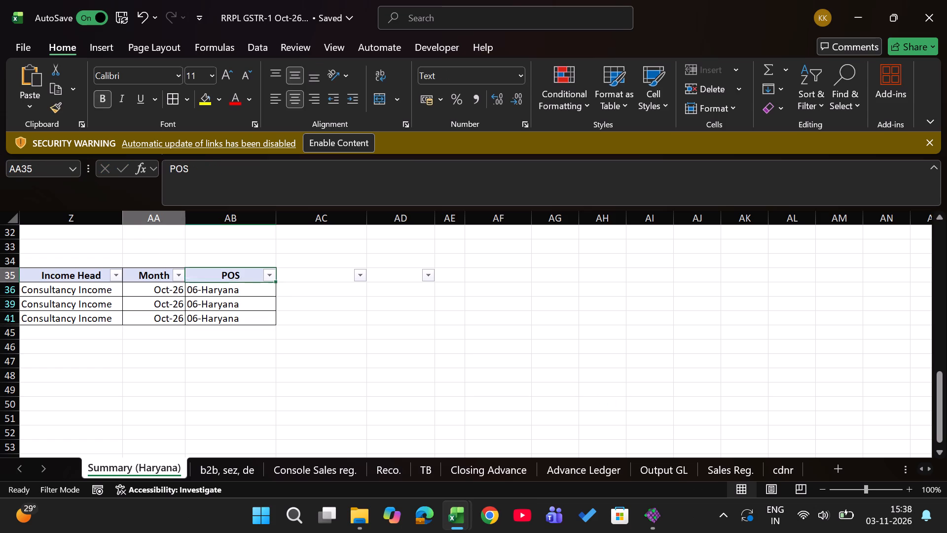
{"action": "type", "text": "ac"}
{"action": "key", "text": "Right"}
{"action": "key", "text": "alt+Down"}
{"action": "key", "text": "alt+Down"}
{"action": "key", "text": "alt+Down"}
{"action": "key", "text": "alt+Down"}
{"action": "key", "text": "alt+Down"}
{"action": "key", "text": "alt+Down"}
{"action": "key", "text": "alt+Down"}
{"action": "key", "text": "alt+Down"}
{"action": "key", "text": "alt+Down"}
{"action": "key", "text": "alt+Down"}
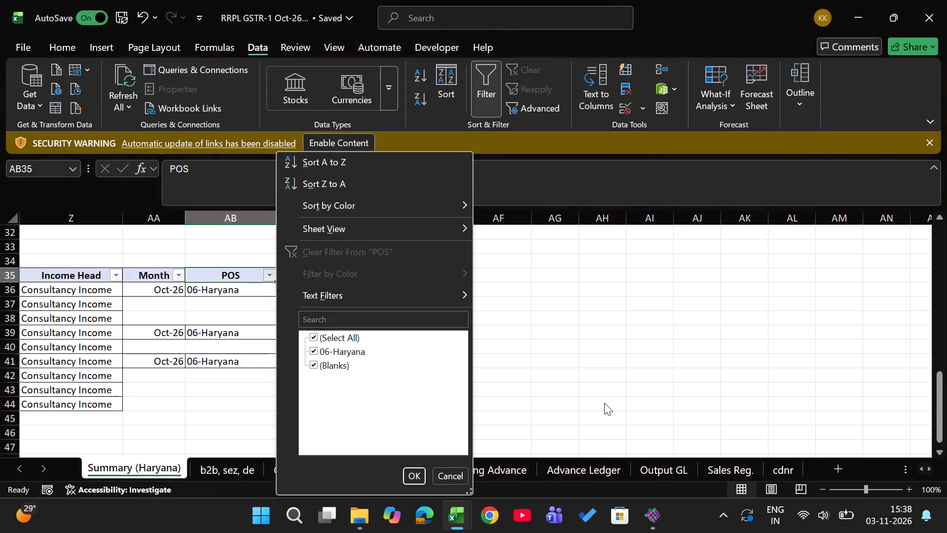
{"action": "key", "text": "Down"}
{"action": "key", "text": "space"}
{"action": "key", "text": "Return"}
Examine the UID, category, branch and State details of the rows that still have no POS.
{"action": "key", "text": "Left"}
{"action": "key", "text": "Left"}
{"action": "key", "text": "ctrl+Left"}
{"action": "key", "text": "Right"}
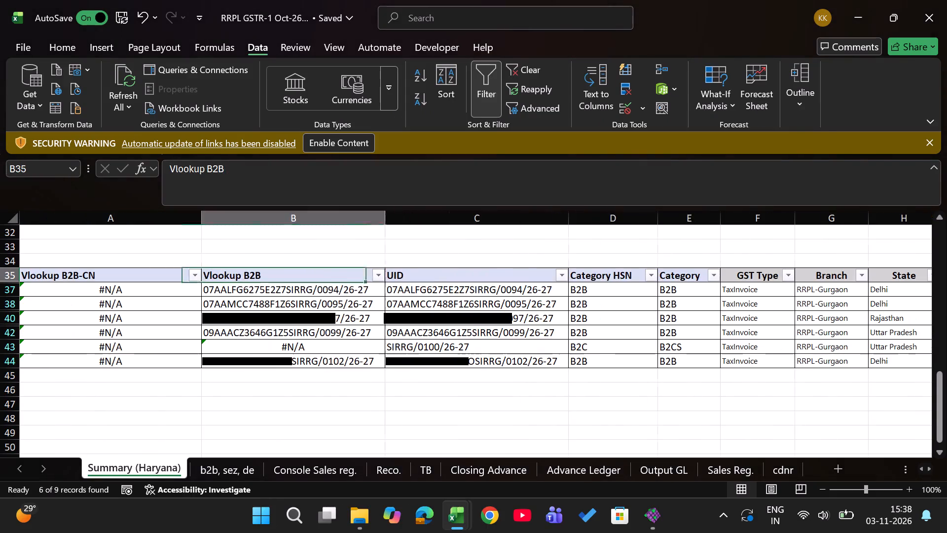
{"action": "key", "text": "Right"}
{"action": "key", "text": "Right"}
{"action": "key", "text": "Right"}
{"action": "key", "text": "Right"}
{"action": "key", "text": "Right"}
{"action": "key", "text": "Right"}
{"action": "key", "text": "Right"}
{"action": "key", "text": "Right"}
{"action": "key", "text": "Left"}
{"action": "key", "text": "Left"}
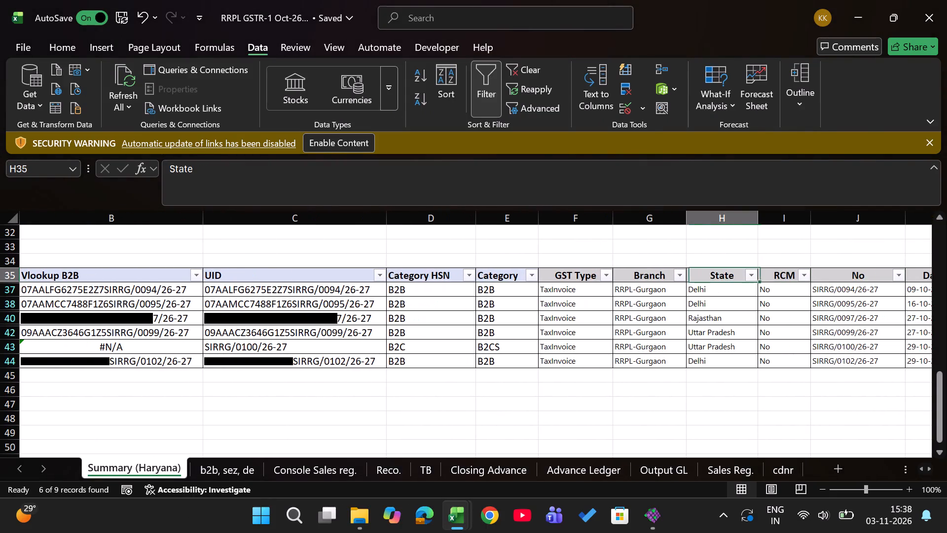
Filter Place of Supply on the b2b, sez, de sheet to 07 - Delhi only and check the receivers listed.
{"action": "key", "text": "ctrl+Page_Down"}
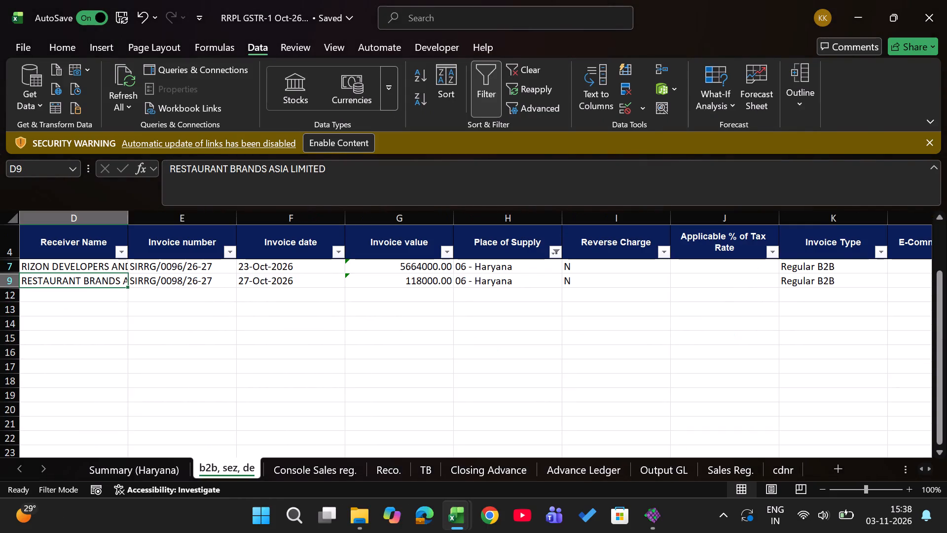
{"action": "key", "text": "Up"}
{"action": "key", "text": "Right"}
{"action": "key", "text": "Right"}
{"action": "key", "text": "Right"}
{"action": "key", "text": "Right"}
{"action": "key", "text": "Right"}
{"action": "key", "text": "Up"}
{"action": "key", "text": "Left"}
{"action": "key", "text": "alt+Down"}
{"action": "key", "text": "alt+Down"}
{"action": "key", "text": "alt+Down"}
{"action": "key", "text": "alt+Down"}
{"action": "key", "text": "alt+Down"}
{"action": "key", "text": "alt+Down"}
{"action": "key", "text": "alt+Down"}
{"action": "key", "text": "alt+Down"}
{"action": "key", "text": "alt+Down"}
{"action": "key", "text": "alt+Down"}
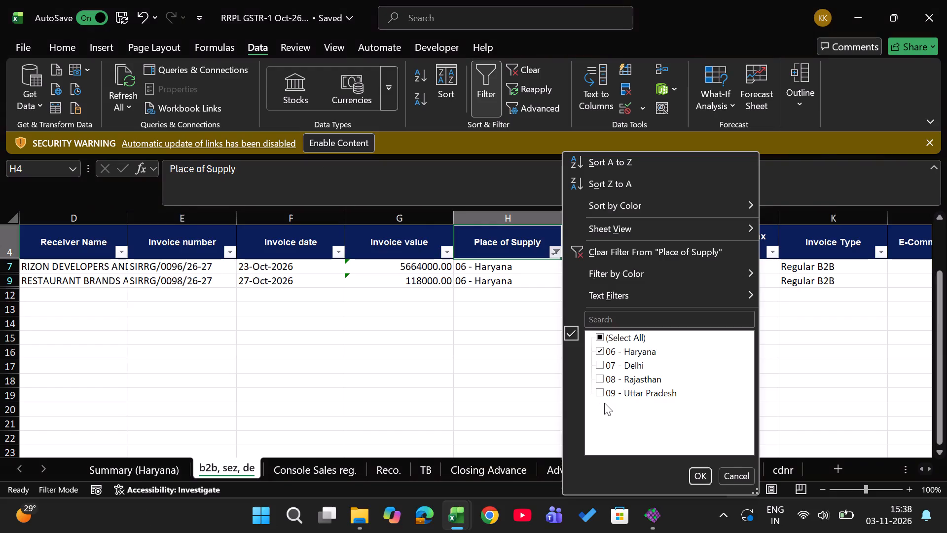
{"action": "key", "text": "Down"}
{"action": "key", "text": "space"}
{"action": "key", "text": "Down"}
{"action": "key", "text": "space"}
{"action": "key", "text": "Return"}
{"action": "key", "text": "Down"}
{"action": "key", "text": "Left"}
{"action": "key", "text": "Left"}
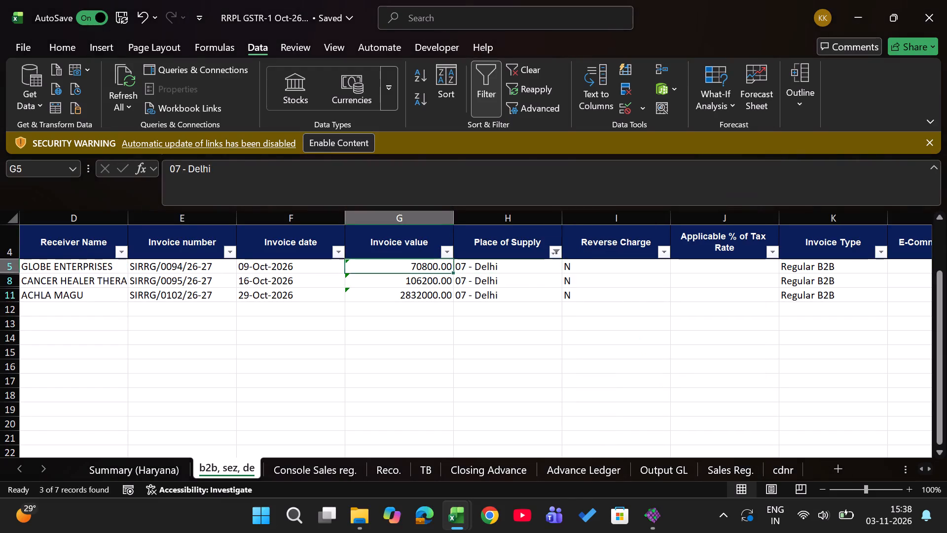
{"action": "key", "text": "Left"}
{"action": "key", "text": "Left"}
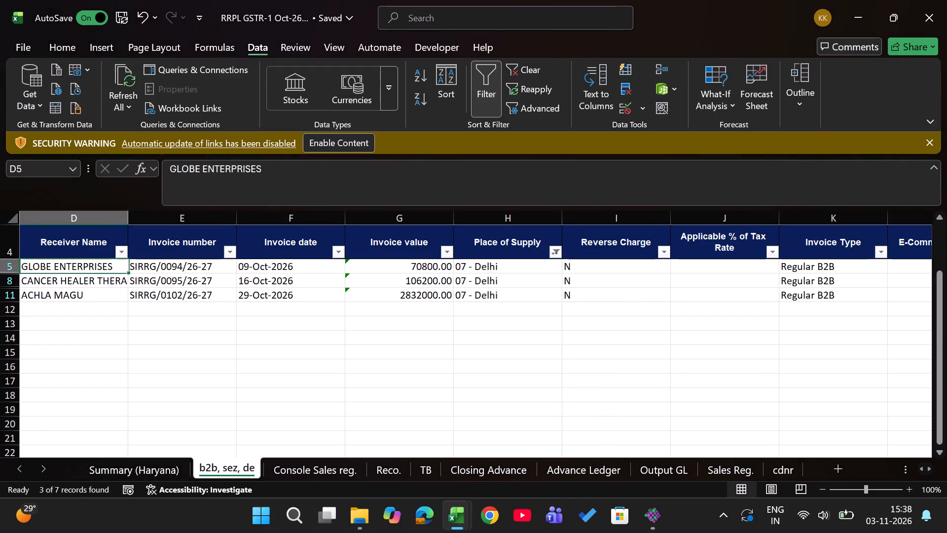
{"action": "key", "text": "ctrl+Page_Up"}
{"action": "key", "text": "Right"}
{"action": "key", "text": "Left"}
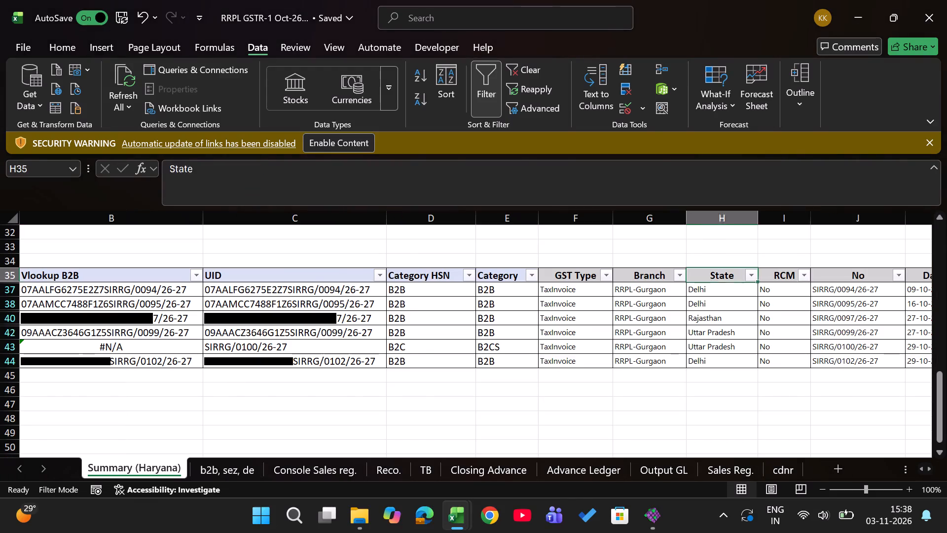
{"action": "key", "text": "Right"}
{"action": "key", "text": "Right"}
{"action": "key", "text": "Right"}
{"action": "key", "text": "Right"}
{"action": "key", "text": "Right"}
{"action": "key", "text": "Right"}
{"action": "key", "text": "alt+Down"}
{"action": "key", "text": "alt+Down"}
{"action": "key", "text": "alt+Down"}
{"action": "key", "text": "alt+Down"}
{"action": "key", "text": "alt+Down"}
{"action": "key", "text": "alt+Down"}
{"action": "key", "text": "alt+Down"}
{"action": "key", "text": "alt+Down"}
{"action": "key", "text": "alt+Down"}
{"action": "key", "text": "alt+Down"}
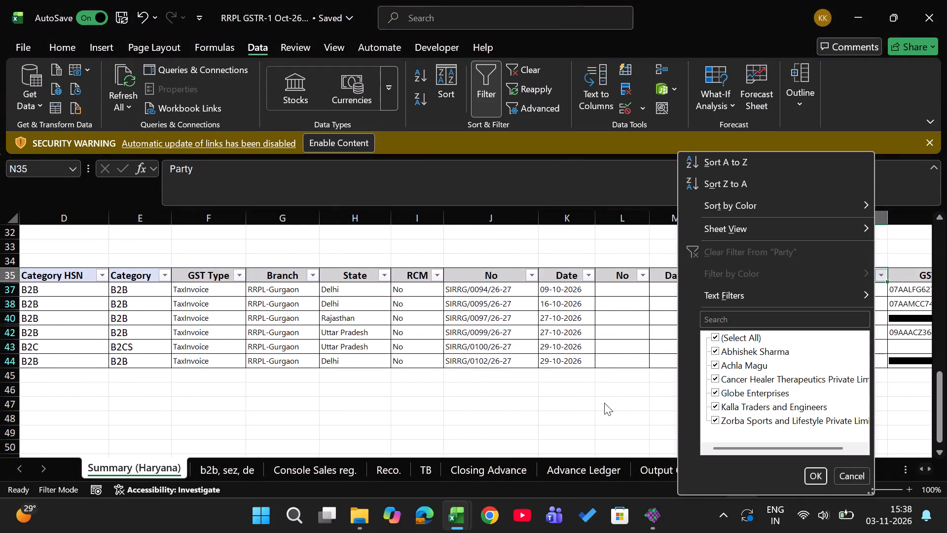
{"action": "key", "text": "space"}
{"action": "key", "text": "Down"}
{"action": "key", "text": "Down"}
{"action": "key", "text": "space"}
{"action": "key", "text": "Down"}
{"action": "key", "text": "space"}
{"action": "key", "text": "Down"}
{"action": "key", "text": "space"}
{"action": "key", "text": "Return"}
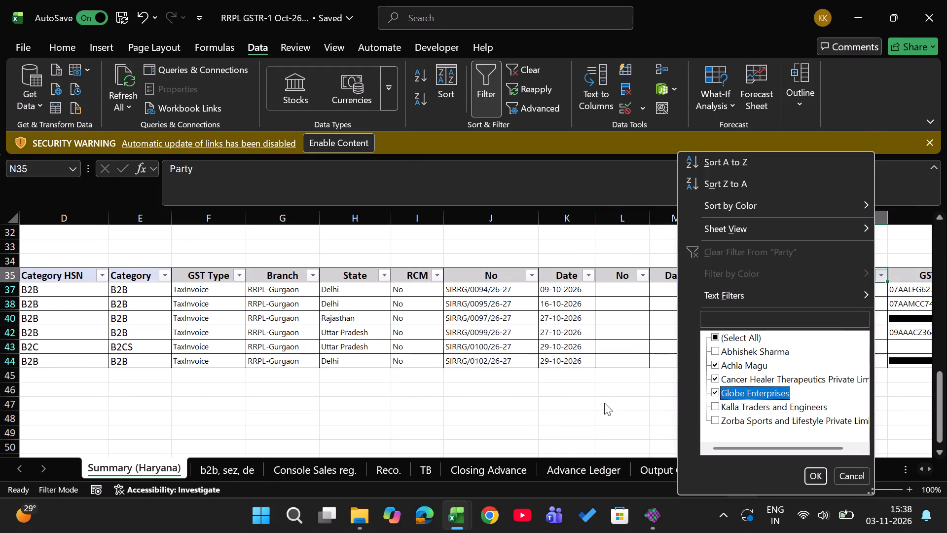
Read the property locations in the narrations of the filtered Delhi parties' rows.
{"action": "key", "text": "Down"}
{"action": "key", "text": "Up"}
{"action": "key", "text": "ctrl+Right"}
{"action": "key", "text": "Right"}
{"action": "key", "text": "Down"}
{"action": "key", "text": "Left"}
{"action": "key", "text": "Left"}
{"action": "key", "text": "Left"}
{"action": "key", "text": "Left"}
{"action": "key", "text": "Left"}
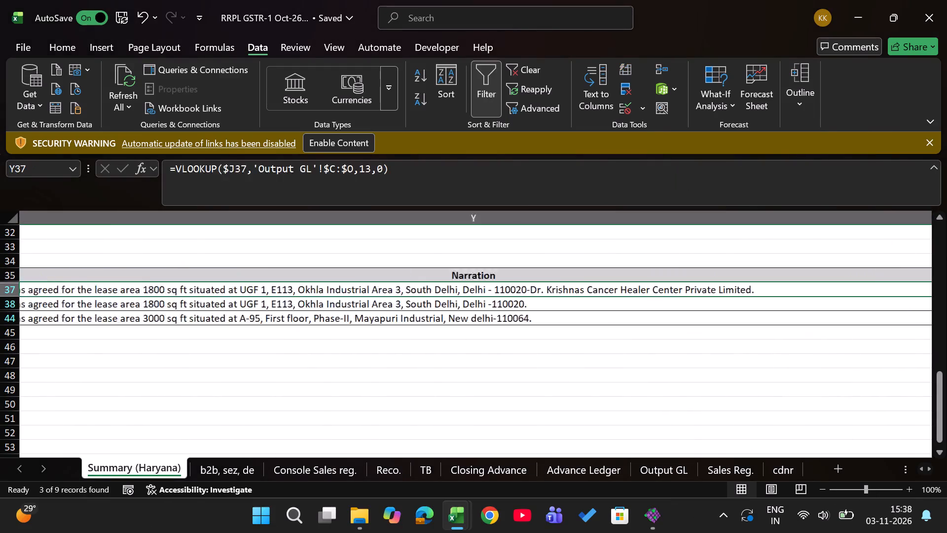
{"action": "key", "text": "Right"}
{"action": "key", "text": "Down"}
{"action": "key", "text": "Down"}
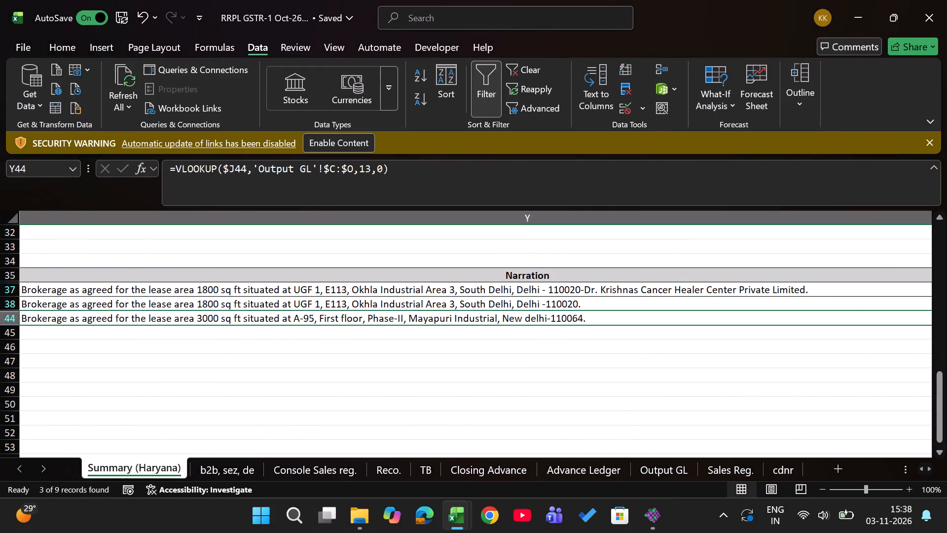
Copy the place of supply 07 - Delhi from the b2b, sez, de sheet into the POS of the Globe Enterprises row on Summary (Haryana).
{"action": "key", "text": "Right"}
{"action": "key", "text": "Right"}
{"action": "key", "text": "Up"}
{"action": "key", "text": "Up"}
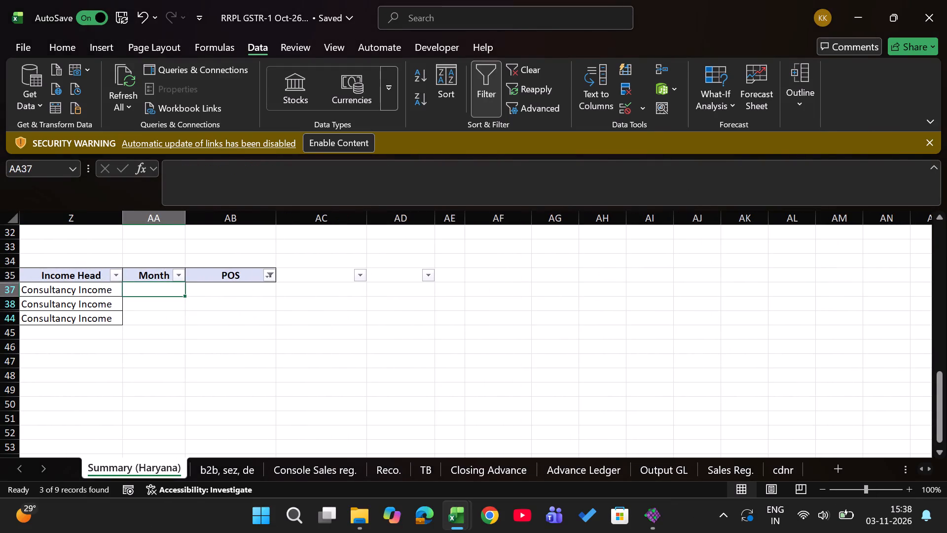
{"action": "key", "text": "alt+Down"}
{"action": "double_click", "coordinate": [604, 403]}
{"action": "key", "text": "Left"}
{"action": "key", "text": "Left"}
{"action": "key", "text": "Left"}
{"action": "key", "text": "Left"}
{"action": "key", "text": "Left"}
{"action": "key", "text": "Left"}
{"action": "key", "text": "ctrl+Up"}
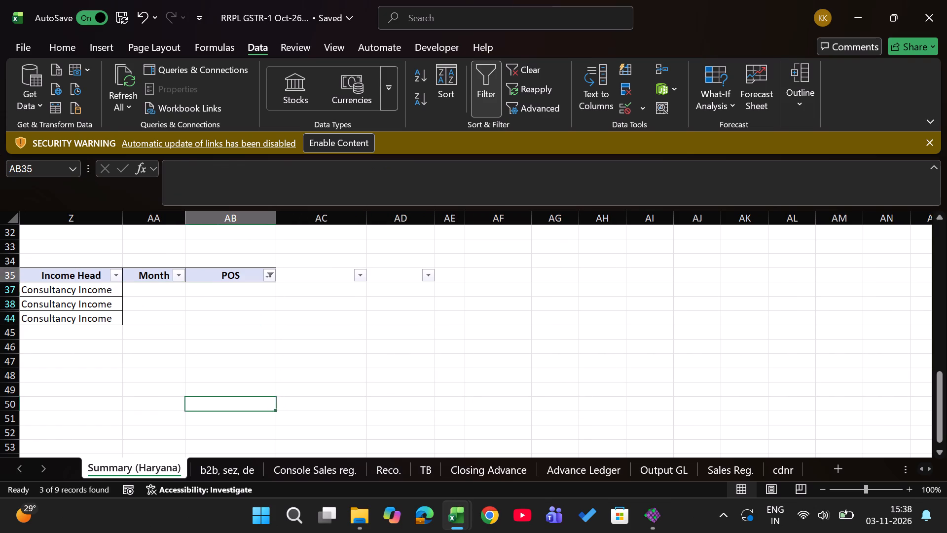
{"action": "key", "text": "Down"}
{"action": "key", "text": "ctrl+Page_Down"}
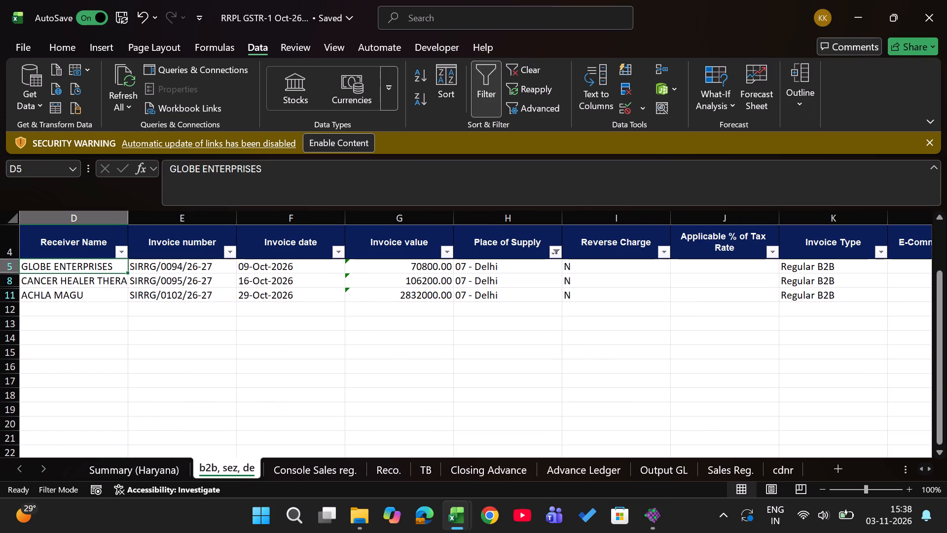
{"action": "key", "text": "Right"}
{"action": "key", "text": "Right"}
{"action": "key", "text": "Right"}
{"action": "key", "text": "Right"}
{"action": "key", "text": "ctrl+c"}
{"action": "key", "text": "ctrl+Page_Up"}
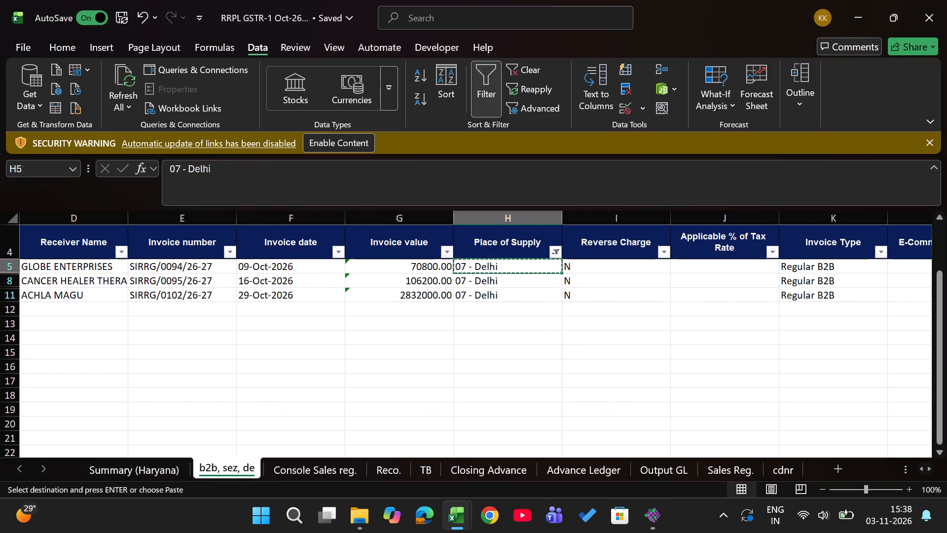
{"action": "key", "text": "ctrl+Up"}
{"action": "key", "text": "Down"}
{"action": "key", "text": "Return"}
Fill 07 - Delhi down the POS column for the visible rows of invoices SIRRG/0095/26-27 and SIRRG/0102/26-27.
{"action": "key", "text": "Down"}
{"action": "key", "text": "Down"}
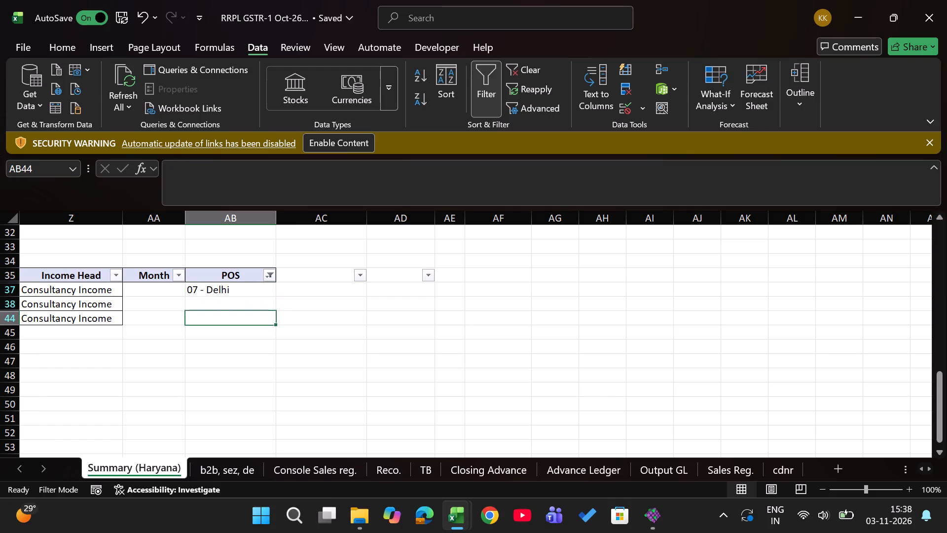
{"action": "key", "text": "shift+Up"}
{"action": "key", "text": "shift+Up"}
{"action": "key", "text": "alt+semicolon"}
{"action": "key", "text": "ctrl+d"}
{"action": "key", "text": "ctrl+Up"}
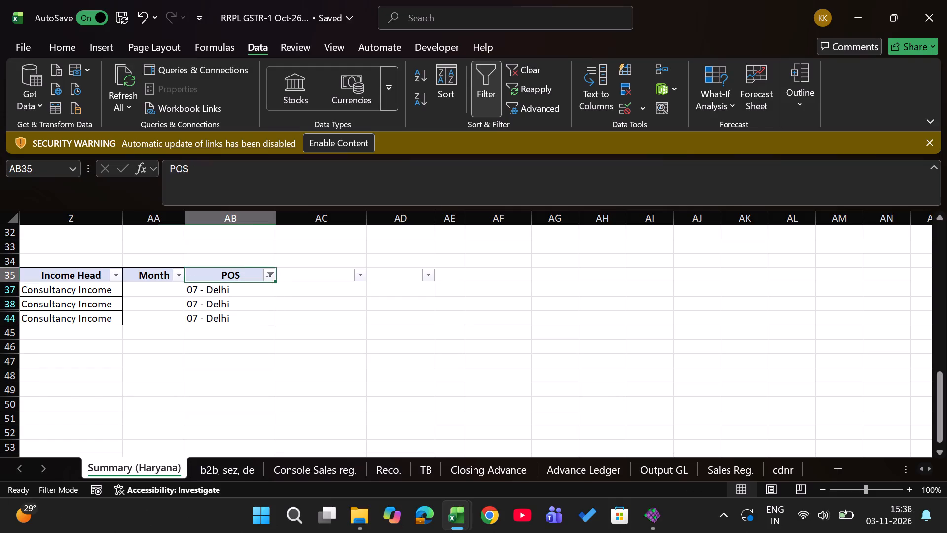
Change the Place of Supply filter on the b2b, sez, de sheet to 08 - Rajasthan only.
{"action": "key", "text": "ctrl+Left"}
{"action": "key", "text": "Right"}
{"action": "key", "text": "Right"}
{"action": "key", "text": "Right"}
{"action": "key", "text": "Right"}
{"action": "key", "text": "Right"}
{"action": "key", "text": "Right"}
{"action": "key", "text": "Right"}
{"action": "key", "text": "ctrl+Page_Down"}
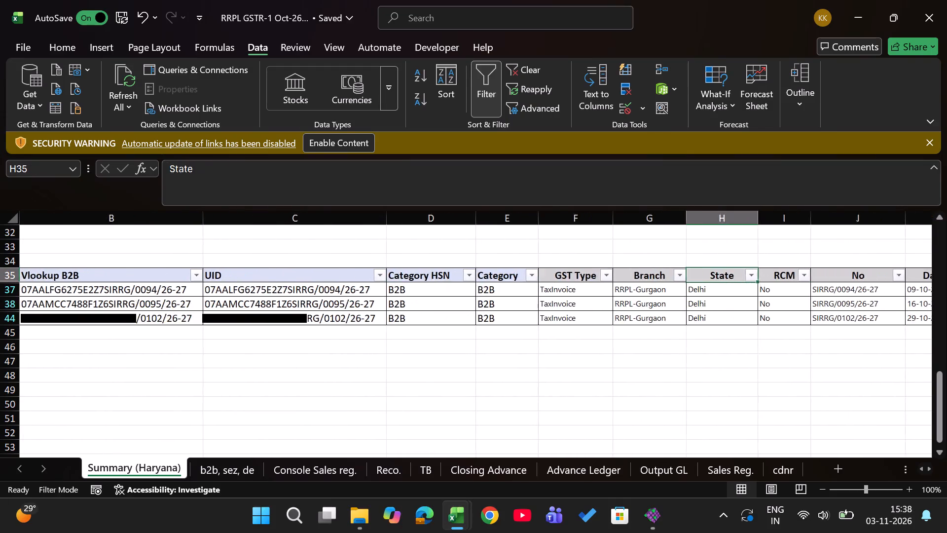
{"action": "key", "text": "Up"}
{"action": "key", "text": "alt+Down"}
{"action": "key", "text": "alt+Down"}
{"action": "key", "text": "alt+Down"}
{"action": "key", "text": "alt+Down"}
{"action": "key", "text": "alt+Down"}
{"action": "key", "text": "alt+Down"}
{"action": "key", "text": "alt+Down"}
{"action": "key", "text": "alt+Down"}
{"action": "key", "text": "alt+Down"}
{"action": "key", "text": "alt+Down"}
{"action": "key", "text": "alt+Down"}
{"action": "key", "text": "Down"}
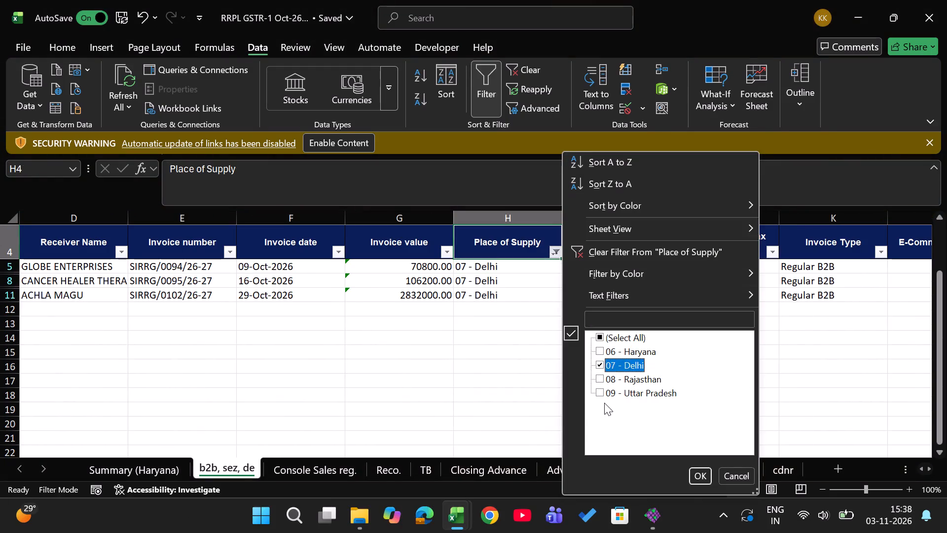
{"action": "key", "text": "space"}
{"action": "key", "text": "Down"}
{"action": "key", "text": "space"}
{"action": "key", "text": "Return"}
{"action": "key", "text": "Down"}
{"action": "key", "text": "Left"}
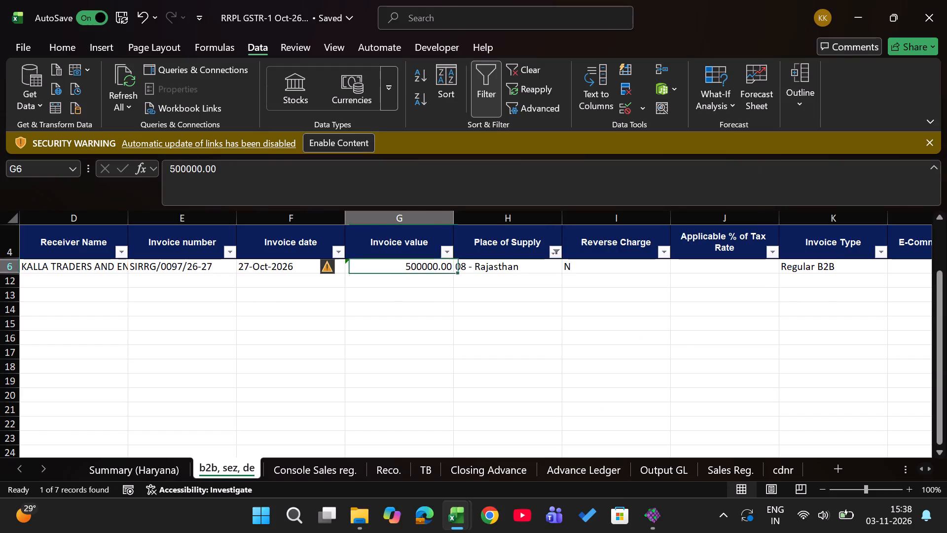
Change the Party filter on Summary (Haryana) to Kalla Traders and Engineers only.
{"action": "key", "text": "ctrl+Page_Up"}
{"action": "key", "text": "Up"}
{"action": "key", "text": "Down"}
{"action": "key", "text": "Right"}
{"action": "key", "text": "Right"}
{"action": "key", "text": "Right"}
{"action": "key", "text": "Right"}
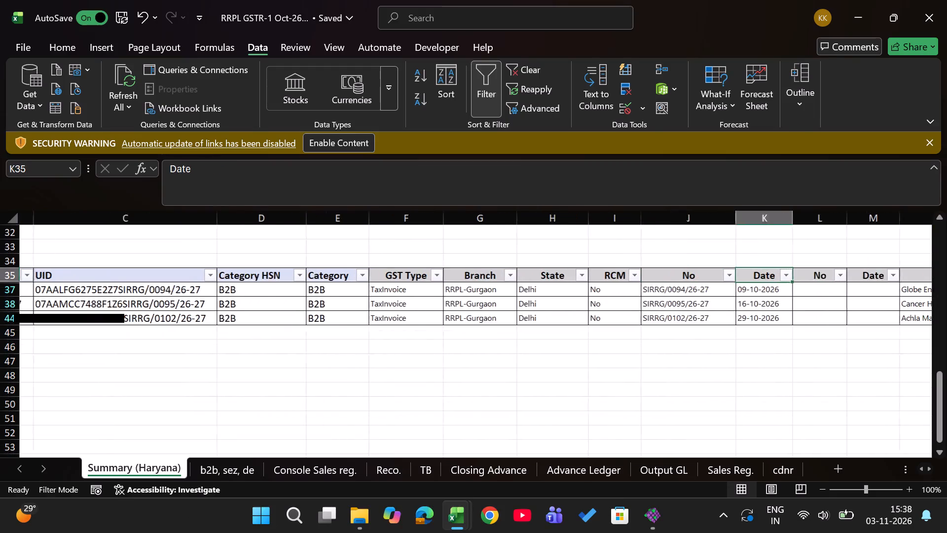
{"action": "key", "text": "Right"}
{"action": "key", "text": "Right"}
{"action": "key", "text": "alt+Down"}
{"action": "key", "text": "alt+Down"}
{"action": "key", "text": "alt+Down"}
{"action": "key", "text": "alt+Down"}
{"action": "key", "text": "alt+Down"}
{"action": "key", "text": "alt+Down"}
{"action": "key", "text": "alt+Down"}
{"action": "key", "text": "alt+Down"}
{"action": "key", "text": "alt+Down"}
{"action": "key", "text": "alt+Down"}
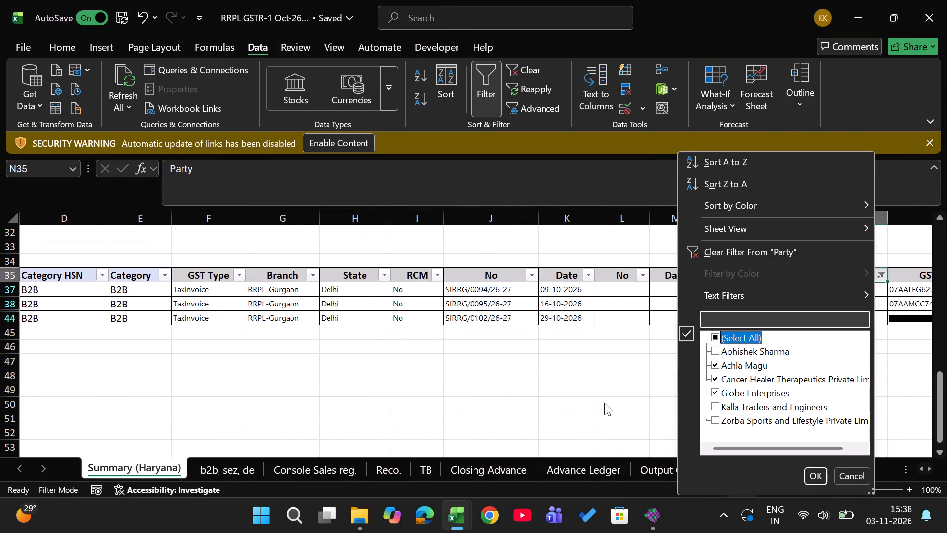
{"action": "key", "text": "space"}
{"action": "key", "text": "Down"}
{"action": "key", "text": "Up"}
{"action": "key", "text": "space"}
{"action": "key", "text": "Down"}
{"action": "key", "text": "Down"}
{"action": "key", "text": "Down"}
{"action": "key", "text": "Down"}
{"action": "key", "text": "space"}
{"action": "key", "text": "space"}
{"action": "key", "text": "Down"}
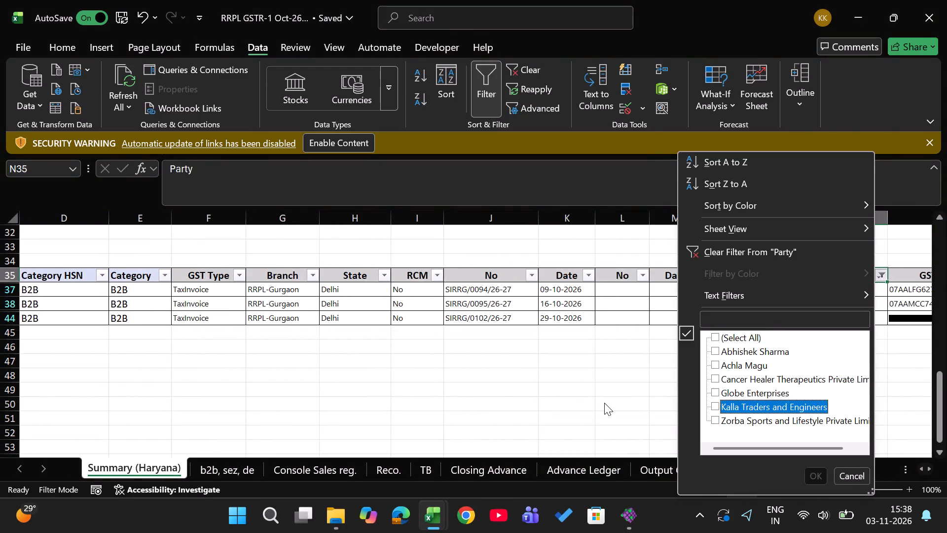
{"action": "key", "text": "space"}
{"action": "key", "text": "Return"}
Read the property location in the narration of the Kalla Traders and Engineers row.
{"action": "key", "text": "Down"}
{"action": "key", "text": "Right"}
{"action": "key", "text": "Right"}
{"action": "key", "text": "Right"}
{"action": "key", "text": "Up"}
{"action": "key", "text": "ctrl+Right"}
{"action": "key", "text": "Right"}
{"action": "key", "text": "Down"}
{"action": "key", "text": "Left"}
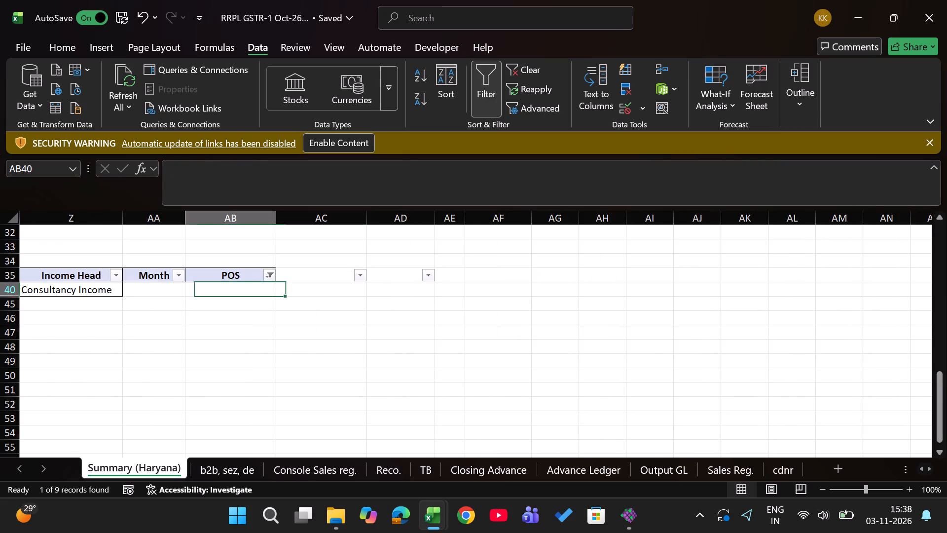
{"action": "key", "text": "Left"}
{"action": "key", "text": "Left"}
{"action": "key", "text": "Left"}
{"action": "key", "text": "Left"}
{"action": "key", "text": "Right"}
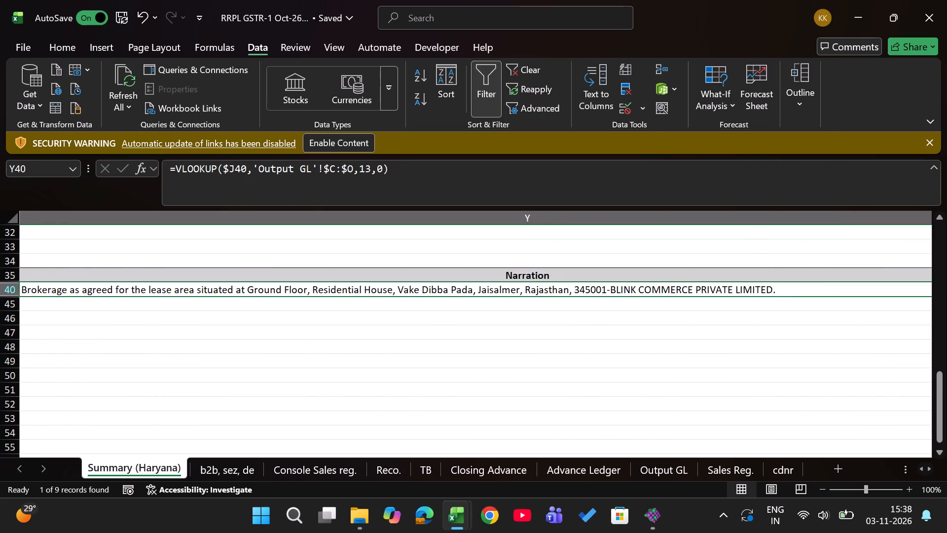
Copy the place of supply 08 - Rajasthan from the b2b, sez, de sheet into the POS of the Kalla Traders and Engineers row.
{"action": "key", "text": "Right"}
{"action": "key", "text": "Right"}
{"action": "key", "text": "Right"}
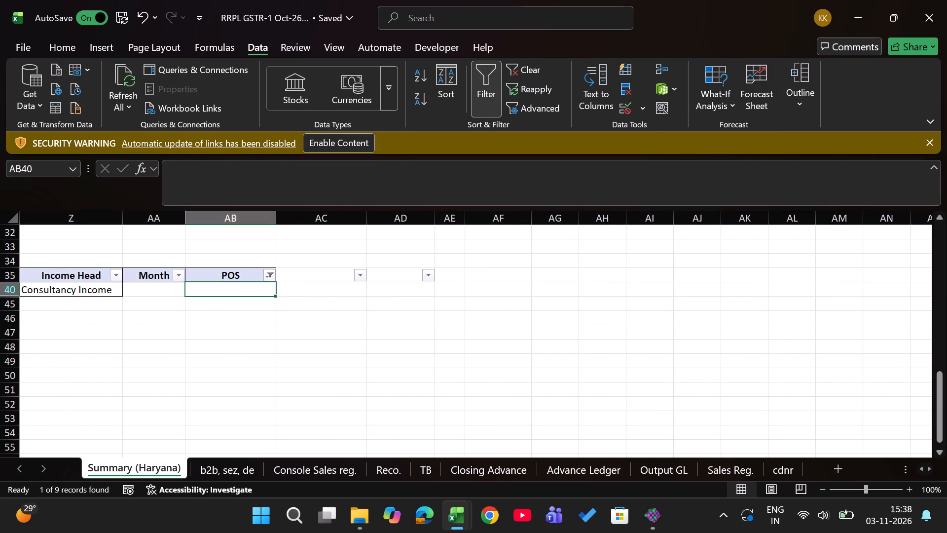
{"action": "key", "text": "ctrl+Page_Down"}
{"action": "key", "text": "Right"}
{"action": "key", "text": "ctrl+c"}
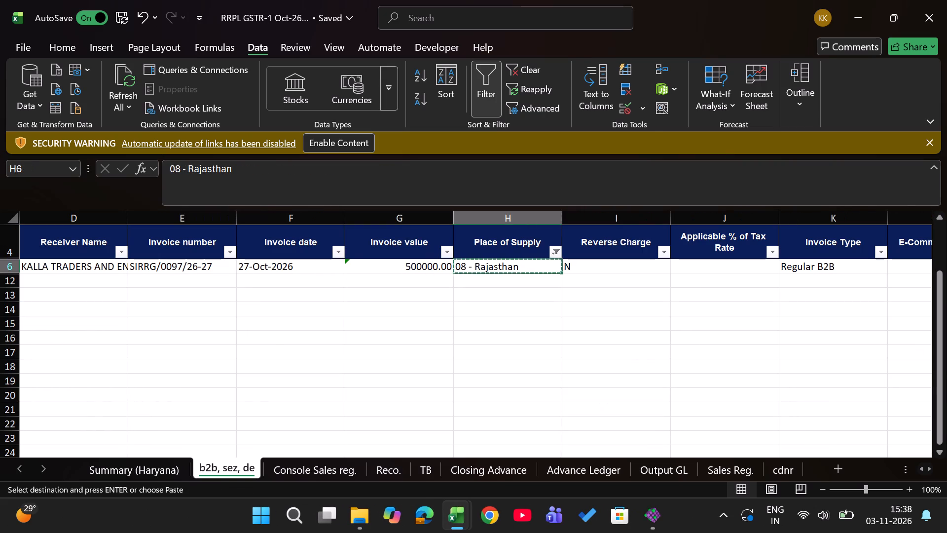
{"action": "key", "text": "ctrl+Page_Up"}
{"action": "key", "text": "Return"}
Change the Place of Supply filter on the b2b, sez, de sheet to 09 - Uttar Pradesh only.
{"action": "key", "text": "Up"}
{"action": "key", "text": "Left"}
{"action": "key", "text": "Left"}
{"action": "key", "text": "Left"}
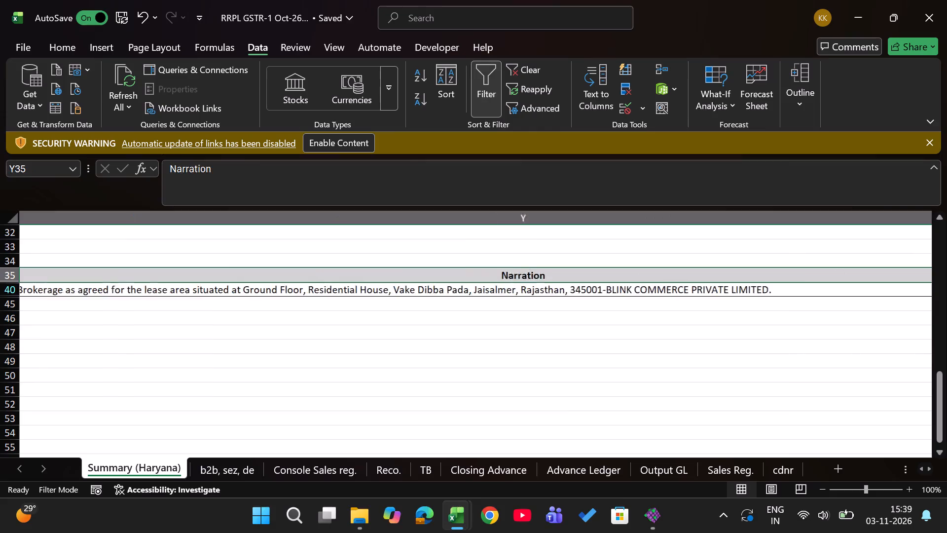
{"action": "key", "text": "ctrl+Left"}
{"action": "key", "text": "Right"}
{"action": "key", "text": "Right"}
{"action": "key", "text": "ctrl+Page_Down"}
{"action": "key", "text": "Right"}
{"action": "key", "text": "Up"}
{"action": "key", "text": "Left"}
{"action": "key", "text": "alt+Down"}
{"action": "key", "text": "alt+Down"}
{"action": "key", "text": "alt+Down"}
{"action": "key", "text": "alt+Down"}
{"action": "key", "text": "alt+Down"}
{"action": "key", "text": "alt+Down"}
{"action": "key", "text": "alt+Down"}
{"action": "key", "text": "alt+Down"}
{"action": "key", "text": "alt+Down"}
{"action": "key", "text": "alt+Down"}
{"action": "key", "text": "alt+Down"}
{"action": "key", "text": "alt+Down"}
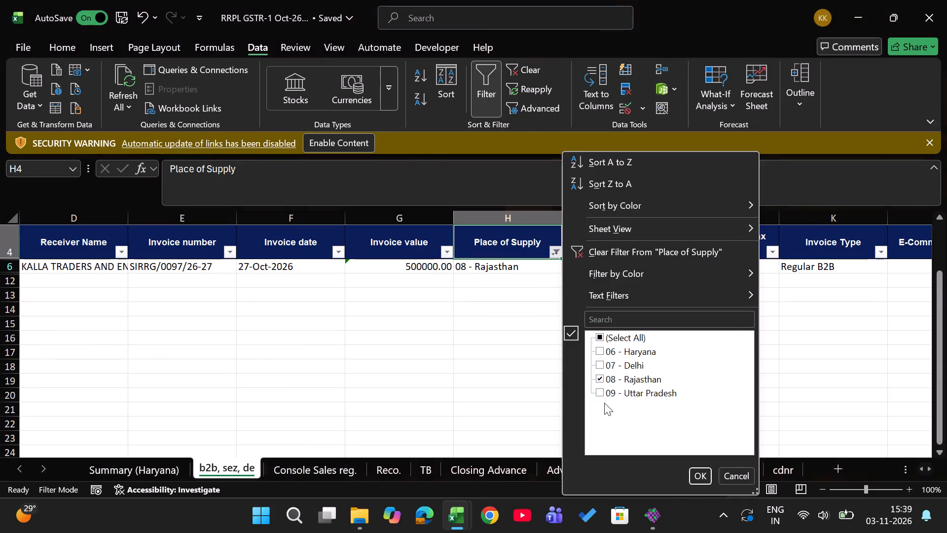
{"action": "key", "text": "Down"}
{"action": "key", "text": "space"}
{"action": "key", "text": "Down"}
{"action": "key", "text": "space"}
{"action": "key", "text": "Return"}
{"action": "key", "text": "Down"}
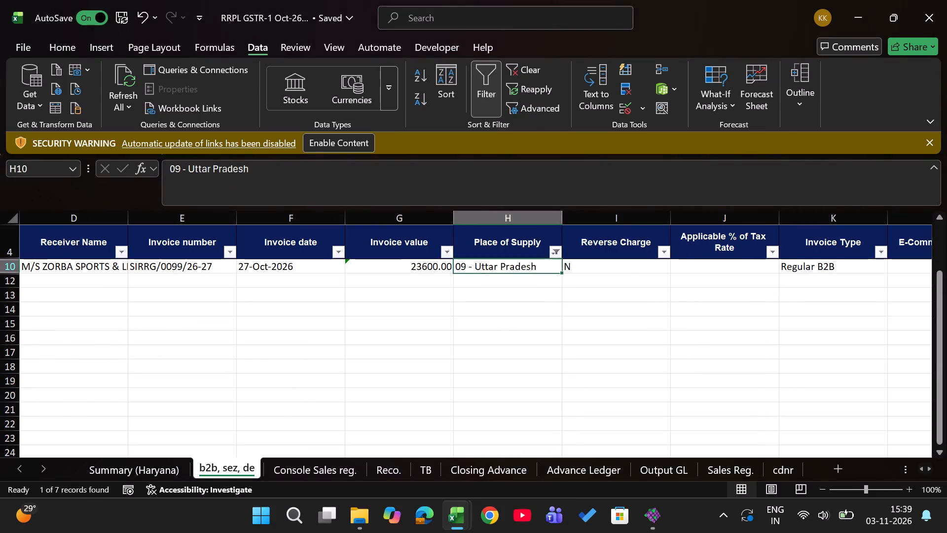
Change the Party filter on Summary (Haryana) to Zorba Sports and Lifestyle Private Limited only.
{"action": "key", "text": "ctrl+Page_Up"}
{"action": "key", "text": "Right"}
{"action": "key", "text": "Right"}
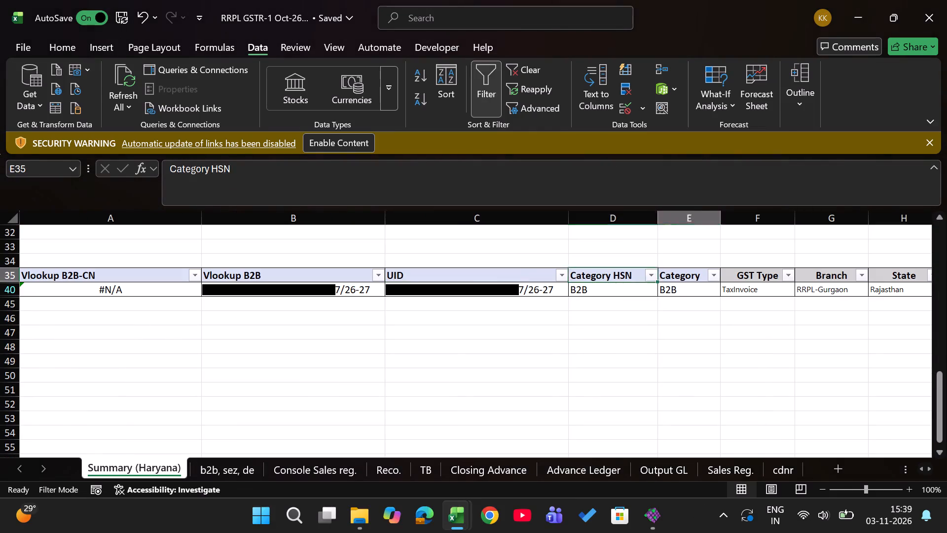
{"action": "key", "text": "Right"}
{"action": "key", "text": "Right"}
{"action": "key", "text": "Right"}
{"action": "key", "text": "Right"}
{"action": "key", "text": "Right"}
{"action": "key", "text": "Right"}
{"action": "key", "text": "Right"}
{"action": "key", "text": "Right"}
{"action": "key", "text": "Right"}
{"action": "key", "text": "Right"}
{"action": "key", "text": "Left"}
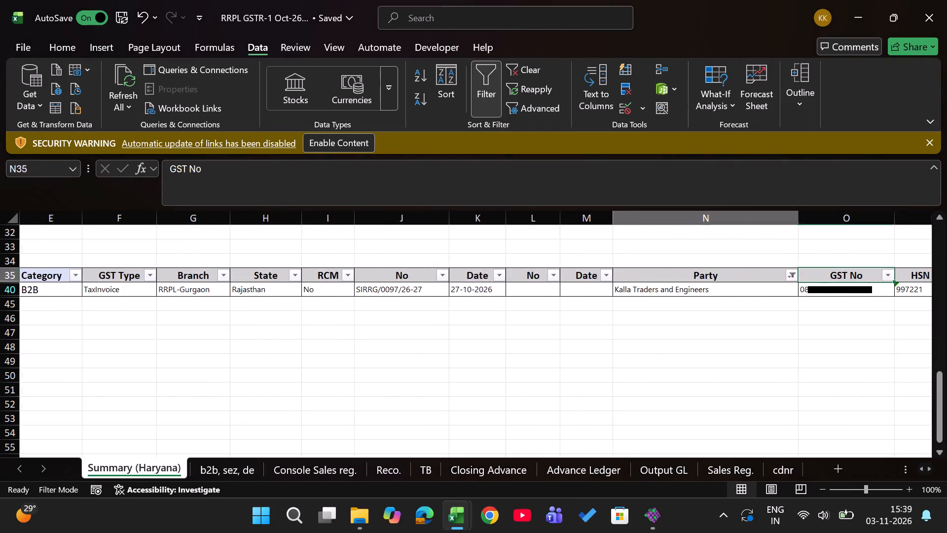
{"action": "key", "text": "alt+Down"}
{"action": "key", "text": "alt+Down"}
{"action": "key", "text": "alt+Down"}
{"action": "key", "text": "alt+Down"}
{"action": "key", "text": "alt+Down"}
{"action": "key", "text": "alt+Down"}
{"action": "key", "text": "alt+Down"}
{"action": "key", "text": "alt+Down"}
{"action": "key", "text": "alt+Down"}
{"action": "key", "text": "alt+Down"}
{"action": "key", "text": "alt+Down"}
{"action": "key", "text": "Up"}
{"action": "key", "text": "space"}
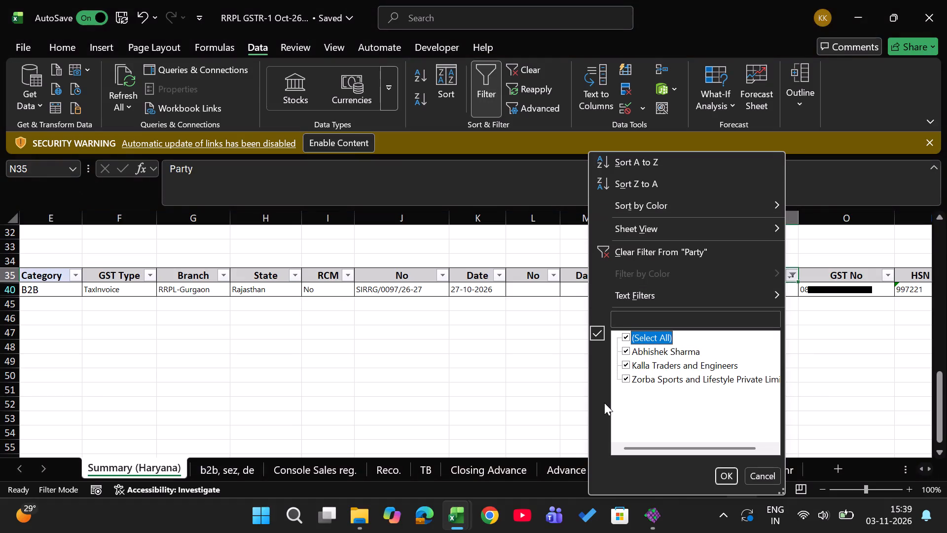
{"action": "key", "text": "space"}
{"action": "key", "text": "Down"}
{"action": "key", "text": "Down"}
{"action": "key", "text": "space"}
{"action": "key", "text": "space"}
{"action": "key", "text": "Down"}
{"action": "key", "text": "space"}
{"action": "key", "text": "Return"}
{"action": "key", "text": "Right"}
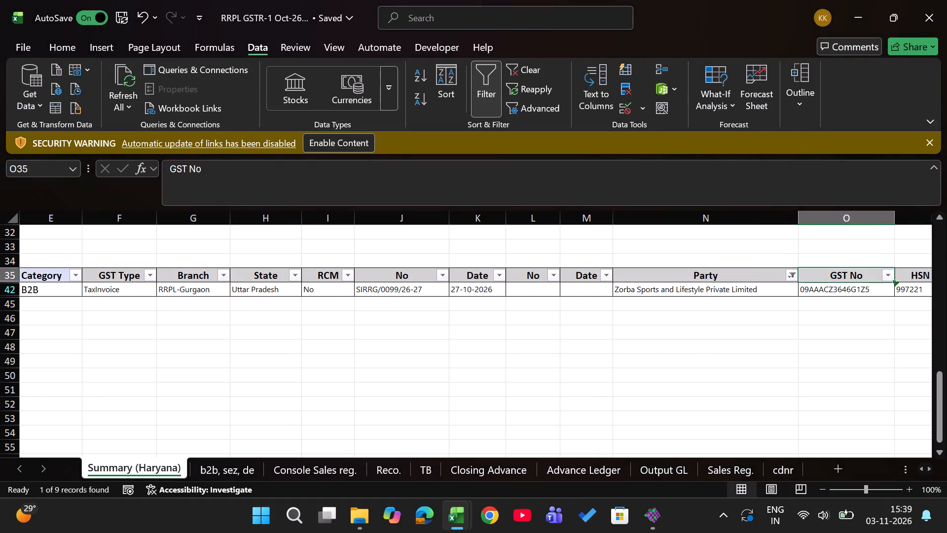
Read the property location in the narration of the Zorba Sports and Lifestyle Private Limited row.
{"action": "key", "text": "Down"}
{"action": "key", "text": "Up"}
{"action": "key", "text": "Right"}
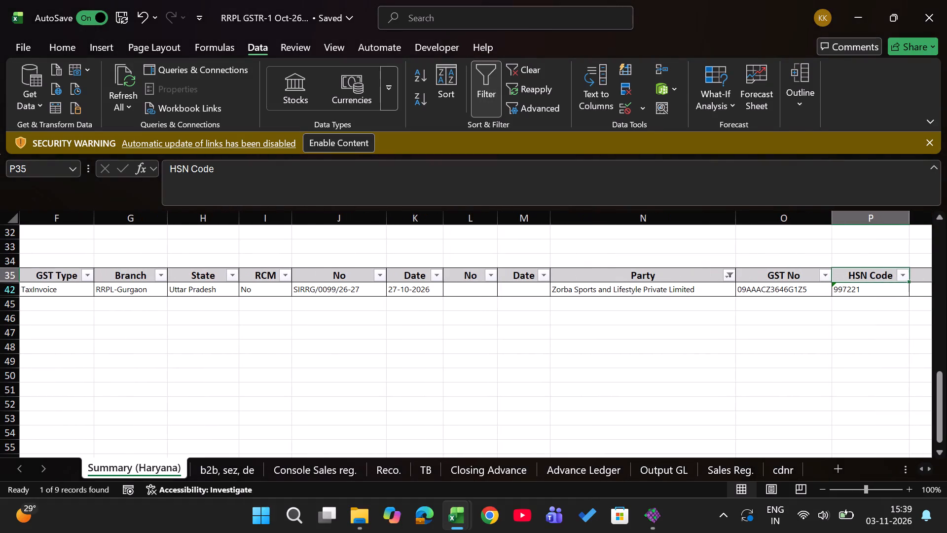
{"action": "key", "text": "ctrl+Right"}
{"action": "key", "text": "Down"}
{"action": "key", "text": "Left"}
{"action": "key", "text": "Left"}
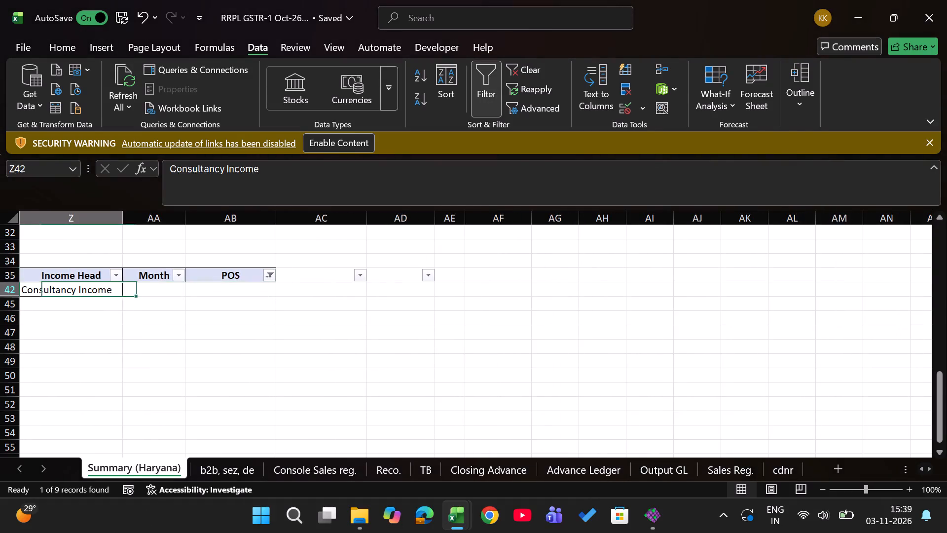
{"action": "key", "text": "Right"}
{"action": "key", "text": "Left"}
{"action": "key", "text": "Left"}
{"action": "key", "text": "Left"}
{"action": "key", "text": "Right"}
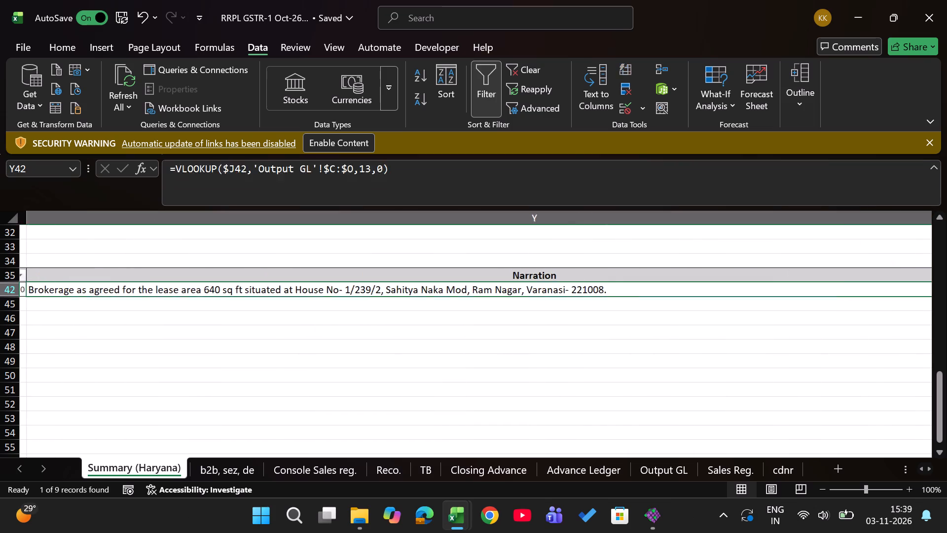
Copy the place of supply 09 - Uttar Pradesh from the b2b, sez, de sheet into the POS of invoice SIRRG/0099/26-27.
{"action": "key", "text": "Right"}
{"action": "key", "text": "Right"}
{"action": "key", "text": "Right"}
{"action": "key", "text": "ctrl+Down"}
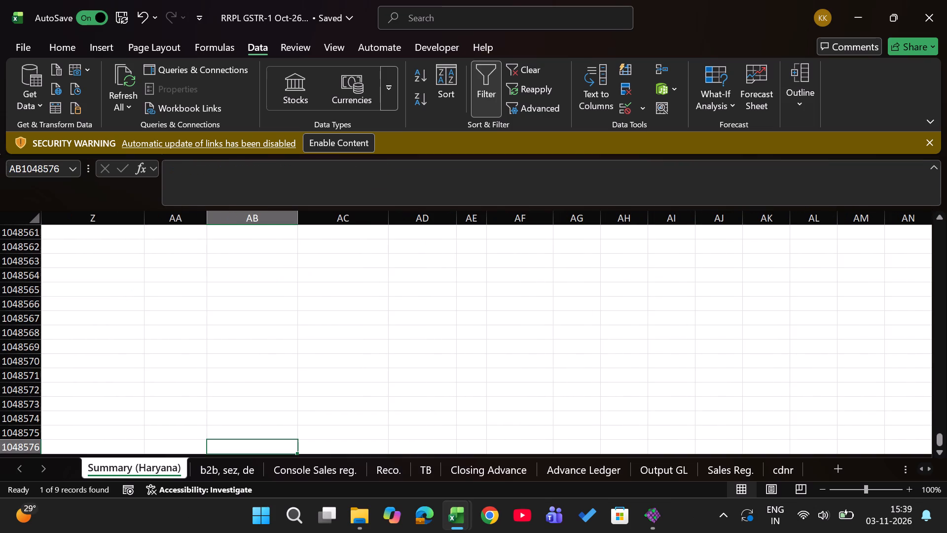
{"action": "key", "text": "ctrl+Up"}
{"action": "key", "text": "Down"}
{"action": "key", "text": "ctrl+Page_Down"}
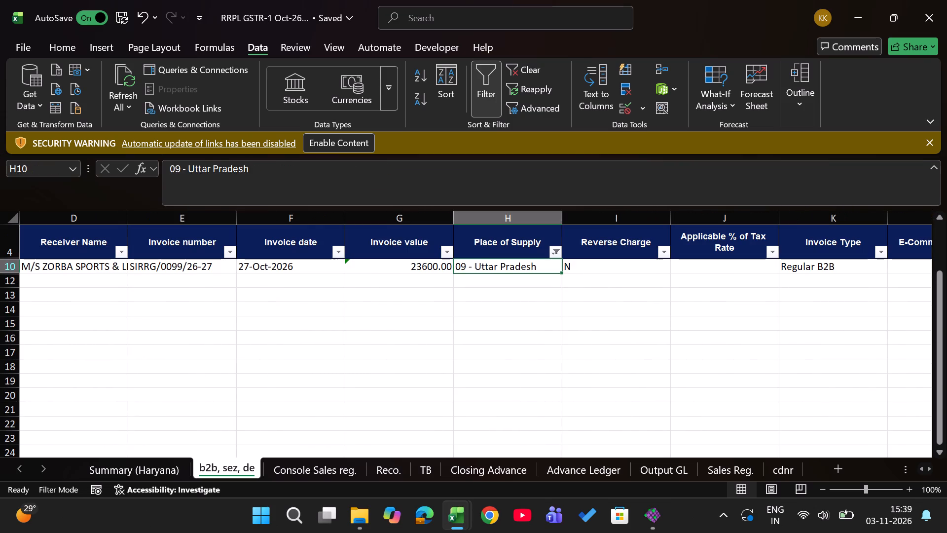
{"action": "key", "text": "ctrl+c"}
{"action": "key", "text": "ctrl+Page_Up"}
{"action": "key", "text": "ctrl+Up"}
{"action": "key", "text": "Down"}
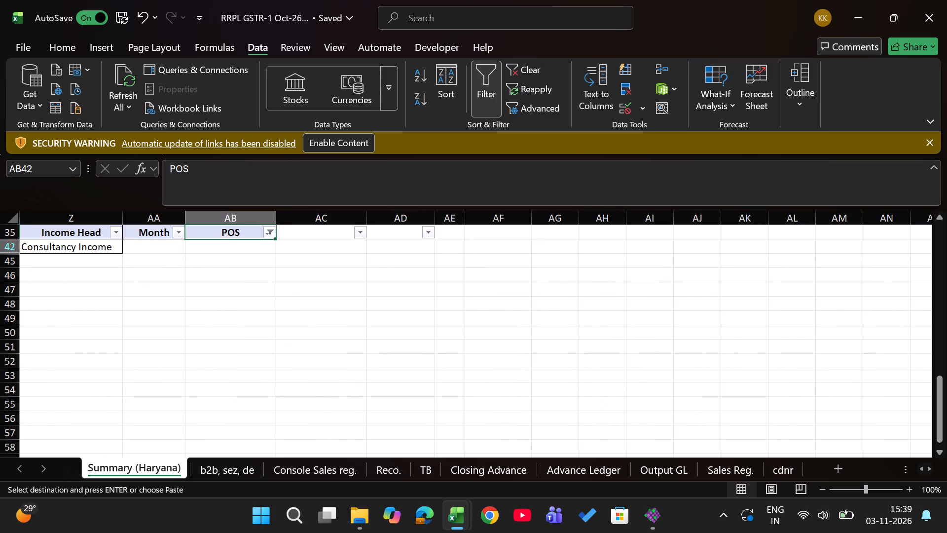
{"action": "key", "text": "Return"}
Clear all filters from the invoice table on Summary (Haryana).
{"action": "key", "text": "Up"}
{"action": "key", "text": "Left"}
{"action": "key", "text": "Down"}
{"action": "type", "text": "ac"}
Fill Oct-26 down the Month column for every invoice row, 36 to 44.
{"action": "key", "text": "Down"}
{"action": "key", "text": "Down"}
{"action": "key", "text": "ctrl+shift+Up"}
{"action": "key", "text": "ctrl+shift+Up"}
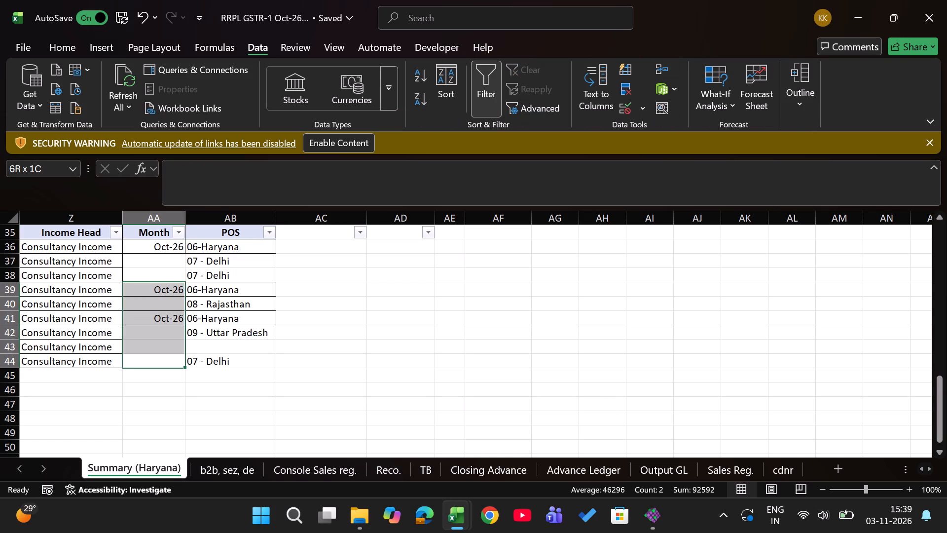
{"action": "key", "text": "shift+Up"}
{"action": "key", "text": "shift+Up"}
{"action": "key", "text": "shift+Up"}
{"action": "key", "text": "alt+semicolon"}
{"action": "key", "text": "ctrl+d"}
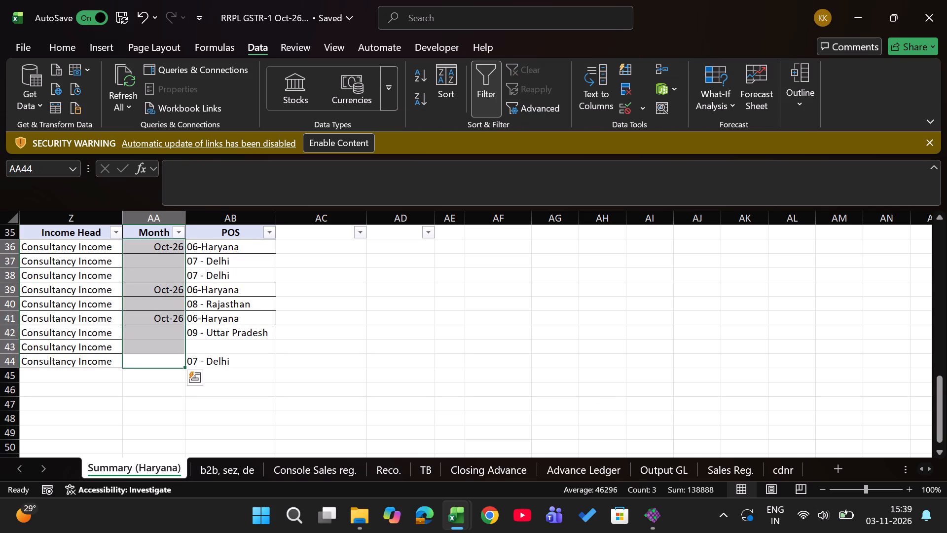
{"action": "key", "text": "ctrl+Up"}
{"action": "key", "text": "Down"}
Apply all borders to the whole invoice table, from the header row through row 44 and including the POS column.
{"action": "key", "text": "Right"}
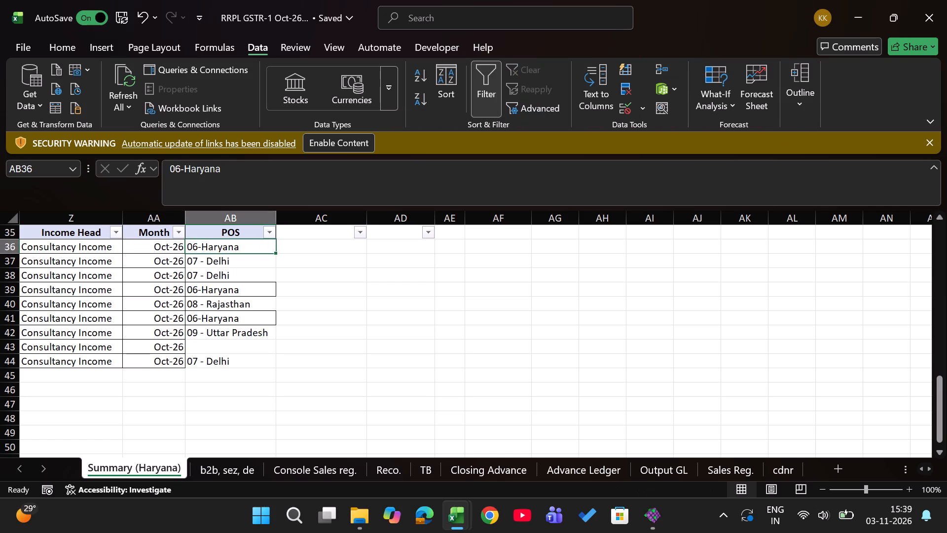
{"action": "key", "text": "ctrl+c"}
{"action": "key", "text": "Left"}
{"action": "key", "text": "Right"}
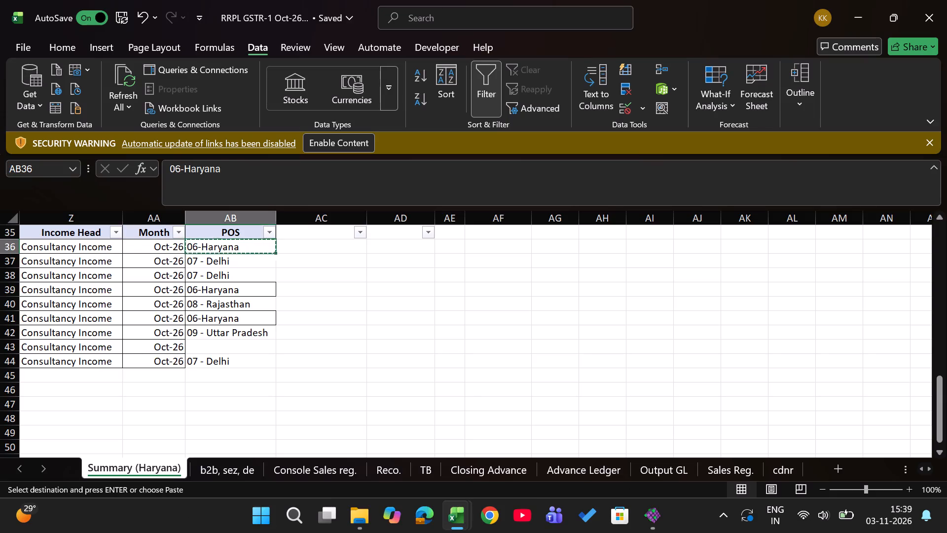
{"action": "key", "text": "Up"}
{"action": "key", "text": "ctrl+shift+Down"}
{"action": "key", "text": "shift+Down"}
{"action": "key", "text": "shift+Down"}
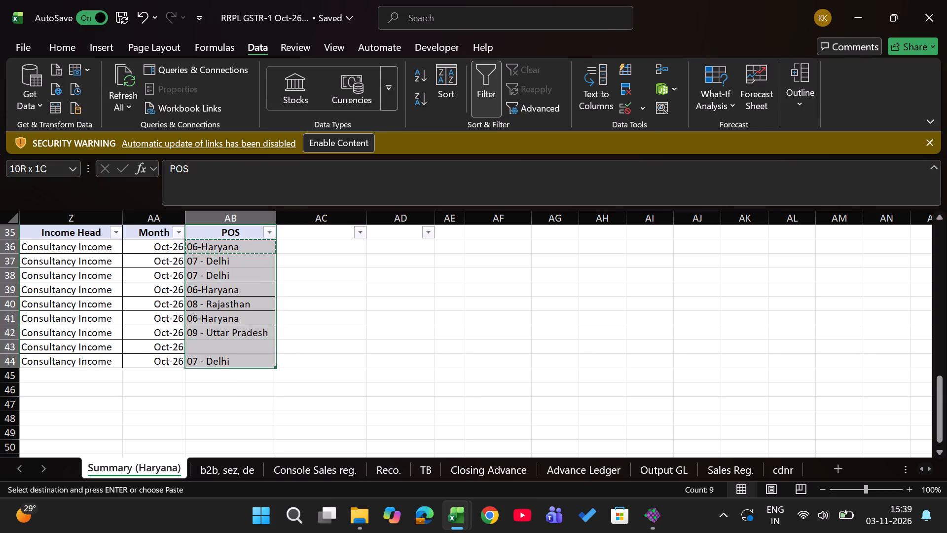
{"action": "key", "text": "ctrl+shift+Left"}
{"action": "type", "text": "hba"}
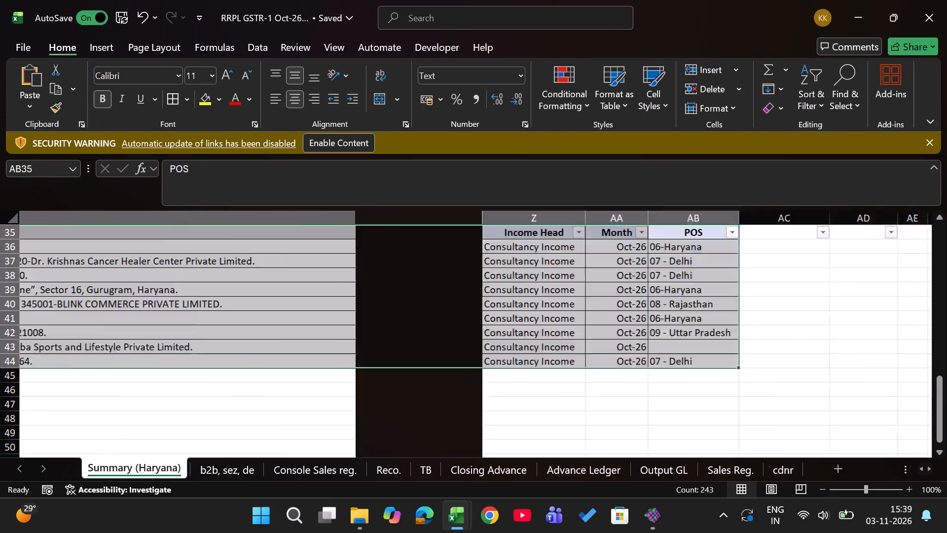
{"action": "key", "text": "Right"}
{"action": "key", "text": "Left"}
Check the tax amounts and the narration's property location for row 43, where POS is still blank.
{"action": "key", "text": "Down"}
{"action": "key", "text": "Down"}
{"action": "key", "text": "Down"}
{"action": "key", "text": "Down"}
{"action": "key", "text": "Down"}
{"action": "key", "text": "Down"}
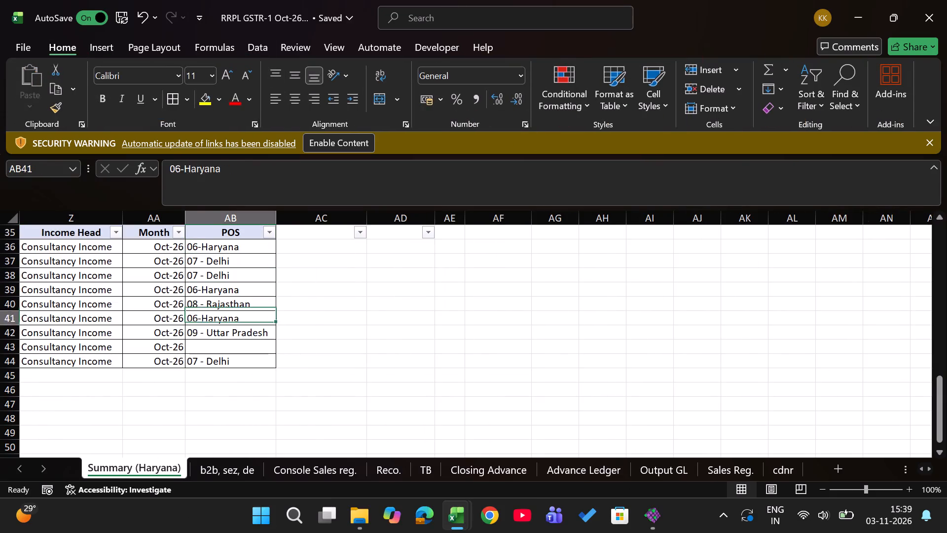
{"action": "key", "text": "Down"}
{"action": "key", "text": "Down"}
{"action": "key", "text": "Left"}
{"action": "key", "text": "Left"}
{"action": "key", "text": "Left"}
{"action": "key", "text": "Left"}
{"action": "key", "text": "Left"}
{"action": "key", "text": "Left"}
{"action": "key", "text": "Left"}
{"action": "key", "text": "Right"}
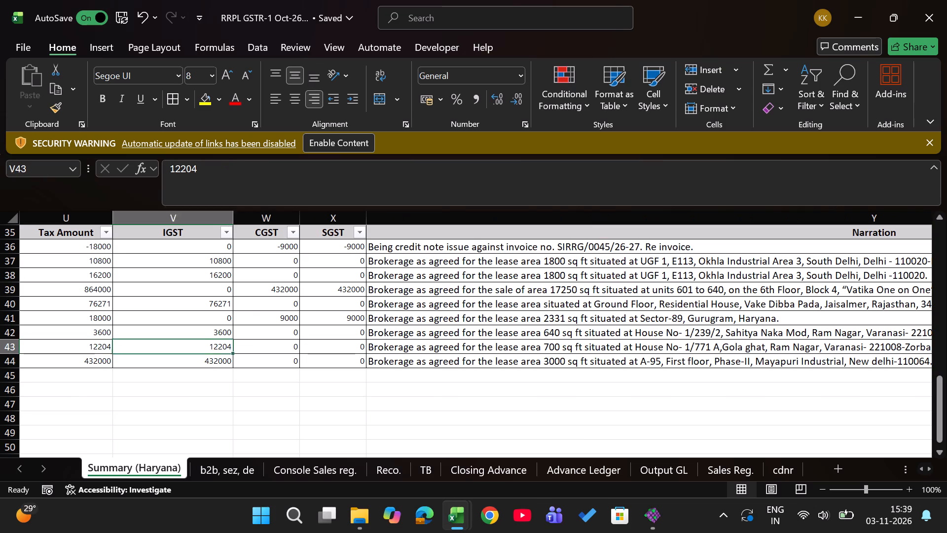
{"action": "key", "text": "Right"}
{"action": "key", "text": "Right"}
{"action": "key", "text": "Right"}
{"action": "key", "text": "Left"}
{"action": "key", "text": "Left"}
{"action": "key", "text": "Left"}
{"action": "key", "text": "Left"}
{"action": "key", "text": "Left"}
{"action": "key", "text": "Left"}
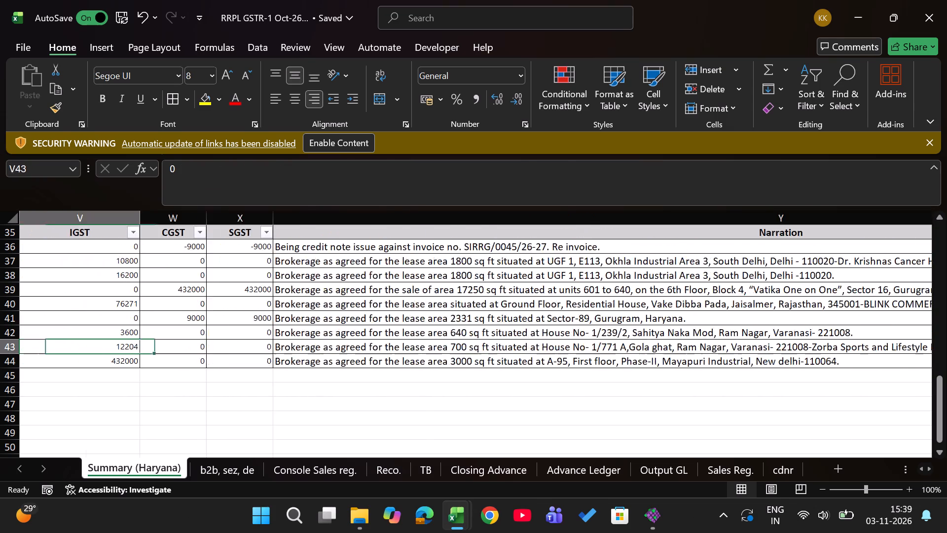
{"action": "key", "text": "Right"}
{"action": "key", "text": "Right"}
{"action": "key", "text": "Right"}
{"action": "key", "text": "Right"}
{"action": "key", "text": "Right"}
{"action": "key", "text": "Right"}
{"action": "key", "text": "Right"}
{"action": "key", "text": "Right"}
{"action": "key", "text": "Right"}
{"action": "key", "text": "Right"}
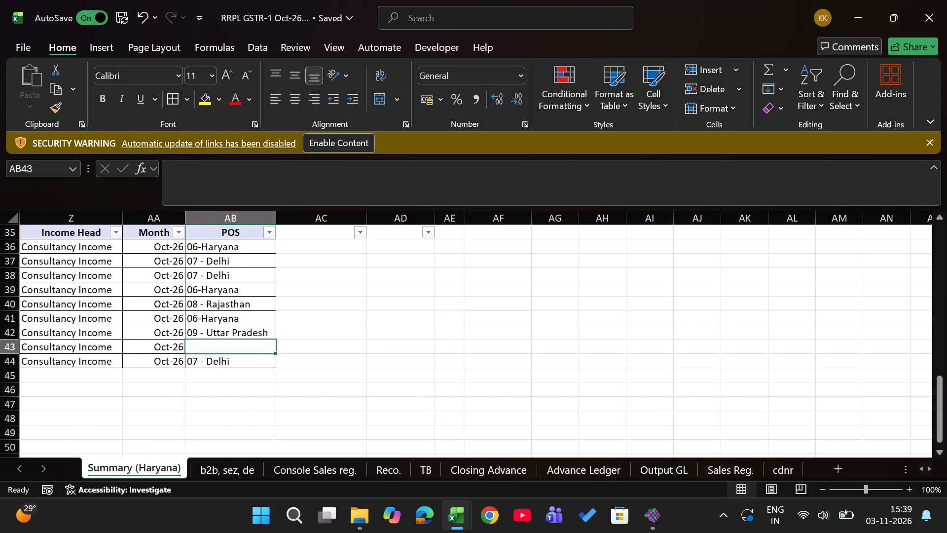
Copy 09 - Uttar Pradesh from the POS of row 42 into the blank POS of row 43.
{"action": "key", "text": "Up"}
{"action": "key", "text": "ctrl+c"}
{"action": "key", "text": "Down"}
{"action": "key", "text": "Return"}
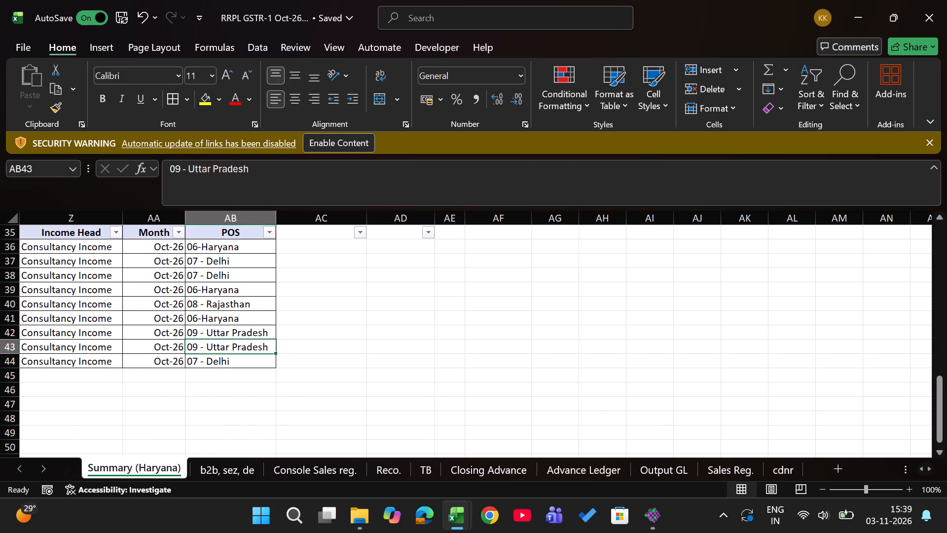
Go back to the top of Summary (Haryana) and review the Category Summary and Advance Received tables.
{"action": "key", "text": "Up"}
{"action": "key", "text": "Up"}
{"action": "key", "text": "Up"}
{"action": "key", "text": "Up"}
{"action": "key", "text": "Up"}
{"action": "key", "text": "Up"}
{"action": "key", "text": "Up"}
{"action": "key", "text": "Up"}
{"action": "key", "text": "Up"}
{"action": "key", "text": "ctrl+Left"}
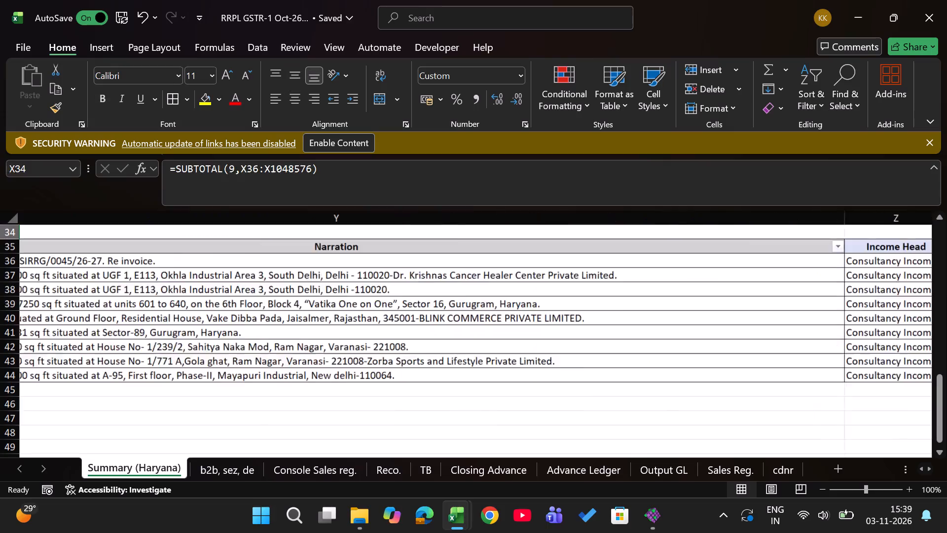
{"action": "key", "text": "ctrl+Left"}
{"action": "key", "text": "ctrl+Left"}
{"action": "key", "text": "ctrl+Up"}
{"action": "key", "text": "ctrl+Up"}
{"action": "key", "text": "ctrl+Up"}
{"action": "key", "text": "ctrl+Up"}
{"action": "key", "text": "ctrl+Up"}
{"action": "key", "text": "ctrl+Up"}
{"action": "key", "text": "ctrl+Up"}
{"action": "key", "text": "ctrl+Up"}
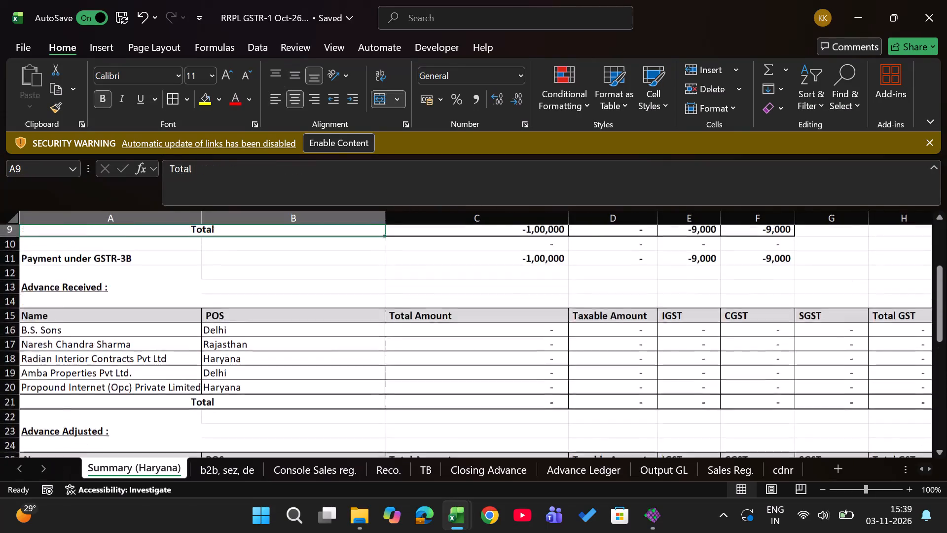
{"action": "key", "text": "ctrl+Up"}
{"action": "key", "text": "Down"}
{"action": "key", "text": "Down"}
{"action": "key", "text": "Down"}
{"action": "key", "text": "Down"}
{"action": "key", "text": "Down"}
{"action": "key", "text": "Down"}
{"action": "key", "text": "Down"}
{"action": "key", "text": "Down"}
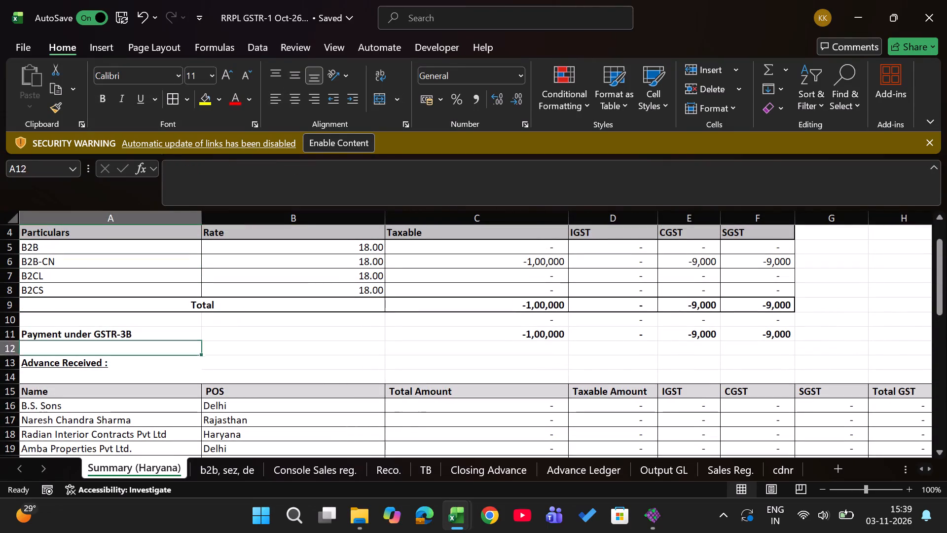
{"action": "key", "text": "Down"}
{"action": "key", "text": "Down"}
{"action": "key", "text": "Down"}
{"action": "key", "text": "Down"}
{"action": "key", "text": "Up"}
{"action": "key", "text": "Up"}
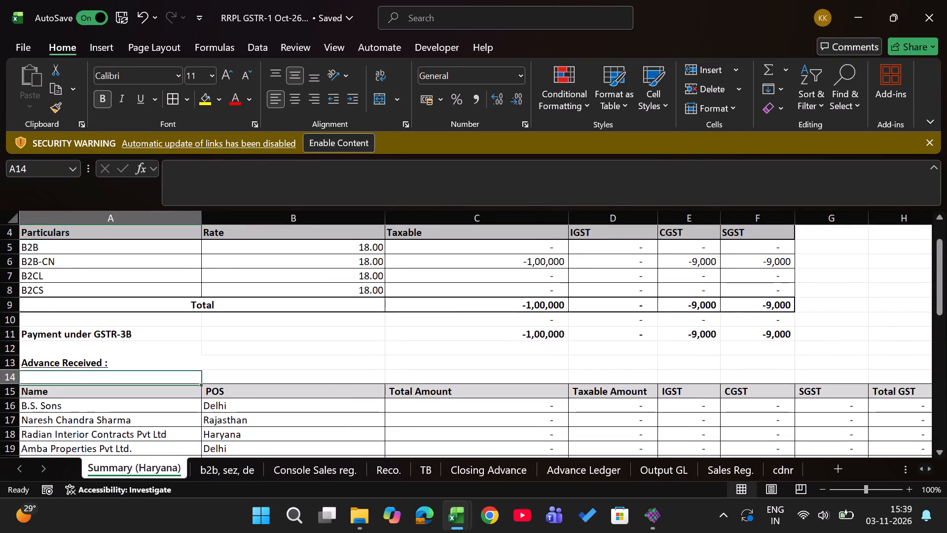
{"action": "key", "text": "Up"}
{"action": "key", "text": "Up"}
{"action": "key", "text": "Up"}
{"action": "key", "text": "Up"}
{"action": "key", "text": "Up"}
{"action": "key", "text": "Up"}
{"action": "key", "text": "Up"}
{"action": "key", "text": "Up"}
{"action": "key", "text": "Up"}
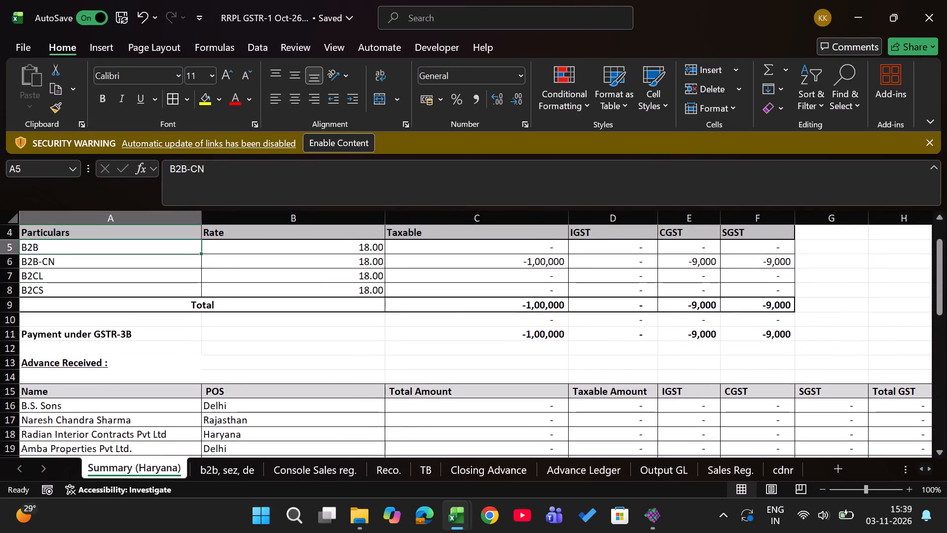
Check the row ranges in the Category Summary's Taxable formulas against the rows of the invoice table.
{"action": "key", "text": "Right"}
{"action": "key", "text": "Right"}
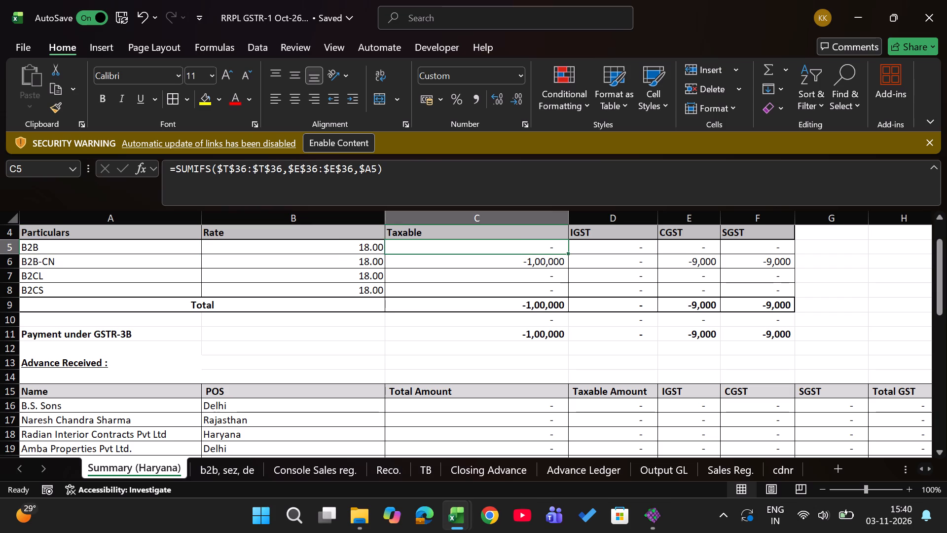
{"action": "scroll", "coordinate": [580, 395], "scroll_direction": "up", "scroll_amount": 1}
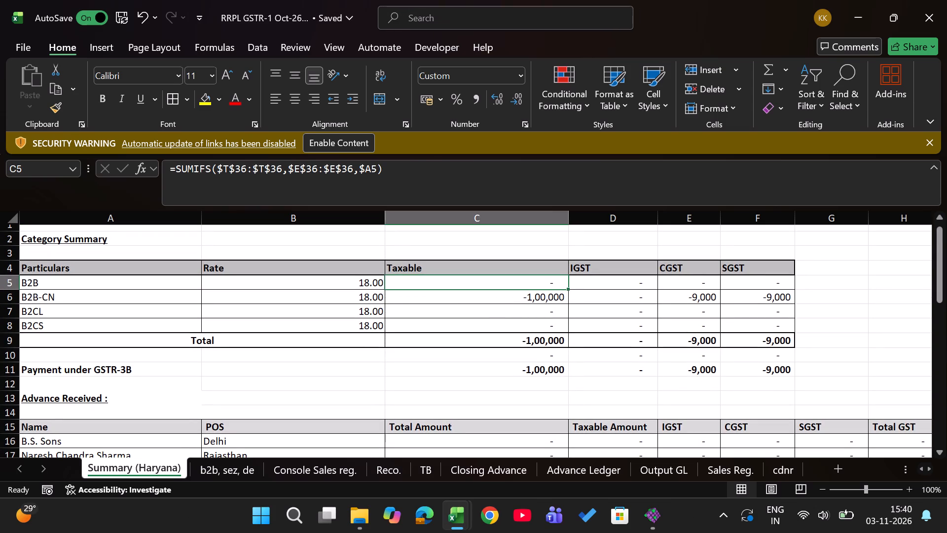
{"action": "key", "text": "Down"}
{"action": "key", "text": "Down"}
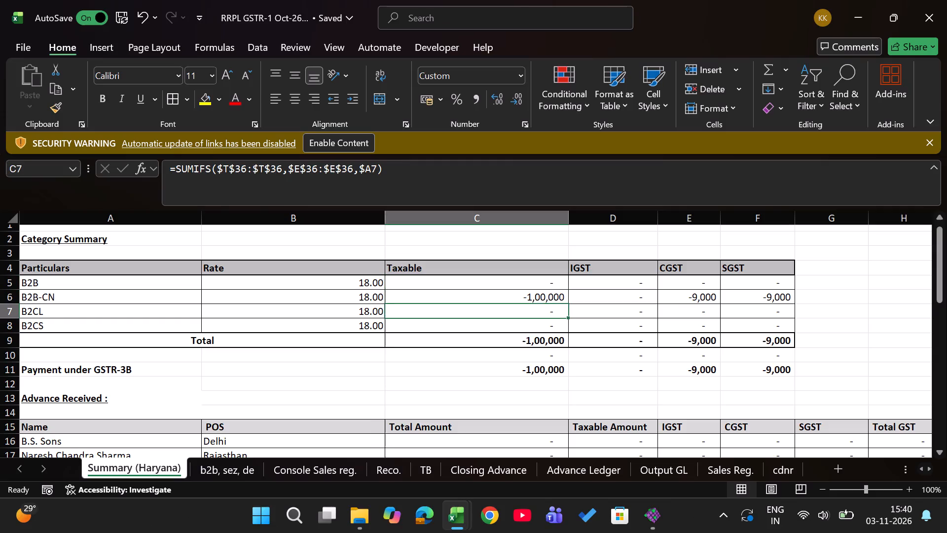
{"action": "key", "text": "Up"}
{"action": "key", "text": "Up"}
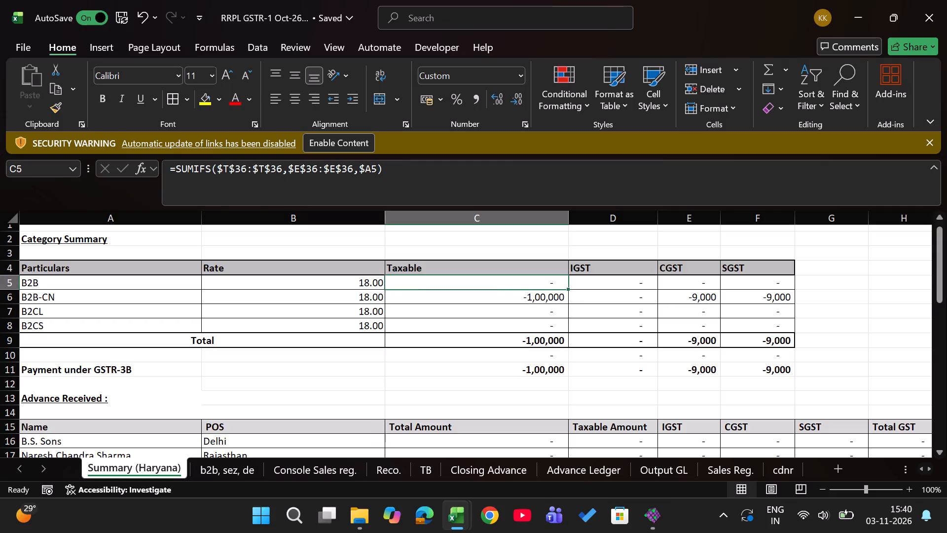
{"action": "scroll", "coordinate": [412, 429], "scroll_direction": "down", "scroll_amount": 3}
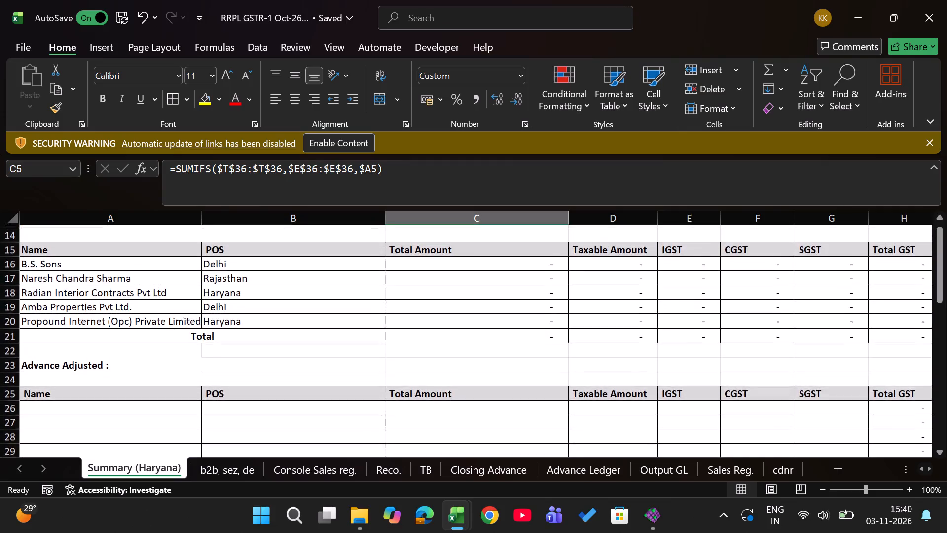
{"action": "scroll", "coordinate": [412, 429], "scroll_direction": "down", "scroll_amount": 1}
{"action": "scroll", "coordinate": [412, 429], "scroll_direction": "up", "scroll_amount": 4}
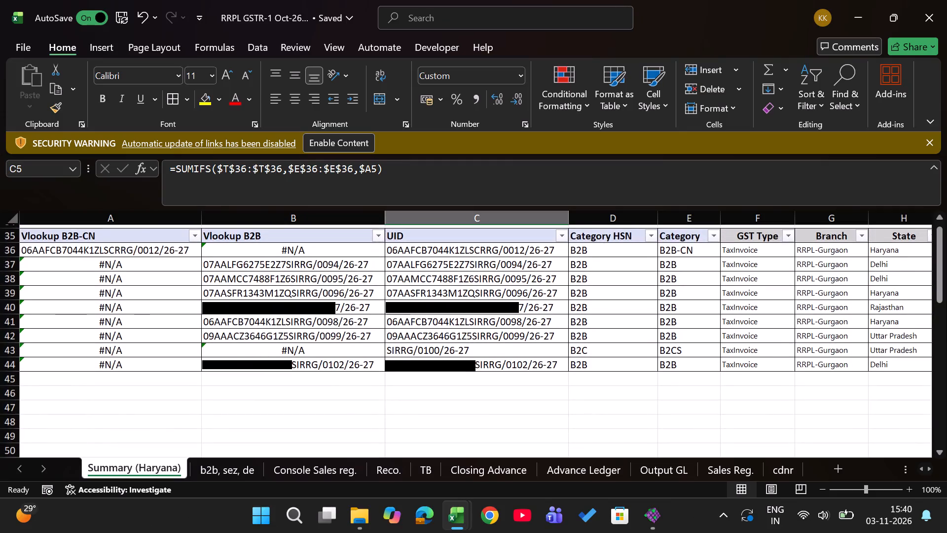
{"action": "scroll", "coordinate": [412, 429], "scroll_direction": "up", "scroll_amount": 2}
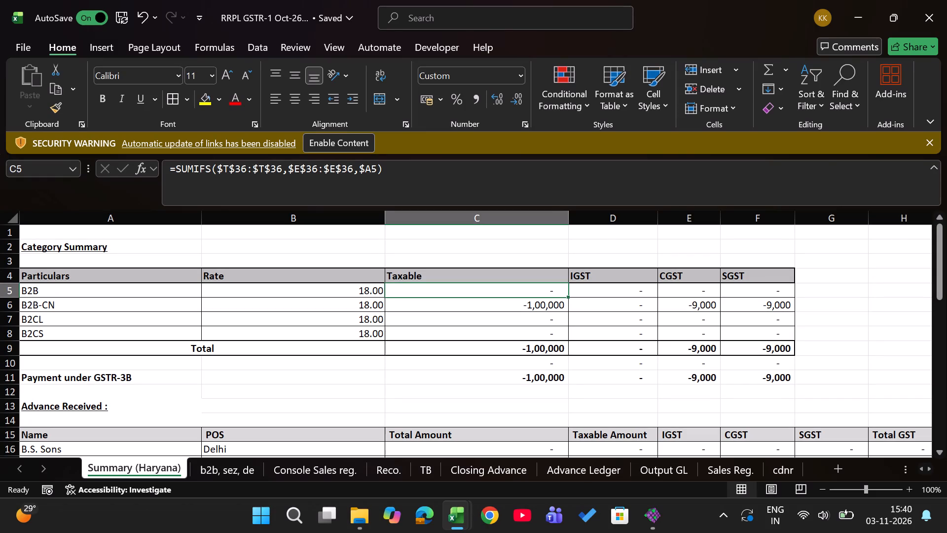
Extend the B2B Taxable SUMIFS formula in C5 to row 44, using $T$36:$T$44 and $E$36:$E$44.
{"action": "left_click", "coordinate": [279, 175]}
{"action": "key", "text": "Right"}
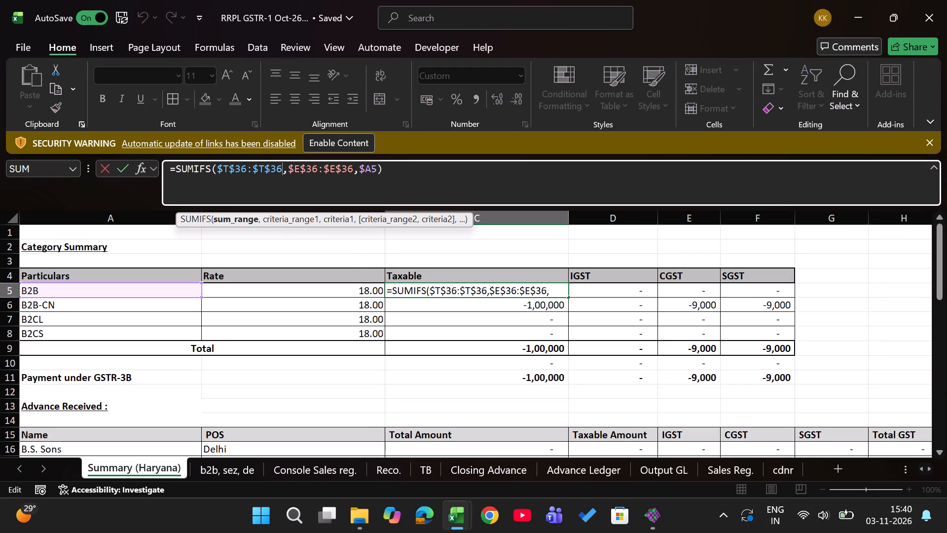
{"action": "key", "text": "BackSpace"}
{"action": "key", "text": "BackSpace"}
{"action": "type", "text": "44"}
{"action": "left_click", "coordinate": [345, 170]}
{"action": "key", "text": "Right"}
{"action": "key", "text": "BackSpace"}
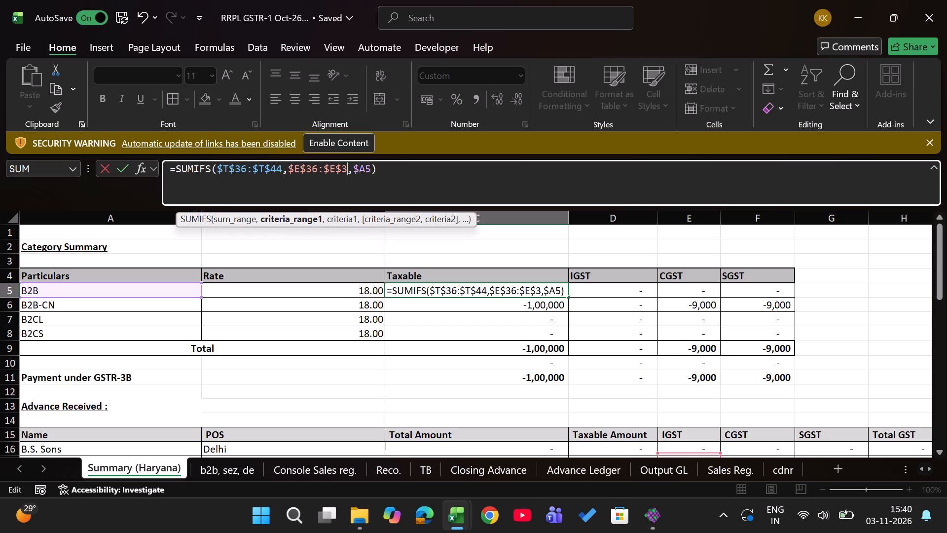
{"action": "key", "text": "BackSpace"}
{"action": "type", "text": "44"}
{"action": "key", "text": "Return"}
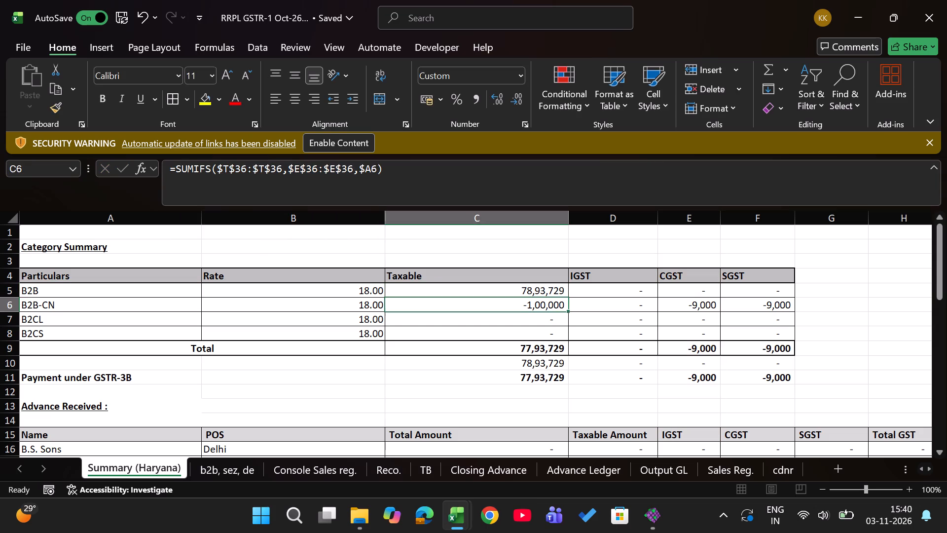
Extend the B2B IGST SUMIFS formula in D5 to row 44, using V$36:V$44 and $E$36:$E$44.
{"action": "key", "text": "Up"}
{"action": "key", "text": "Right"}
{"action": "key", "text": "Right"}
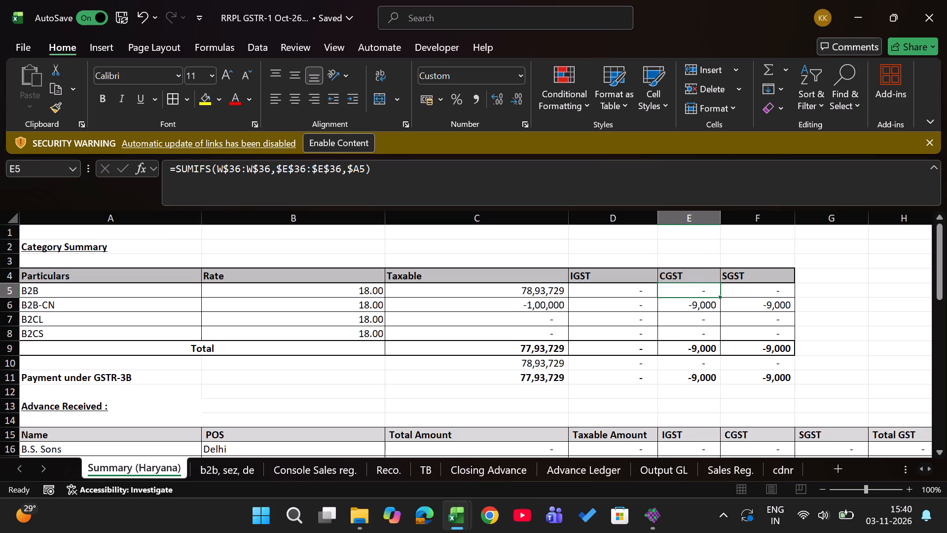
{"action": "key", "text": "Left"}
{"action": "scroll", "coordinate": [508, 350], "scroll_direction": "down", "scroll_amount": 1}
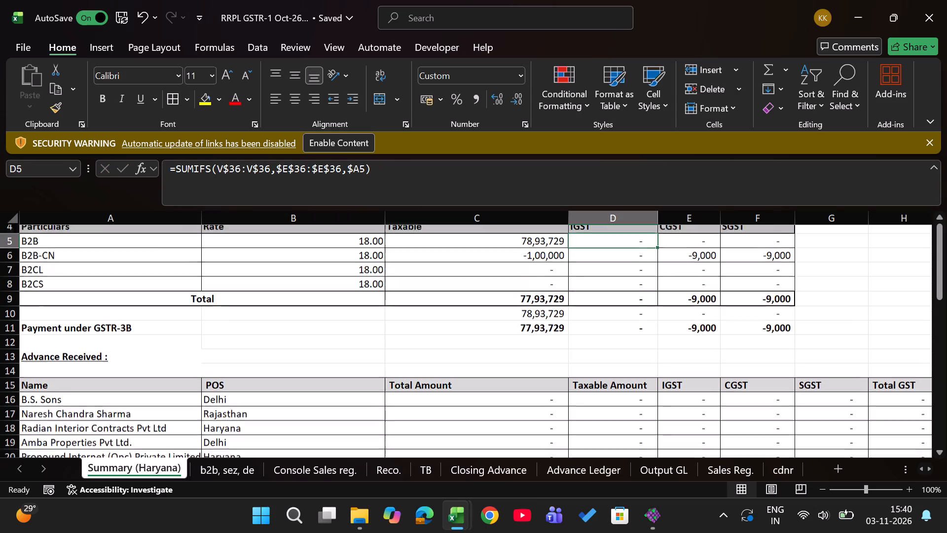
{"action": "scroll", "coordinate": [508, 350], "scroll_direction": "down", "scroll_amount": 1}
{"action": "scroll", "coordinate": [508, 350], "scroll_direction": "left", "scroll_amount": 4}
{"action": "scroll", "coordinate": [588, 347], "scroll_direction": "down", "scroll_amount": 2}
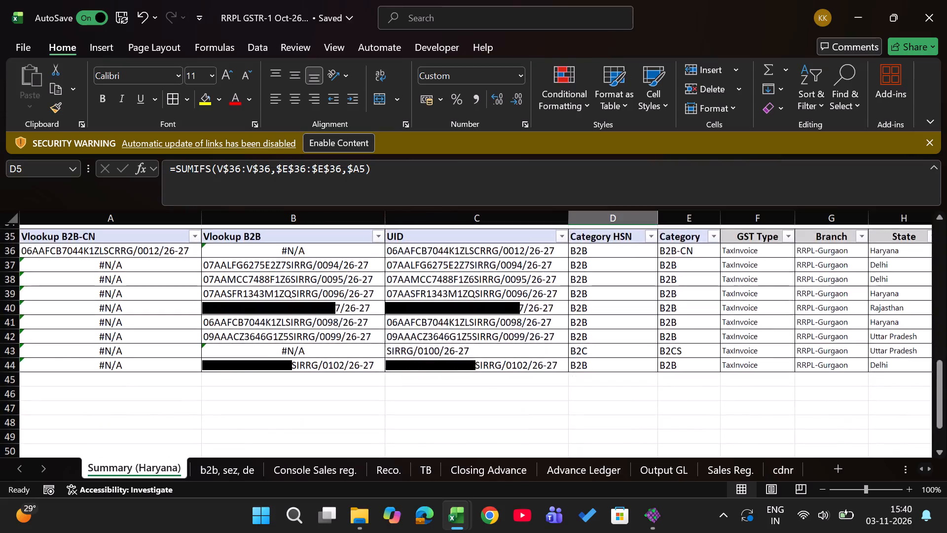
{"action": "scroll", "coordinate": [588, 347], "scroll_direction": "up", "scroll_amount": 2}
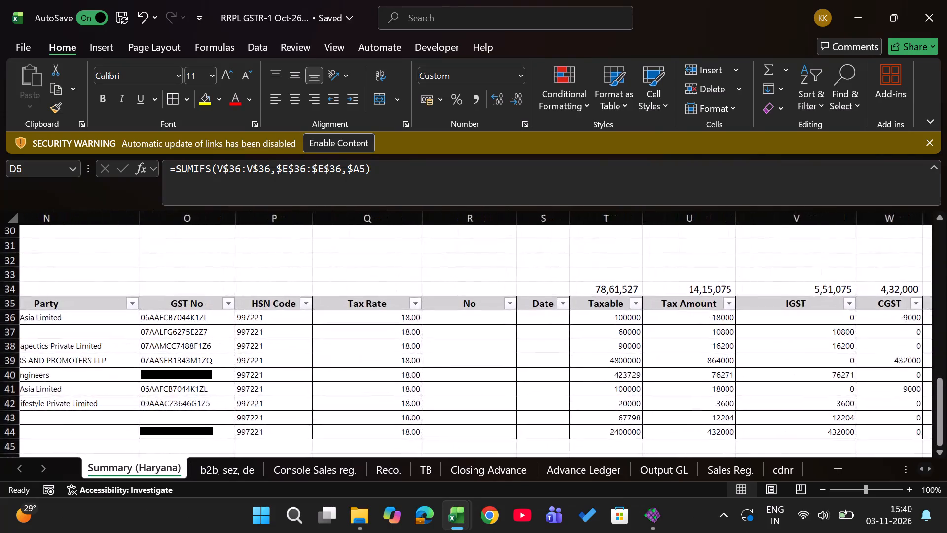
{"action": "scroll", "coordinate": [588, 347], "scroll_direction": "up", "scroll_amount": 1}
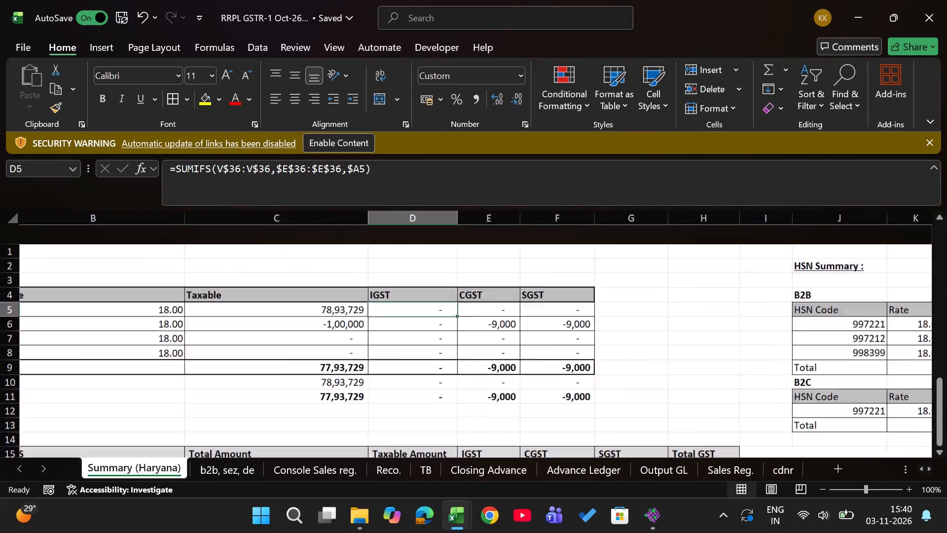
{"action": "scroll", "coordinate": [588, 347], "scroll_direction": "right", "scroll_amount": 3}
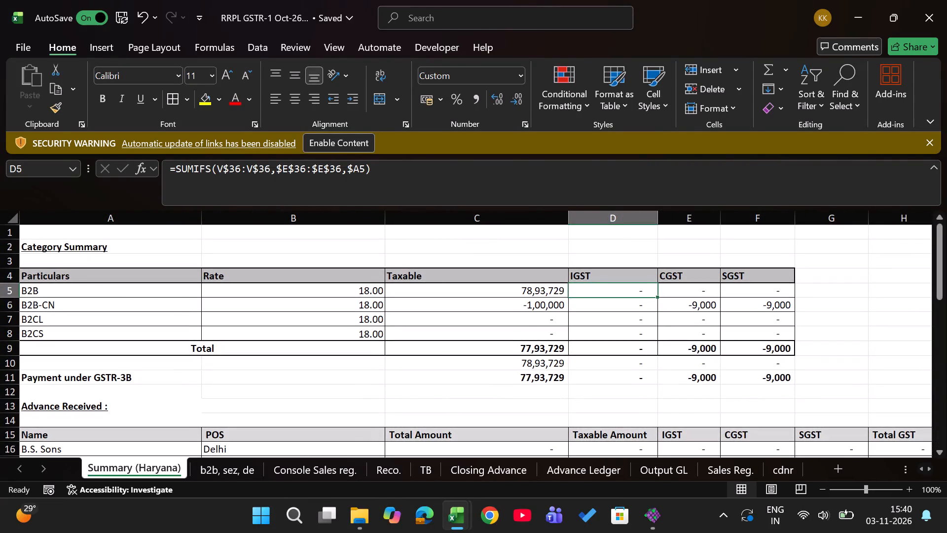
{"action": "left_click", "coordinate": [270, 168]}
{"action": "key", "text": "BackSpace"}
{"action": "key", "text": "BackSpace"}
{"action": "type", "text": "44"}
{"action": "key", "text": "Return"}
{"action": "key", "text": "Up"}
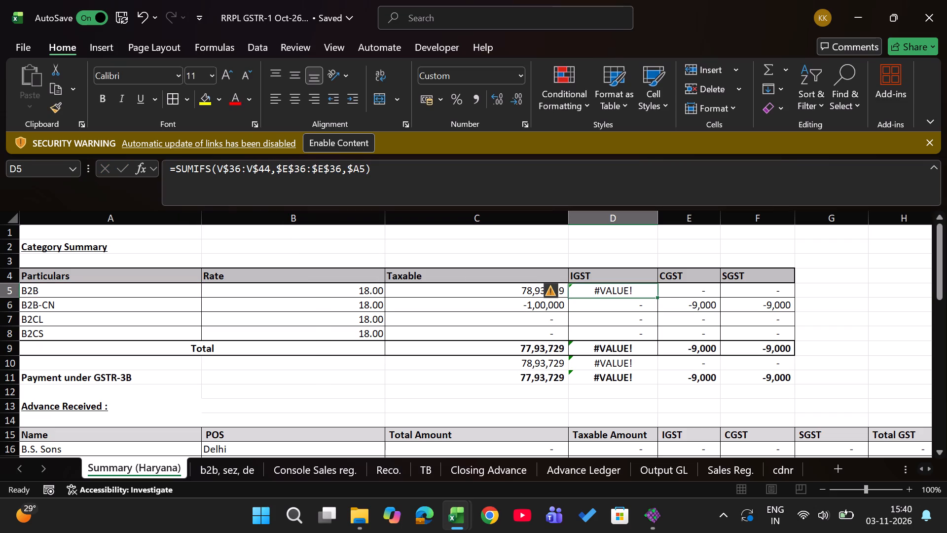
{"action": "left_click", "coordinate": [338, 168]}
{"action": "key", "text": "Right"}
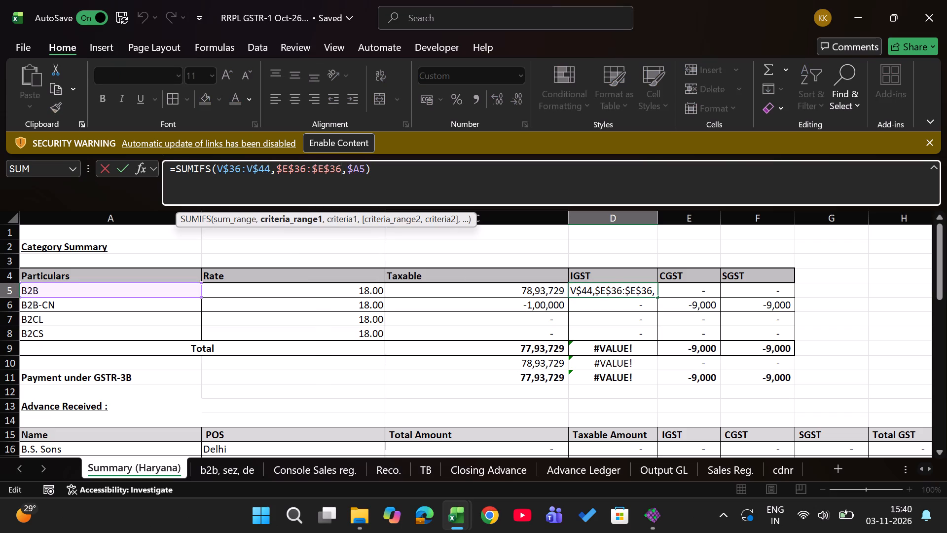
{"action": "key", "text": "BackSpace"}
{"action": "key", "text": "BackSpace"}
{"action": "type", "text": "44"}
{"action": "key", "text": "Return"}
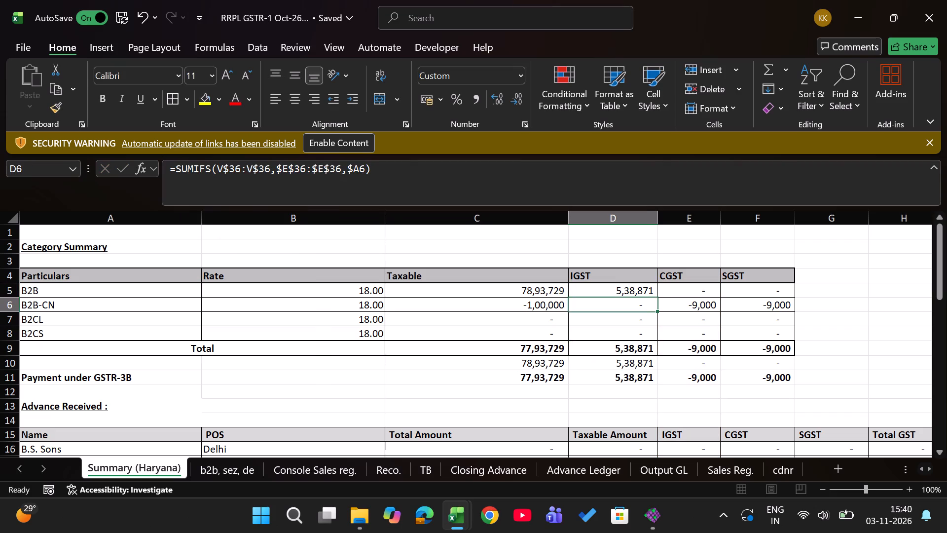
Extend the B2B CGST SUMIFS formula in E5 to row 44, using W$36:W$44 and $E$36:$E$44.
{"action": "key", "text": "Right"}
{"action": "key", "text": "Up"}
{"action": "left_click", "coordinate": [338, 168]}
{"action": "key", "text": "Right"}
{"action": "key", "text": "BackSpace"}
{"action": "key", "text": "BackSpace"}
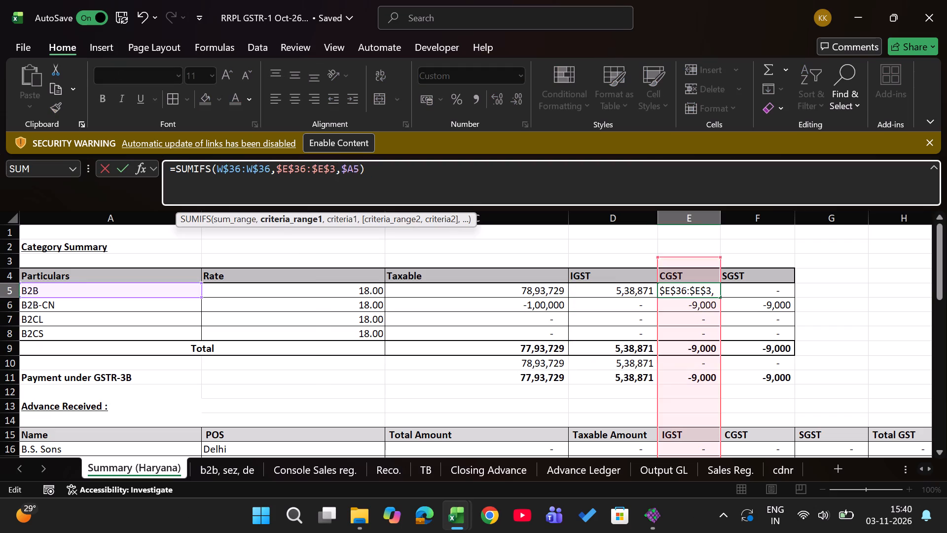
{"action": "type", "text": "44"}
{"action": "key", "text": "Left"}
{"action": "key", "text": "Left"}
{"action": "key", "text": "Left"}
{"action": "key", "text": "Left"}
{"action": "key", "text": "Left"}
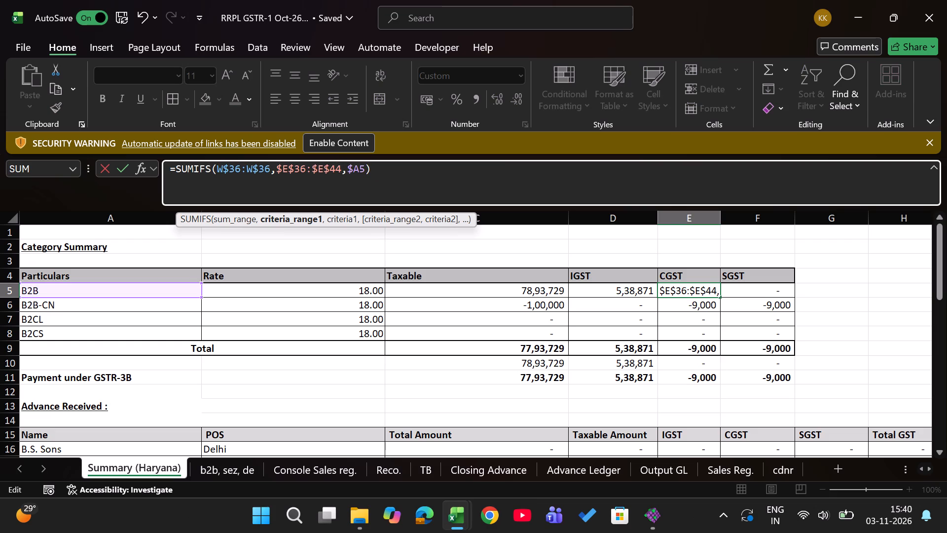
{"action": "key", "text": "Left"}
{"action": "key", "text": "Left"}
{"action": "key", "text": "Left"}
{"action": "key", "text": "Left"}
{"action": "key", "text": "Left"}
{"action": "key", "text": "Left"}
{"action": "key", "text": "Left"}
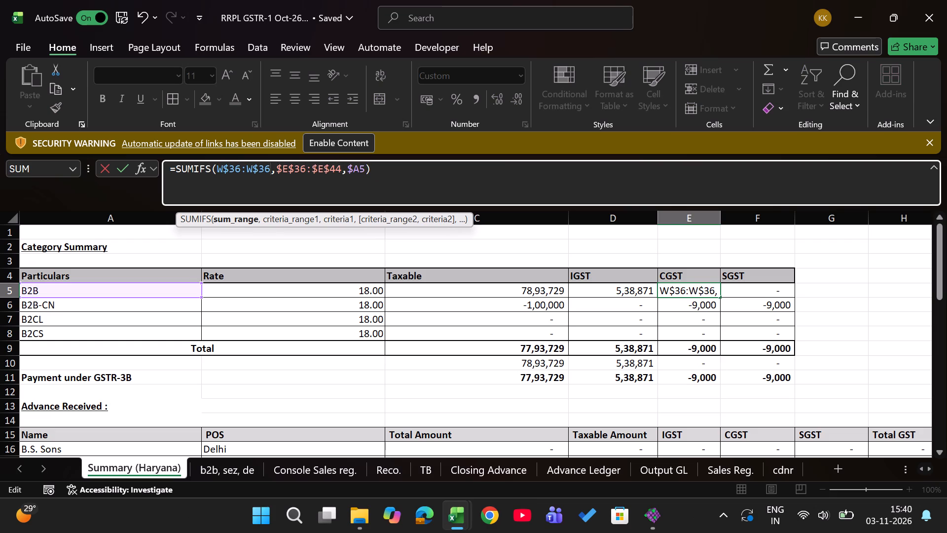
{"action": "key", "text": "BackSpace"}
{"action": "key", "text": "BackSpace"}
{"action": "type", "text": "44"}
{"action": "key", "text": "Return"}
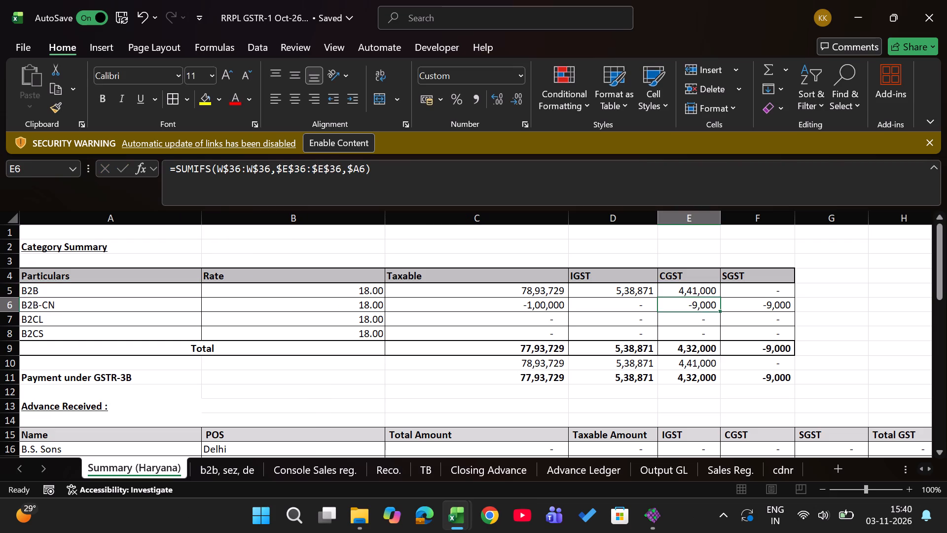
Extend the B2B SGST SUMIFS formula in F5 to row 44, using X$36:X$44 and $E$36:$E$44.
{"action": "key", "text": "Up"}
{"action": "key", "text": "Right"}
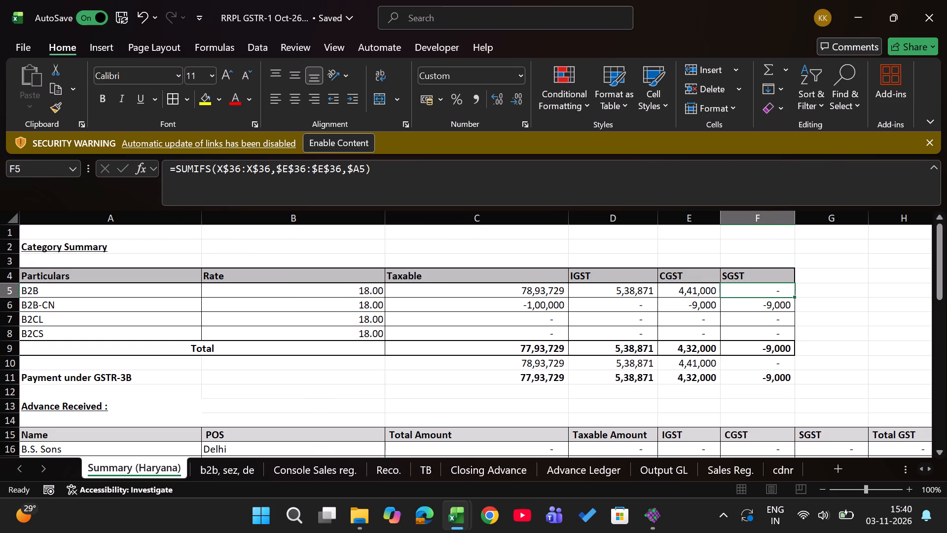
{"action": "left_click", "coordinate": [345, 169]}
{"action": "key", "text": "Left"}
{"action": "key", "text": "BackSpace"}
{"action": "key", "text": "BackSpace"}
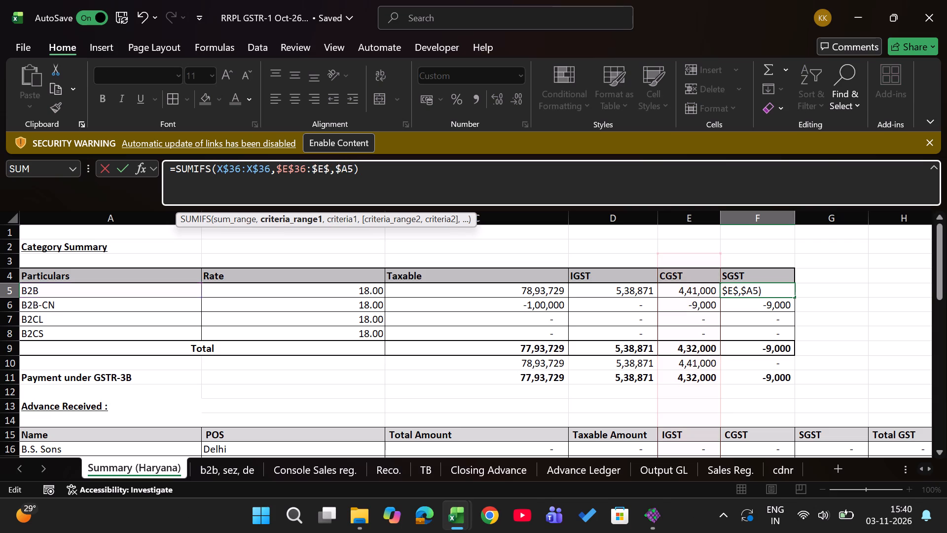
{"action": "type", "text": "44"}
{"action": "key", "text": "Left"}
{"action": "key", "text": "Left"}
{"action": "key", "text": "Left"}
{"action": "key", "text": "Left"}
{"action": "key", "text": "Left"}
{"action": "key", "text": "Left"}
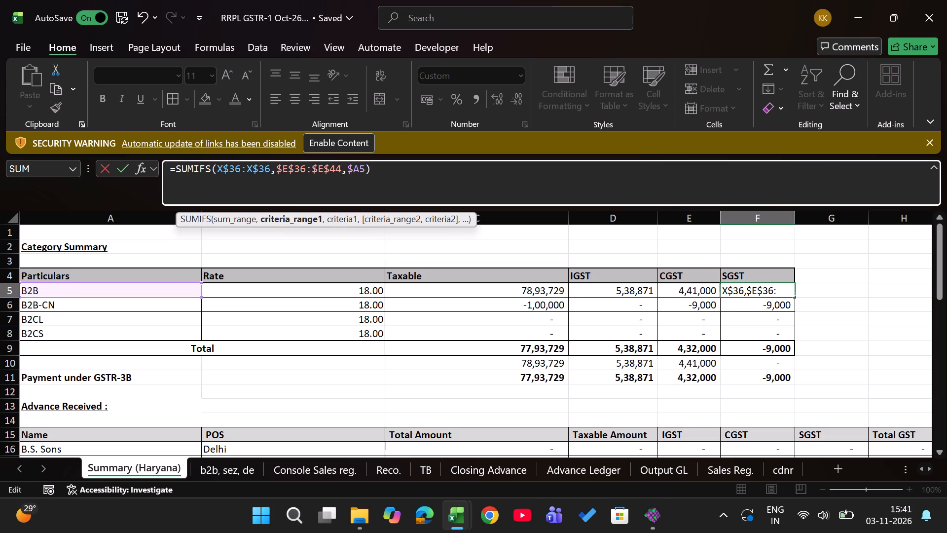
{"action": "key", "text": "Left"}
{"action": "key", "text": "Left"}
{"action": "key", "text": "Left"}
{"action": "key", "text": "Left"}
{"action": "key", "text": "Left"}
{"action": "key", "text": "Left"}
{"action": "key", "text": "BackSpace"}
{"action": "key", "text": "BackSpace"}
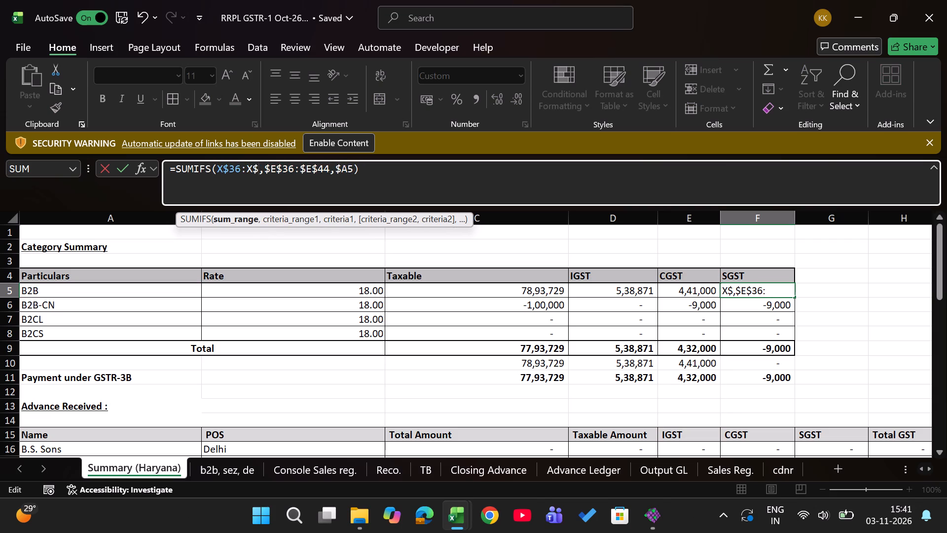
{"action": "type", "text": "44"}
{"action": "key", "text": "Return"}
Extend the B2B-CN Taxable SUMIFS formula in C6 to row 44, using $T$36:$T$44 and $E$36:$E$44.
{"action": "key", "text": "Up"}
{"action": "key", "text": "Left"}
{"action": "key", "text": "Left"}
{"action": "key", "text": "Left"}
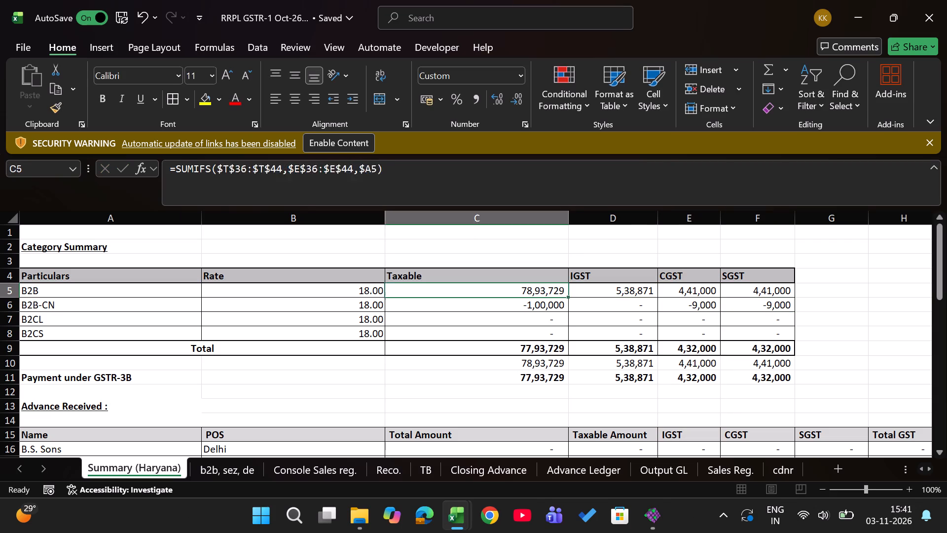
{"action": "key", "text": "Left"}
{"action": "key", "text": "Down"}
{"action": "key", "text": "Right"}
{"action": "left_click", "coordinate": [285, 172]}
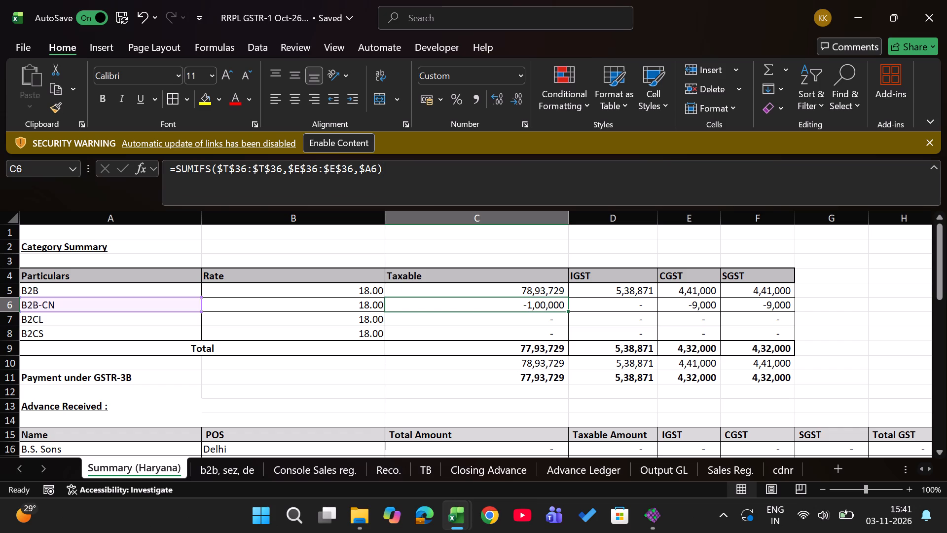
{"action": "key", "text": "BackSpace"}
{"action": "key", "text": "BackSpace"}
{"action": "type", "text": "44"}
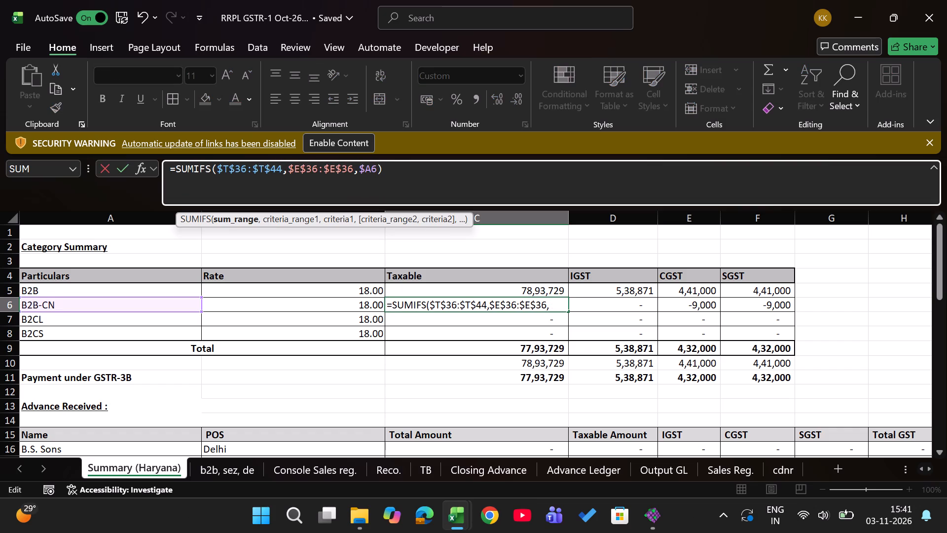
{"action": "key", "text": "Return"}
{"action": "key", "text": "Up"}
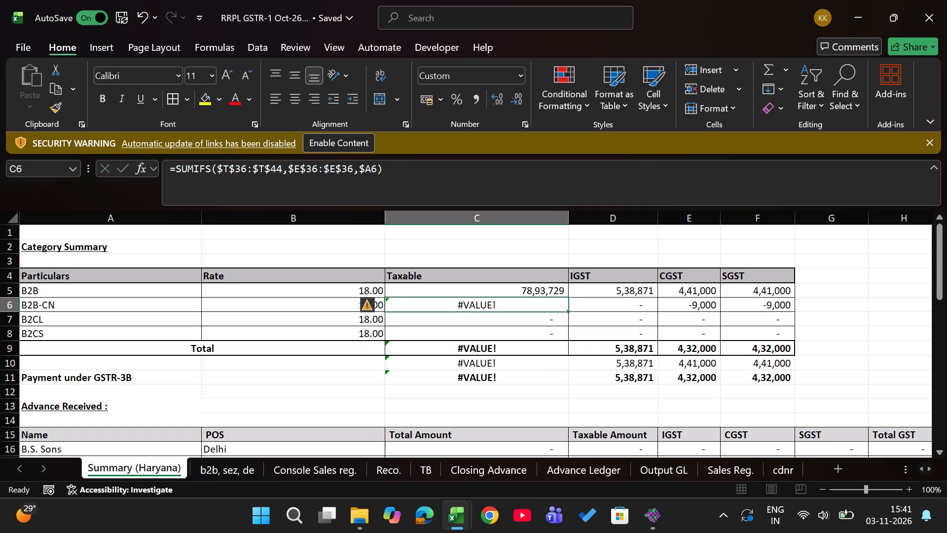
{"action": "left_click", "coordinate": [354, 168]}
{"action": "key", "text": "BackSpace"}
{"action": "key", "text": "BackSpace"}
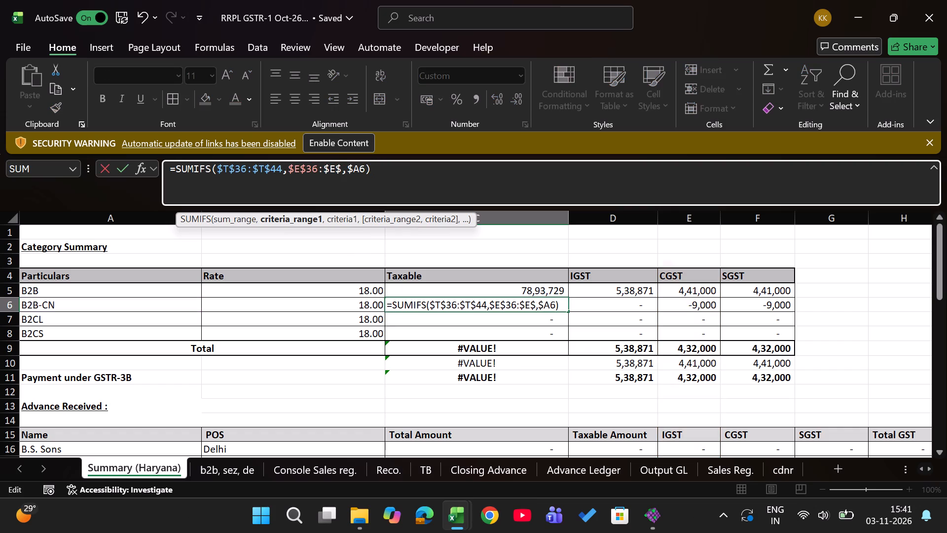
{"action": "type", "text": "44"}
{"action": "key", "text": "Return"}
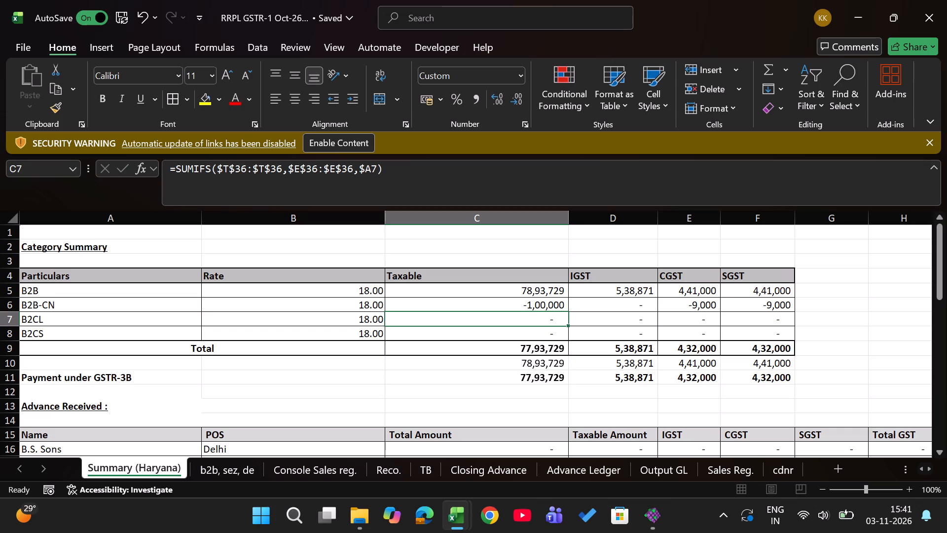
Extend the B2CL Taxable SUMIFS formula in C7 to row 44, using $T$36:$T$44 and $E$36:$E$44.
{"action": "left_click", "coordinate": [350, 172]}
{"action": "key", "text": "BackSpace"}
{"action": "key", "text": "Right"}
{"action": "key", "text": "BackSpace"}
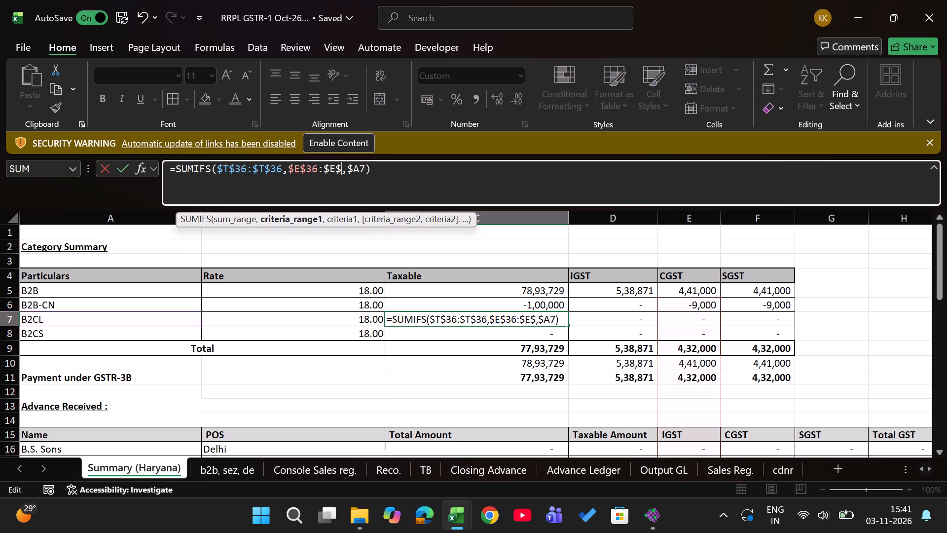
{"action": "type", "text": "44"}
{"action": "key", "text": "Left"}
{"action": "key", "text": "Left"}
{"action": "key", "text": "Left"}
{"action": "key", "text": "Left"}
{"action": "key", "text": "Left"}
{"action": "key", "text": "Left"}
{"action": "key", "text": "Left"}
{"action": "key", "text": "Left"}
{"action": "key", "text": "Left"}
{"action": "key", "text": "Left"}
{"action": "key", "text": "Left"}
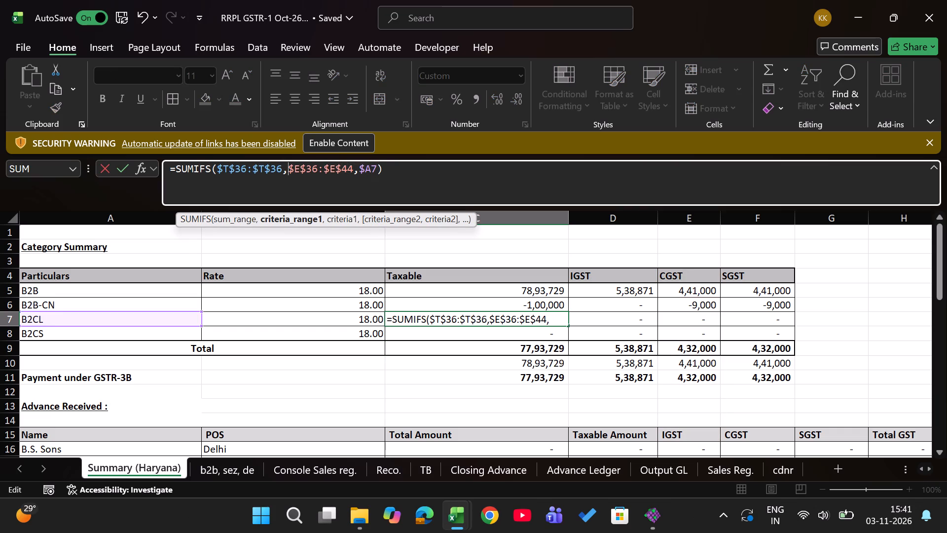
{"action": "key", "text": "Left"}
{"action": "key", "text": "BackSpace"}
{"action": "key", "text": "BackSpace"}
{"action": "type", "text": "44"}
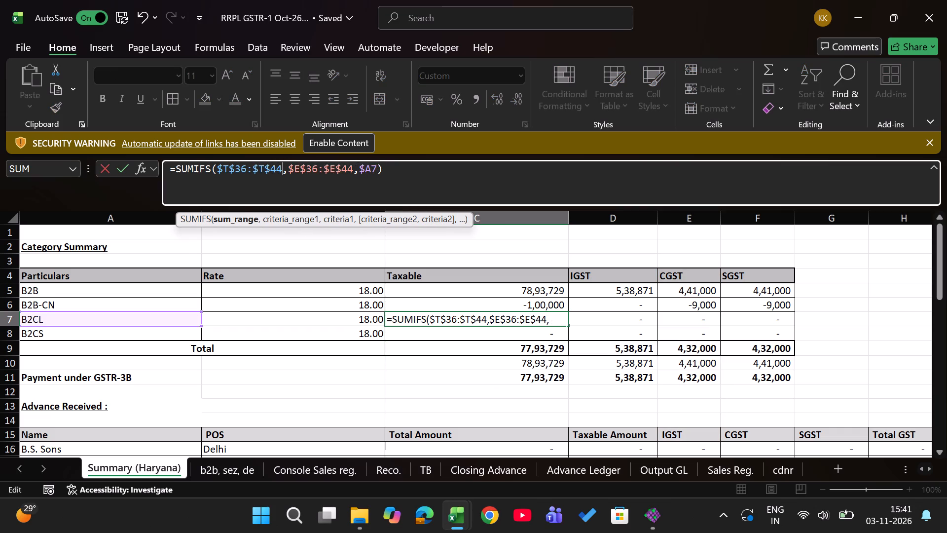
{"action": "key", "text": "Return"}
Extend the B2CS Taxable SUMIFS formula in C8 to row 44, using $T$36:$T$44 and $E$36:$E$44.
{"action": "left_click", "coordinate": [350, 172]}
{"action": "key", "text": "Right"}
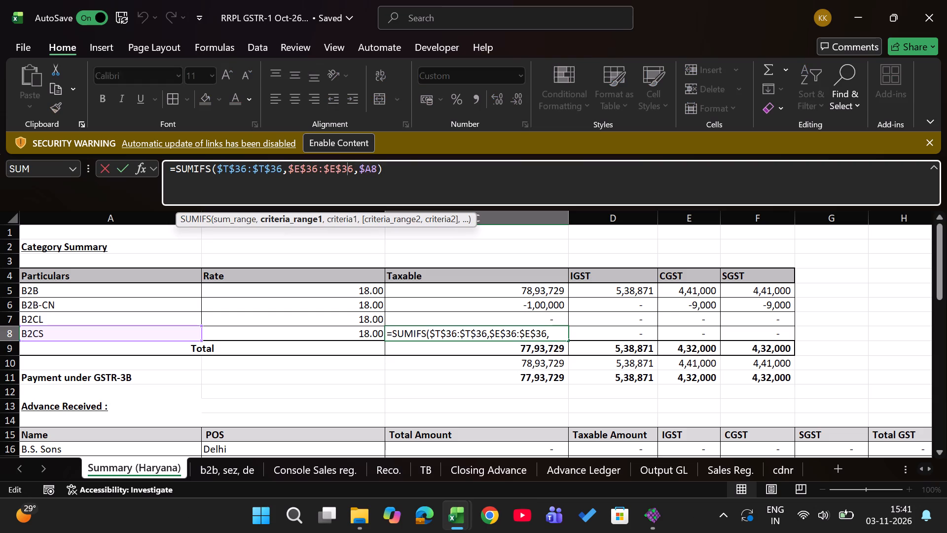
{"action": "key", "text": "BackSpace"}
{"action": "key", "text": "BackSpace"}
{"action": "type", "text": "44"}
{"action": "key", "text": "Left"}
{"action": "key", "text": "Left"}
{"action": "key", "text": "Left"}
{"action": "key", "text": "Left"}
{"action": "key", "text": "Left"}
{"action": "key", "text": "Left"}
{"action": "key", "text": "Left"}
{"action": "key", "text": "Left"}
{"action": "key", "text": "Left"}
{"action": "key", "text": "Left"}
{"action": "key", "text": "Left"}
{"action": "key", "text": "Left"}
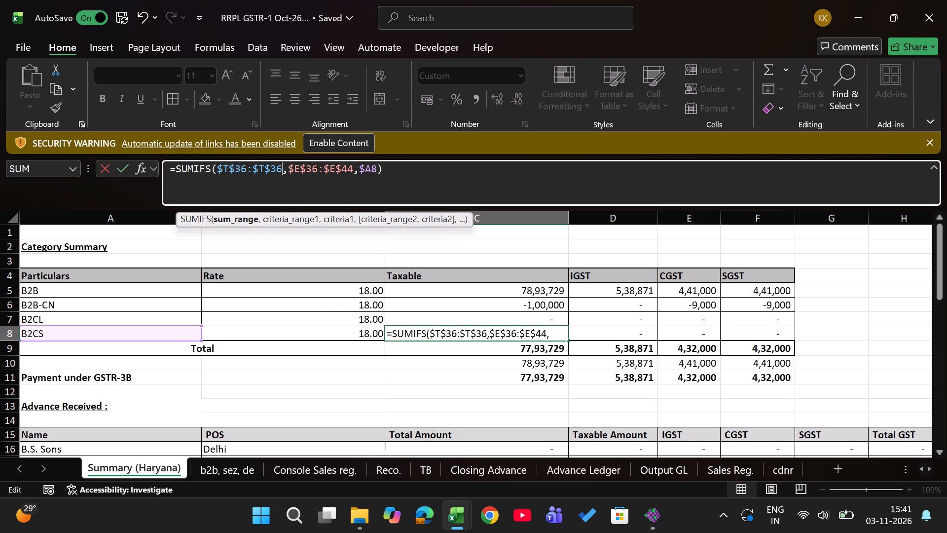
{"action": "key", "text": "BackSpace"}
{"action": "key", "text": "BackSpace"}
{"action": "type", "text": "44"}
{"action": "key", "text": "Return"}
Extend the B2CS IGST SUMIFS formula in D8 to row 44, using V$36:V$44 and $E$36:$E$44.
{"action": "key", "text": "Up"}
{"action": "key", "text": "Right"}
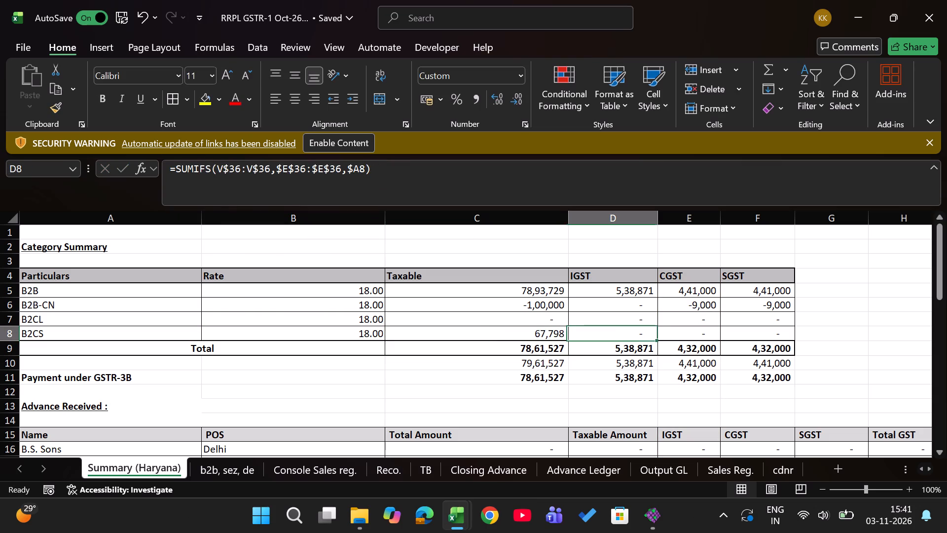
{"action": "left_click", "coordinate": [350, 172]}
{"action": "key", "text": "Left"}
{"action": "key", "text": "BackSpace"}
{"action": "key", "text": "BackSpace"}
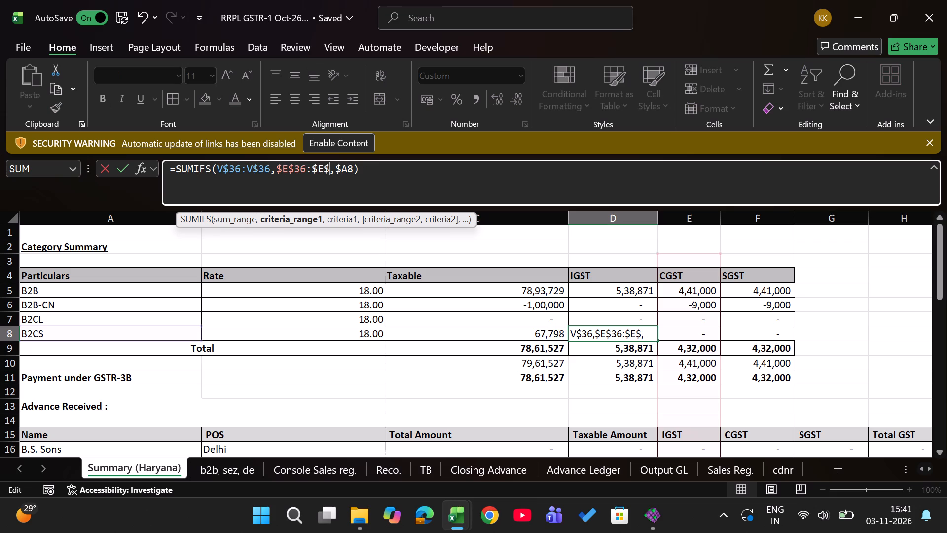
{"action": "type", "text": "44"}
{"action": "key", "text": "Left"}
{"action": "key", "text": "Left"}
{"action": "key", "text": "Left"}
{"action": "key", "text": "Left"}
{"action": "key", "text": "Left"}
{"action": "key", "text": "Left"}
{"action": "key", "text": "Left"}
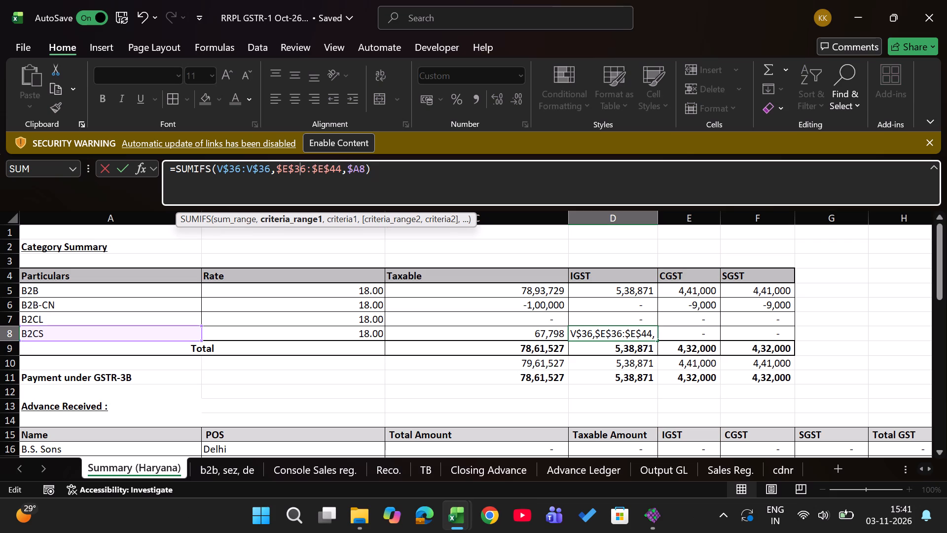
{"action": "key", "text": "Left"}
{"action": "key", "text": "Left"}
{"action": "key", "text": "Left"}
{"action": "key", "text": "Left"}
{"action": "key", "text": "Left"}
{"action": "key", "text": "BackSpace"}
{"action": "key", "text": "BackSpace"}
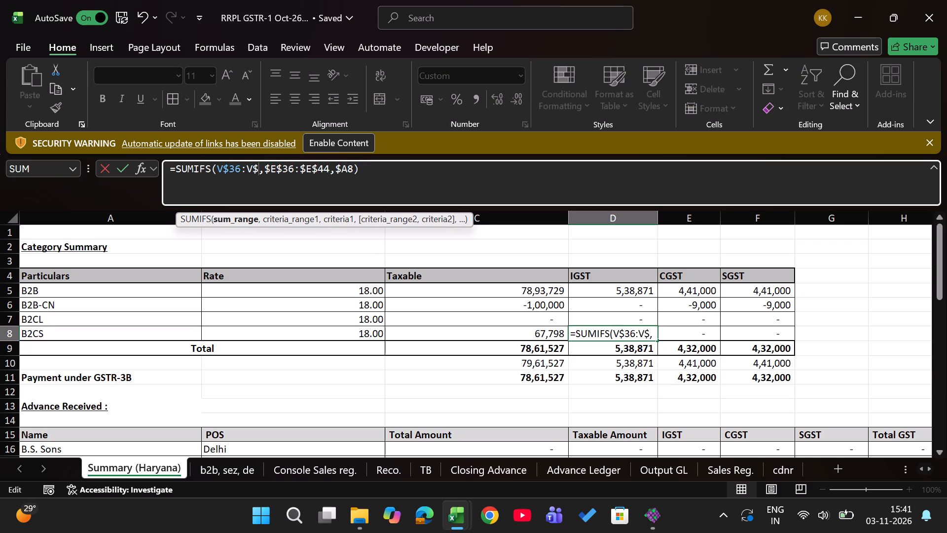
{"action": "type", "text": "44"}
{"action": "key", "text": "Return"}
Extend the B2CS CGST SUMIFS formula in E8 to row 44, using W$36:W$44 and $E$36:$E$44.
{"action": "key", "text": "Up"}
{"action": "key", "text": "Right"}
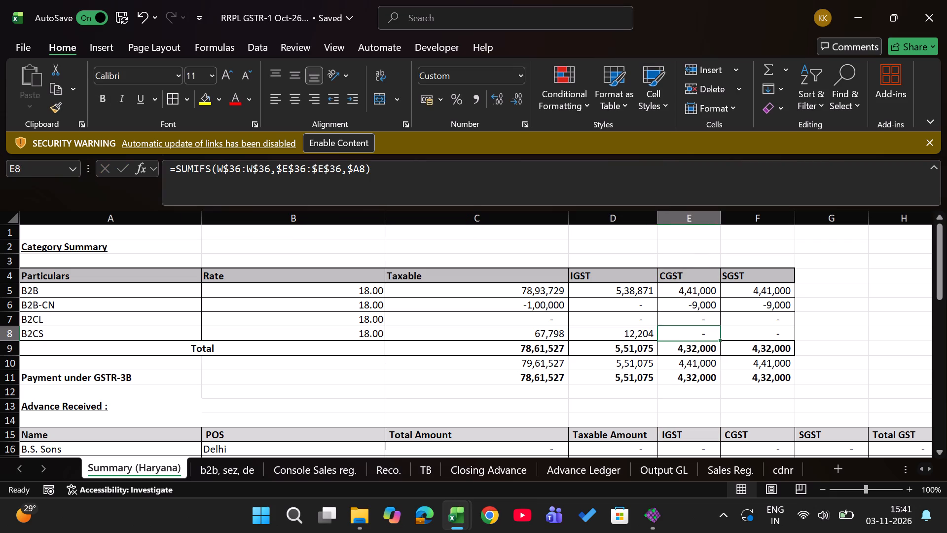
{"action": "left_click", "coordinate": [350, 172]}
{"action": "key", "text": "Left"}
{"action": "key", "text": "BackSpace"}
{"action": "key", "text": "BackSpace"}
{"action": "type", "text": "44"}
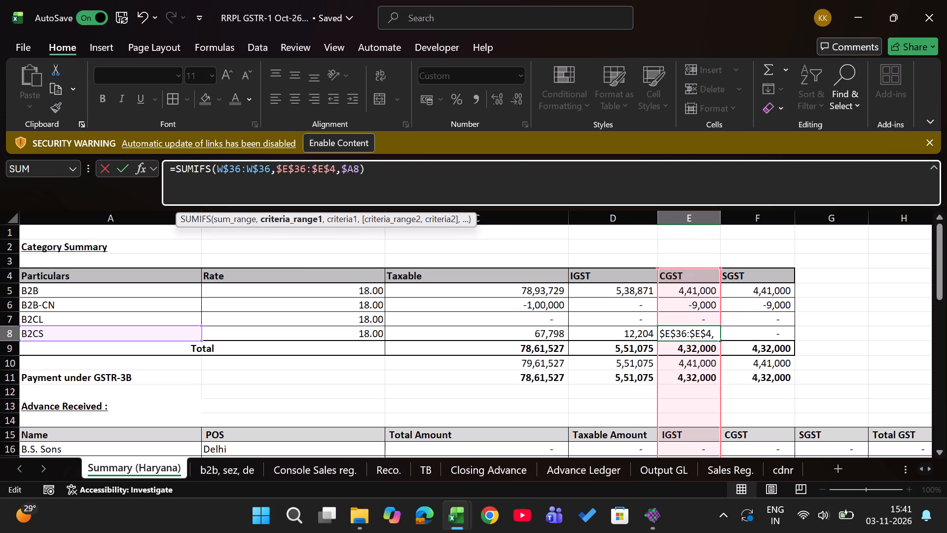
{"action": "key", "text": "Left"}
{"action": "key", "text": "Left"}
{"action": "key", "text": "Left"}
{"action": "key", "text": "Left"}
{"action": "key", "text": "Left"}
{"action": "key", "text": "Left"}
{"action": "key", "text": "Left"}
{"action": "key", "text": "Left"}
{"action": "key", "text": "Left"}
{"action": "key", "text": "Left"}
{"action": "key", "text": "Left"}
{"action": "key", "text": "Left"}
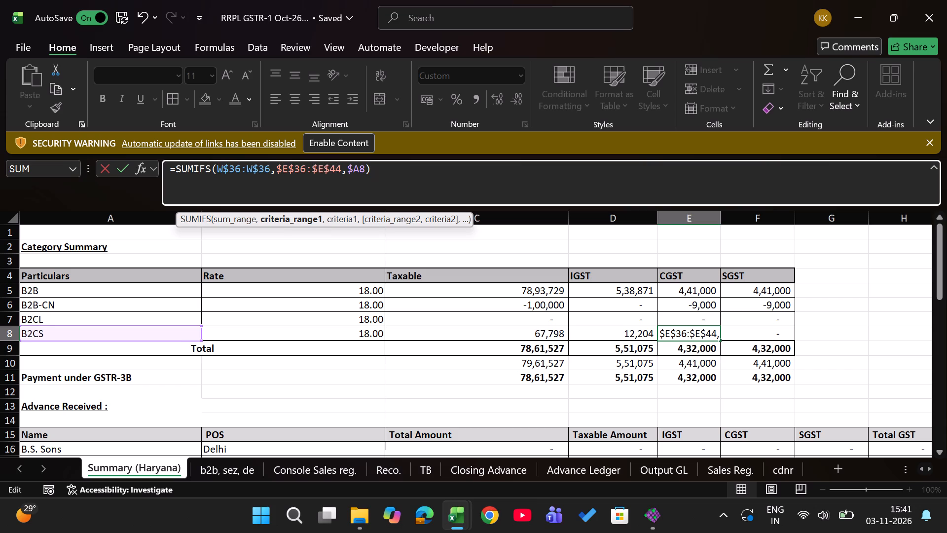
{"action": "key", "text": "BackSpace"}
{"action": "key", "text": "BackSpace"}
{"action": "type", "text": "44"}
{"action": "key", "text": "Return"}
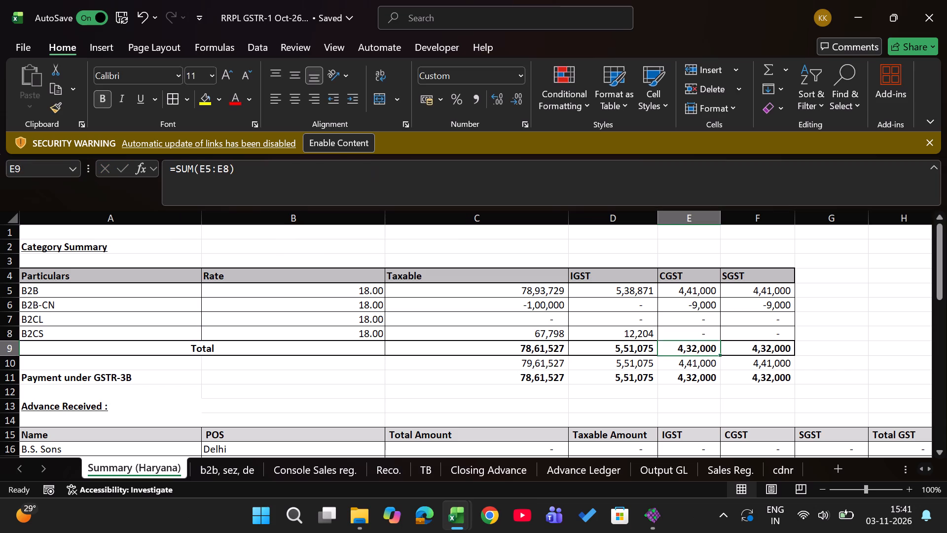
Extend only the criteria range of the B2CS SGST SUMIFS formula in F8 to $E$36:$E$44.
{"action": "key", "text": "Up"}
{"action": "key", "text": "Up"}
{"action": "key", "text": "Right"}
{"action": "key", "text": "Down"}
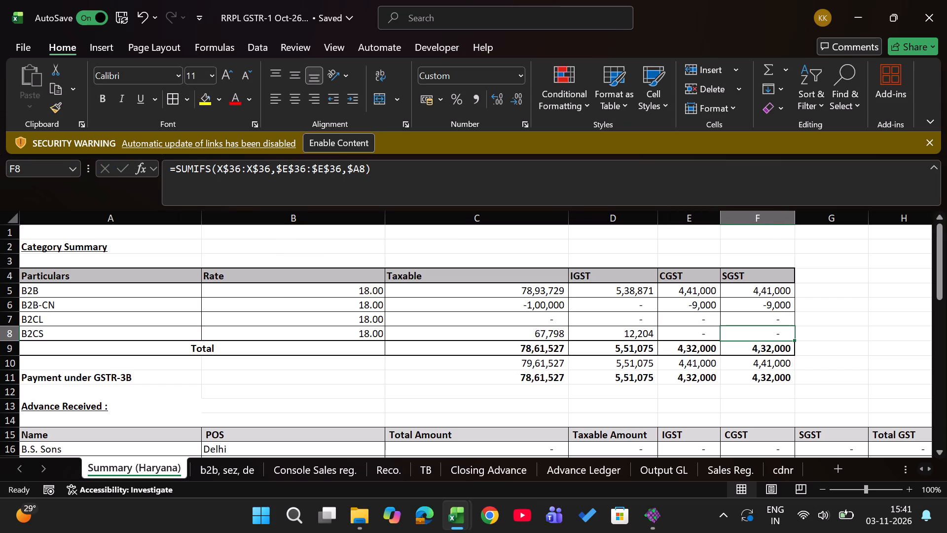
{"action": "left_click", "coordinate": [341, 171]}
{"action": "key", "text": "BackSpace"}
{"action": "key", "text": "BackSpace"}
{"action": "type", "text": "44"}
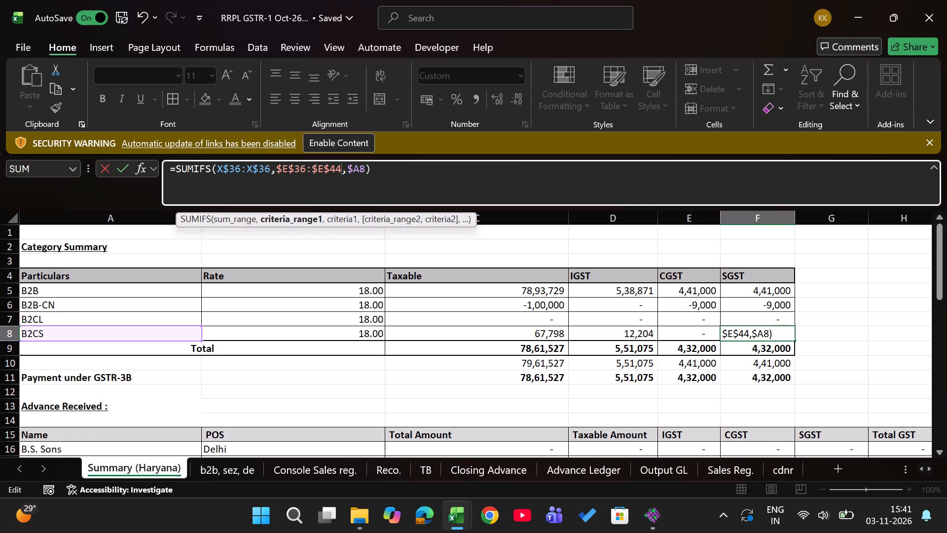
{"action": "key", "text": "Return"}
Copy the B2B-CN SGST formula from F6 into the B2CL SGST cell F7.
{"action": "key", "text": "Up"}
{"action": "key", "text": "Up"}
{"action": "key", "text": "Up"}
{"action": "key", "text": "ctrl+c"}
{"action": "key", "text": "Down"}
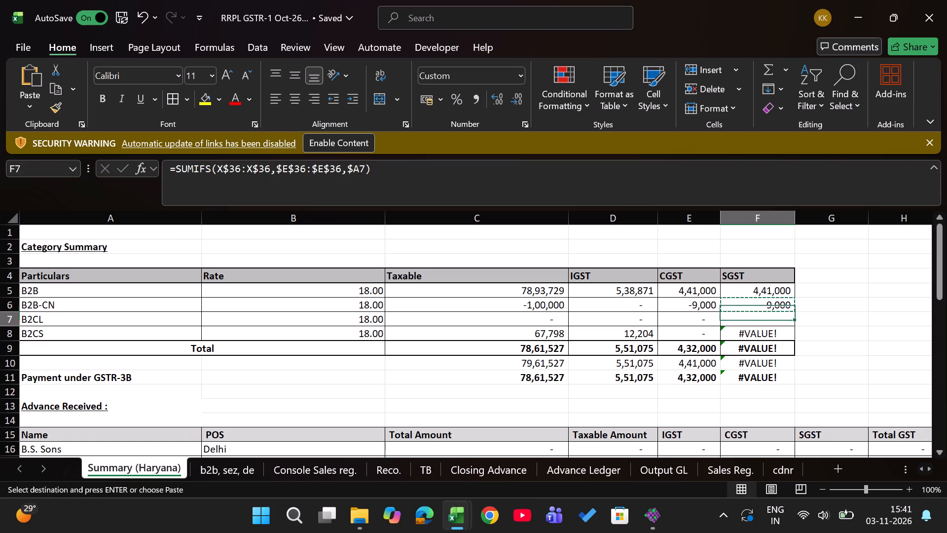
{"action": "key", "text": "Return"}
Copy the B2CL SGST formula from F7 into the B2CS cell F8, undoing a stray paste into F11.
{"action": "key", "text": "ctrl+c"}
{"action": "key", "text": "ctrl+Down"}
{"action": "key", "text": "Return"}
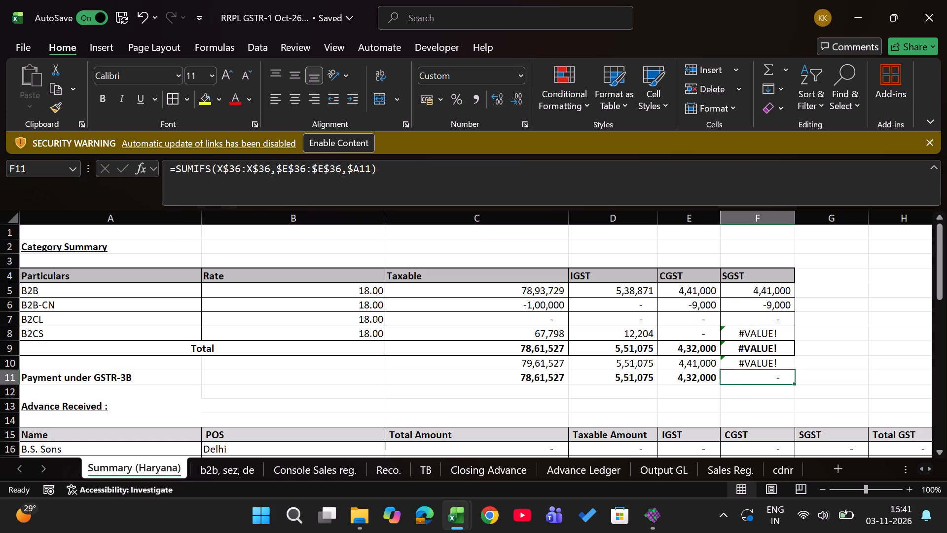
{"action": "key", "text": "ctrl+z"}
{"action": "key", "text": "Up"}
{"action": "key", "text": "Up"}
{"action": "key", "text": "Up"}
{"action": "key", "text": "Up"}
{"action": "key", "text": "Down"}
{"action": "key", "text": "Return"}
Fill the B2B formulas in C5:F5 down through row 8 for the B2B-CN, B2CL and B2CS categories.
{"action": "key", "text": "Left"}
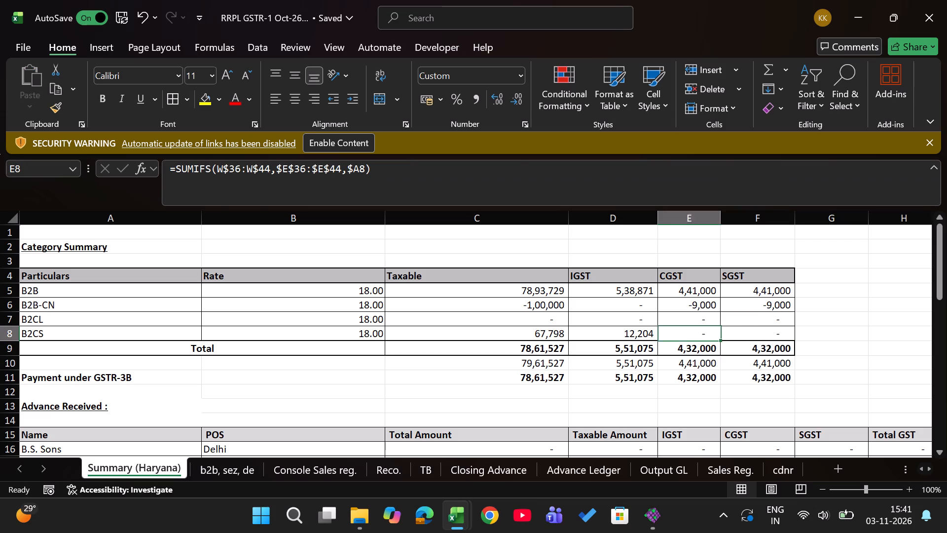
{"action": "key", "text": "Left"}
{"action": "key", "text": "Right"}
{"action": "key", "text": "Up"}
{"action": "key", "text": "Up"}
{"action": "key", "text": "Left"}
{"action": "key", "text": "Up"}
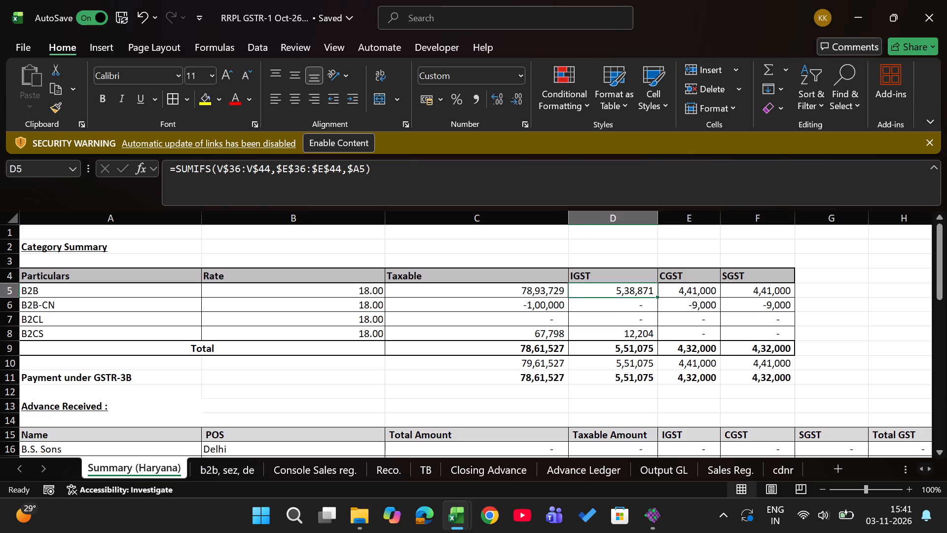
{"action": "key", "text": "Left"}
{"action": "key", "text": "shift+Right"}
{"action": "key", "text": "shift+Right"}
{"action": "key", "text": "shift+Right"}
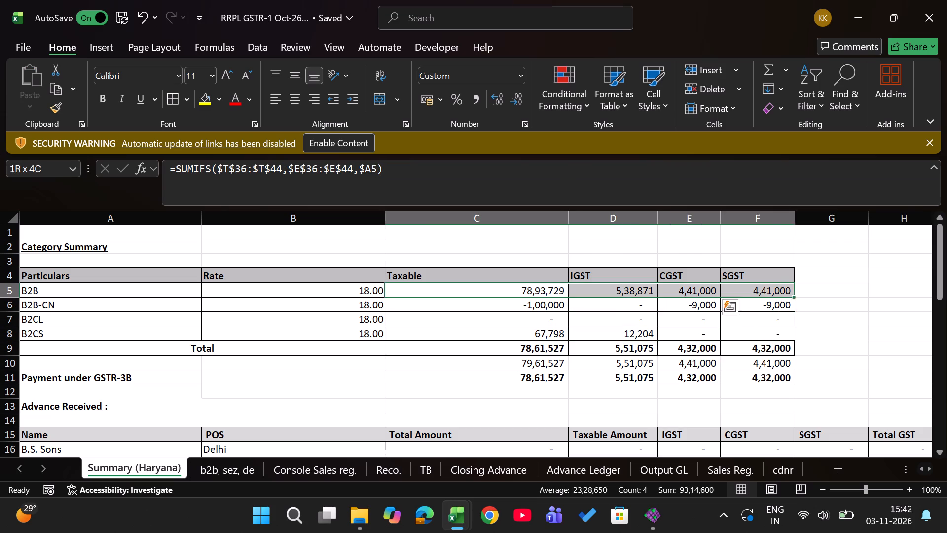
{"action": "key", "text": "shift+Down"}
{"action": "key", "text": "shift+Down"}
{"action": "key", "text": "shift+Down"}
{"action": "key", "text": "ctrl+d"}
{"action": "key", "text": "Down"}
{"action": "key", "text": "Down"}
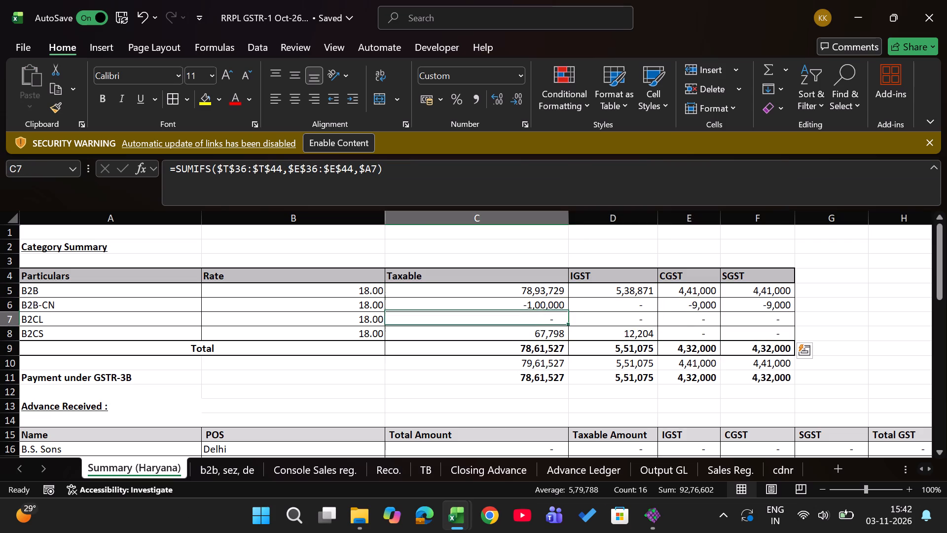
Extend the B2B taxable SUMIFS formula in HSN Summary cell L6 to T$36:T$44, $P$36:$P$44 and $D$36:$D$44.
{"action": "key", "text": "Right"}
{"action": "key", "text": "Right"}
{"action": "key", "text": "Down"}
{"action": "key", "text": "Down"}
{"action": "key", "text": "Down"}
{"action": "key", "text": "Right"}
{"action": "key", "text": "Right"}
{"action": "key", "text": "Right"}
{"action": "key", "text": "Right"}
{"action": "key", "text": "Right"}
{"action": "key", "text": "Right"}
{"action": "key", "text": "Right"}
{"action": "key", "text": "Right"}
{"action": "key", "text": "Right"}
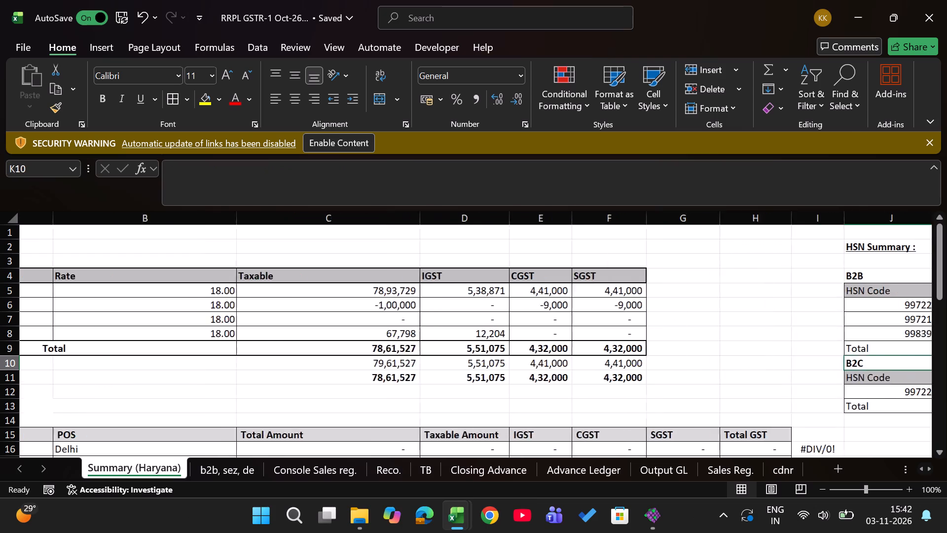
{"action": "key", "text": "Up"}
{"action": "key", "text": "Up"}
{"action": "key", "text": "Up"}
{"action": "key", "text": "Up"}
{"action": "key", "text": "Right"}
{"action": "key", "text": "Right"}
{"action": "key", "text": "Right"}
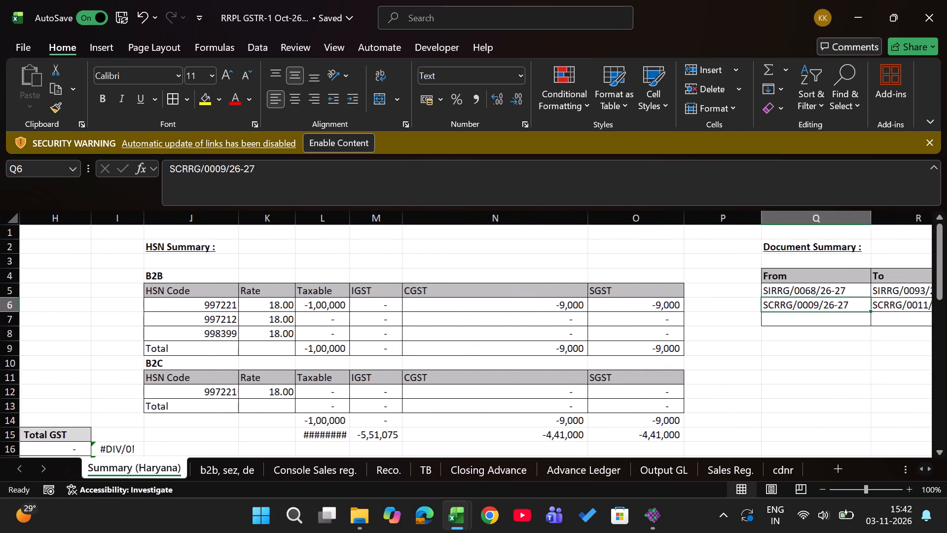
{"action": "key", "text": "Left"}
{"action": "key", "text": "Left"}
{"action": "key", "text": "Right"}
{"action": "key", "text": "Right"}
{"action": "key", "text": "Left"}
{"action": "key", "text": "Left"}
{"action": "key", "text": "Left"}
{"action": "key", "text": "Left"}
{"action": "key", "text": "Left"}
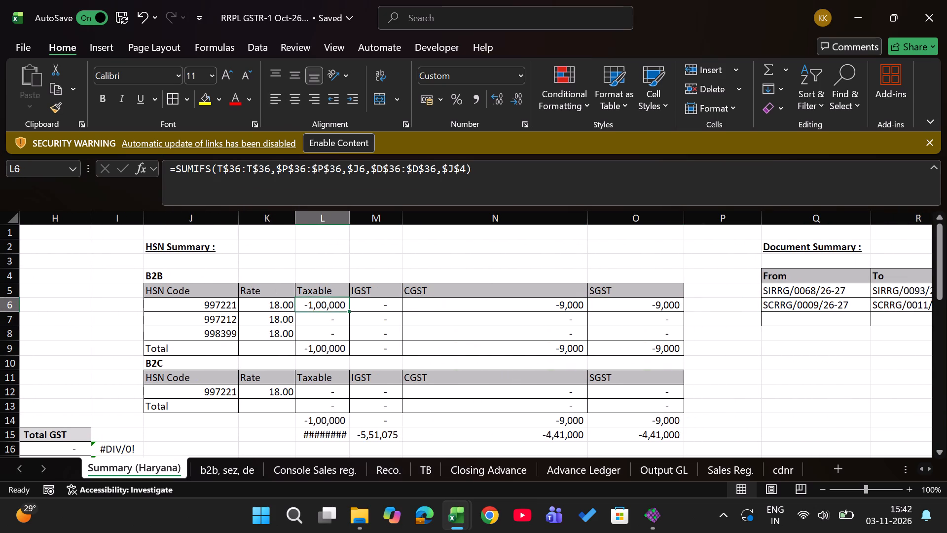
{"action": "left_click", "coordinate": [273, 167]}
{"action": "key", "text": "BackSpace"}
{"action": "key", "text": "BackSpace"}
{"action": "type", "text": "44"}
{"action": "key", "text": "Right"}
{"action": "key", "text": "Right"}
{"action": "key", "text": "Right"}
{"action": "key", "text": "Right"}
{"action": "key", "text": "Right"}
{"action": "key", "text": "Right"}
{"action": "key", "text": "Right"}
{"action": "key", "text": "Right"}
{"action": "key", "text": "Right"}
{"action": "key", "text": "Right"}
{"action": "key", "text": "Right"}
{"action": "key", "text": "Right"}
{"action": "key", "text": "Right"}
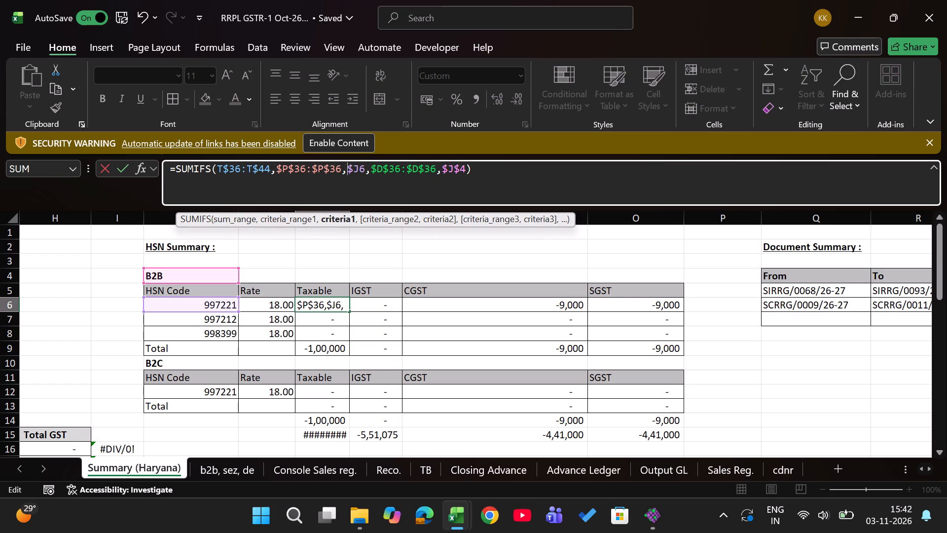
{"action": "key", "text": "Left"}
{"action": "key", "text": "BackSpace"}
{"action": "key", "text": "BackSpace"}
{"action": "type", "text": "44"}
{"action": "key", "text": "Right"}
{"action": "key", "text": "Right"}
{"action": "key", "text": "Right"}
{"action": "key", "text": "Right"}
{"action": "key", "text": "Right"}
{"action": "key", "text": "Right"}
{"action": "key", "text": "Right"}
{"action": "key", "text": "Right"}
{"action": "key", "text": "Right"}
{"action": "key", "text": "Right"}
{"action": "key", "text": "Right"}
{"action": "key", "text": "Right"}
{"action": "key", "text": "Right"}
{"action": "key", "text": "Right"}
{"action": "key", "text": "Right"}
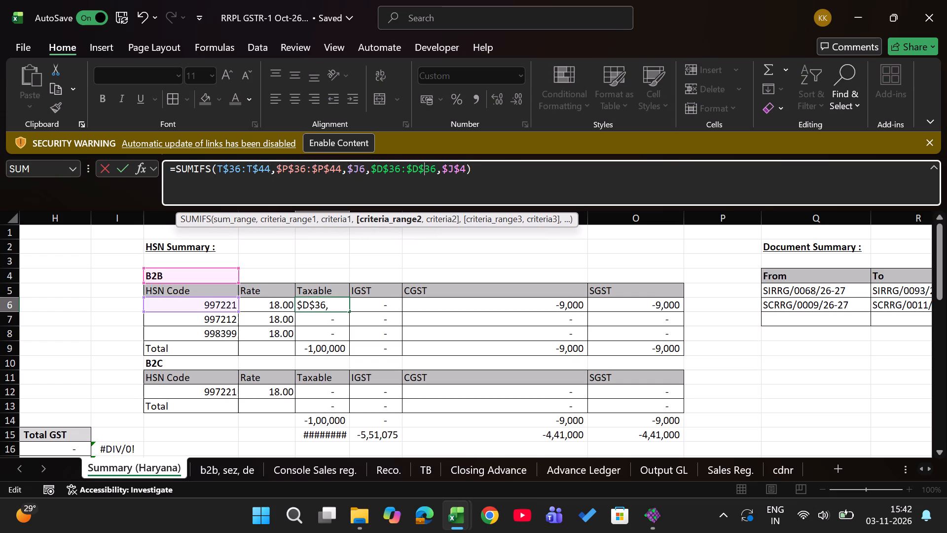
{"action": "key", "text": "Right"}
{"action": "key", "text": "BackSpace"}
{"action": "key", "text": "BackSpace"}
{"action": "type", "text": "44"}
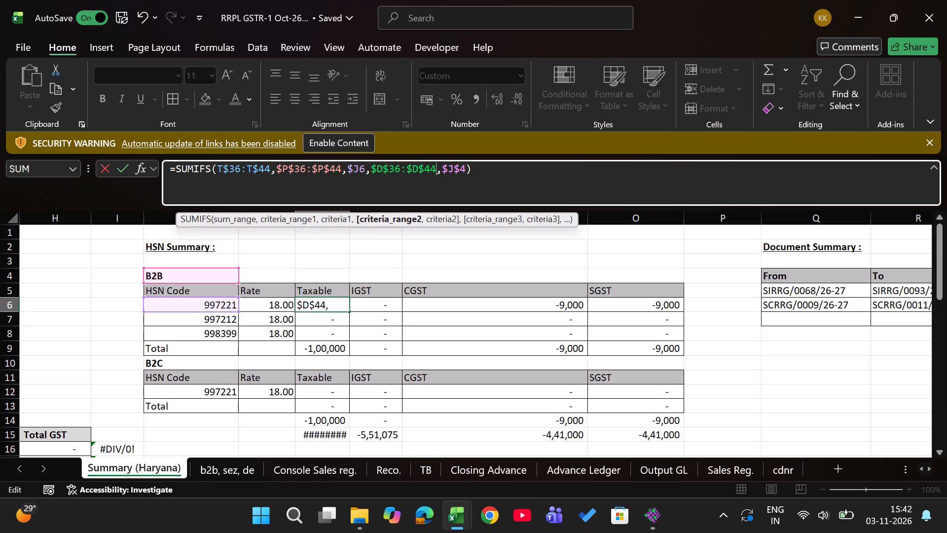
{"action": "key", "text": "Return"}
Fill the B2B taxable formula in L6 down through L8 for the remaining HSN codes.
{"action": "key", "text": "Up"}
{"action": "key", "text": "shift+Down"}
{"action": "key", "text": "shift+Down"}
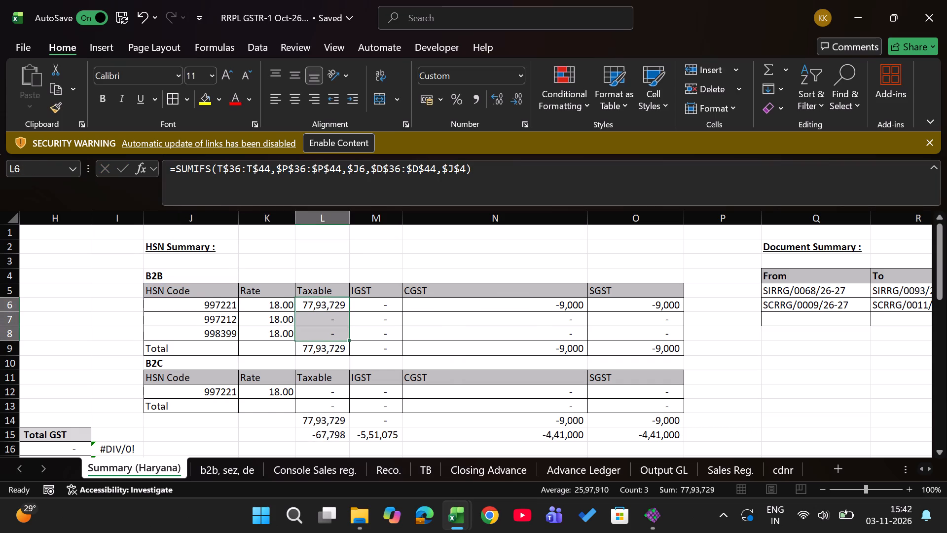
{"action": "key", "text": "ctrl+d"}
{"action": "key", "text": "Down"}
{"action": "key", "text": "Up"}
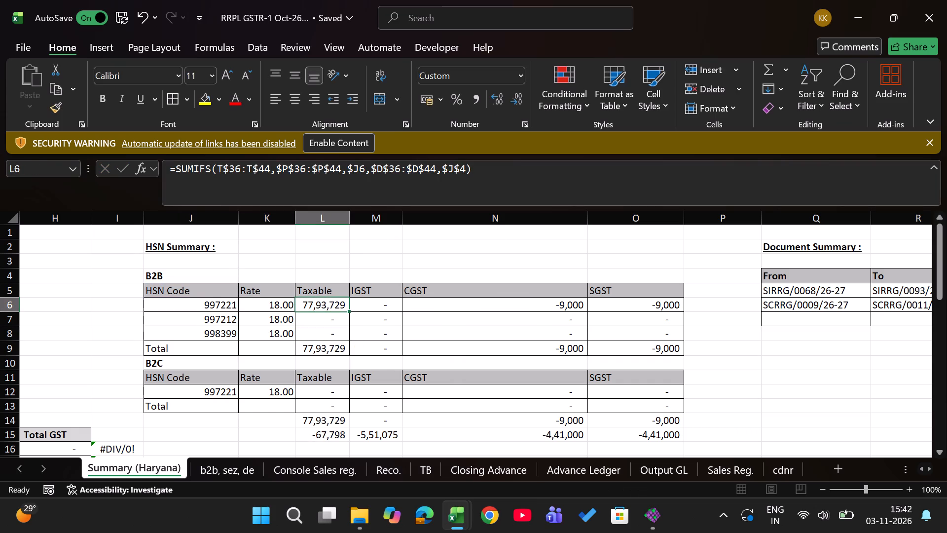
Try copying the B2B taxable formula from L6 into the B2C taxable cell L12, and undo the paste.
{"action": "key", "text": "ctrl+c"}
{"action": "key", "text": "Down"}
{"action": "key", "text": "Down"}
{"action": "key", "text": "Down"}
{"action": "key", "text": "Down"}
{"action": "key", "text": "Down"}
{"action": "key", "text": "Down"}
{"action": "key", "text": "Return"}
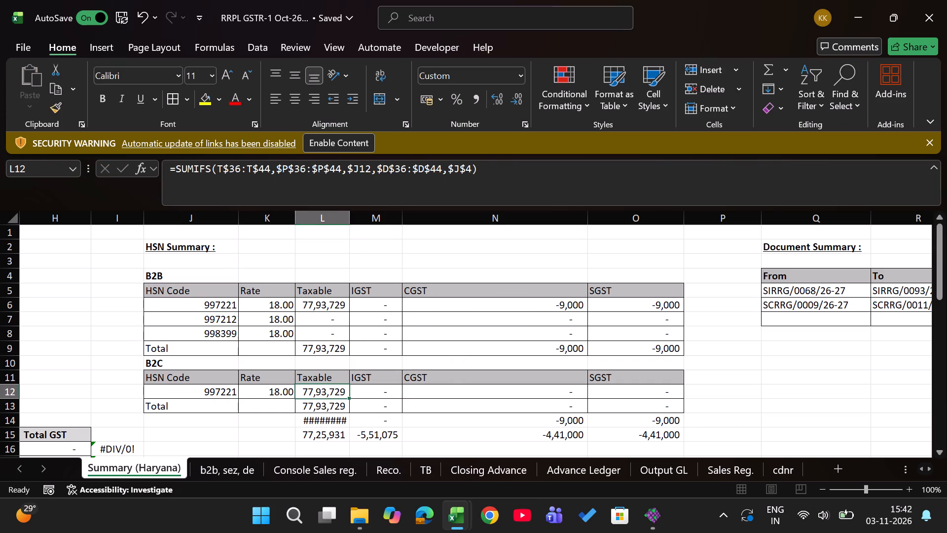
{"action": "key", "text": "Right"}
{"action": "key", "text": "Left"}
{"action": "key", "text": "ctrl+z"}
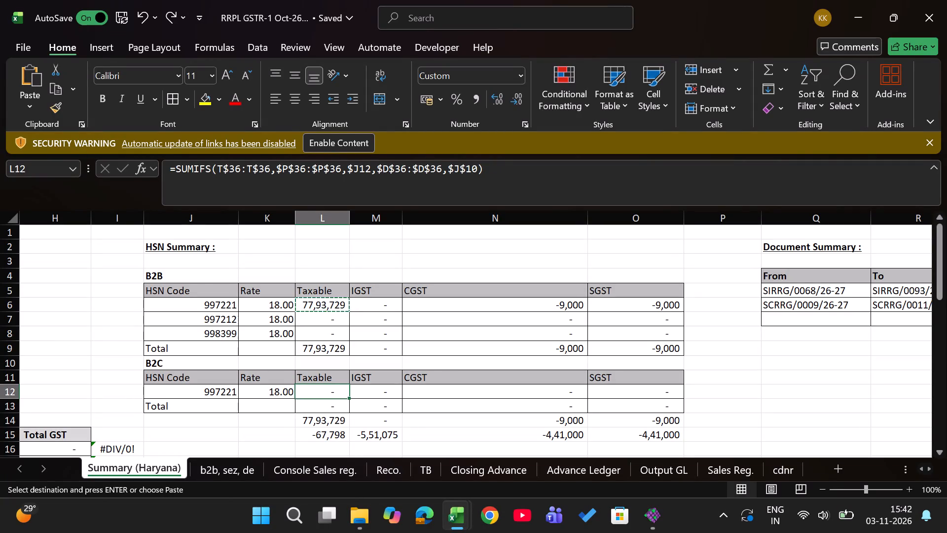
Extend the B2C taxable SUMIFS formula in L12 to the ranges T$36:T$44, $P$36:$P$44 and $D$36:$D$44.
{"action": "left_click", "coordinate": [440, 165]}
{"action": "key", "text": "BackSpace"}
{"action": "key", "text": "BackSpace"}
{"action": "type", "text": "44"}
{"action": "key", "text": "Left"}
{"action": "key", "text": "Left"}
{"action": "key", "text": "Left"}
{"action": "key", "text": "Left"}
{"action": "key", "text": "Left"}
{"action": "key", "text": "Left"}
{"action": "key", "text": "Left"}
{"action": "key", "text": "Left"}
{"action": "key", "text": "Left"}
{"action": "key", "text": "Left"}
{"action": "key", "text": "Left"}
{"action": "key", "text": "Left"}
{"action": "key", "text": "Left"}
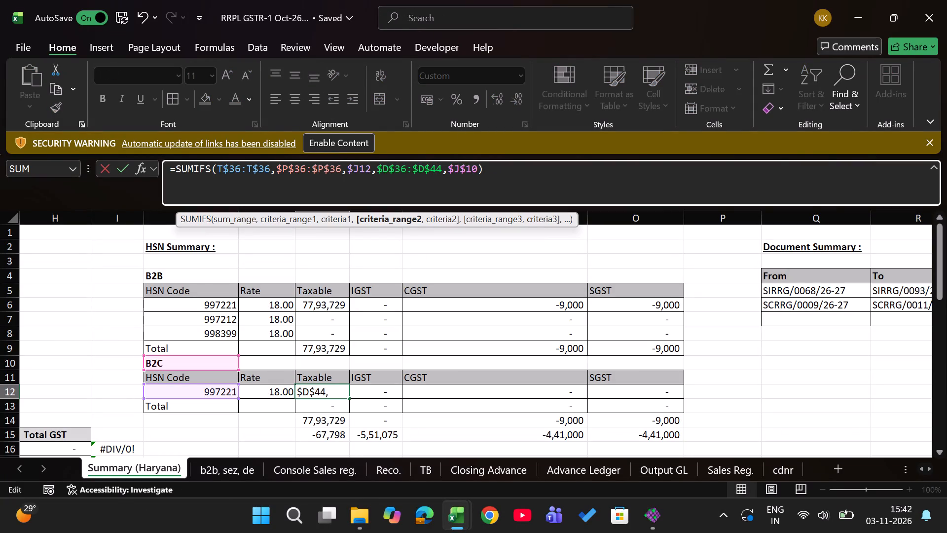
{"action": "key", "text": "Left"}
{"action": "key", "text": "Left"}
{"action": "key", "text": "Left"}
{"action": "key", "text": "Left"}
{"action": "key", "text": "BackSpace"}
{"action": "key", "text": "BackSpace"}
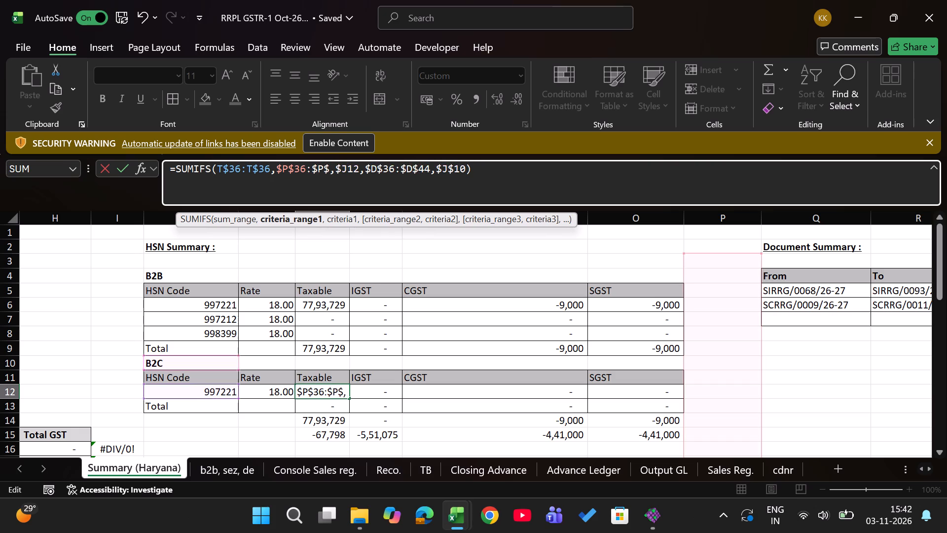
{"action": "type", "text": "44"}
{"action": "key", "text": "Left"}
{"action": "key", "text": "Left"}
{"action": "key", "text": "Left"}
{"action": "key", "text": "Left"}
{"action": "key", "text": "Left"}
{"action": "key", "text": "Left"}
{"action": "key", "text": "Left"}
{"action": "key", "text": "Left"}
{"action": "key", "text": "Left"}
{"action": "key", "text": "Left"}
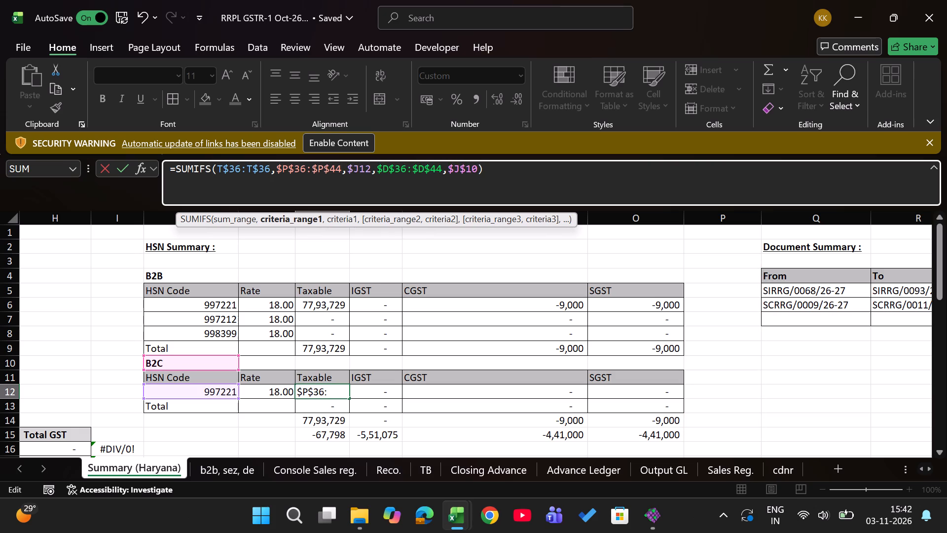
{"action": "key", "text": "Left"}
{"action": "key", "text": "Left"}
{"action": "key", "text": "BackSpace"}
{"action": "key", "text": "BackSpace"}
{"action": "type", "text": "44"}
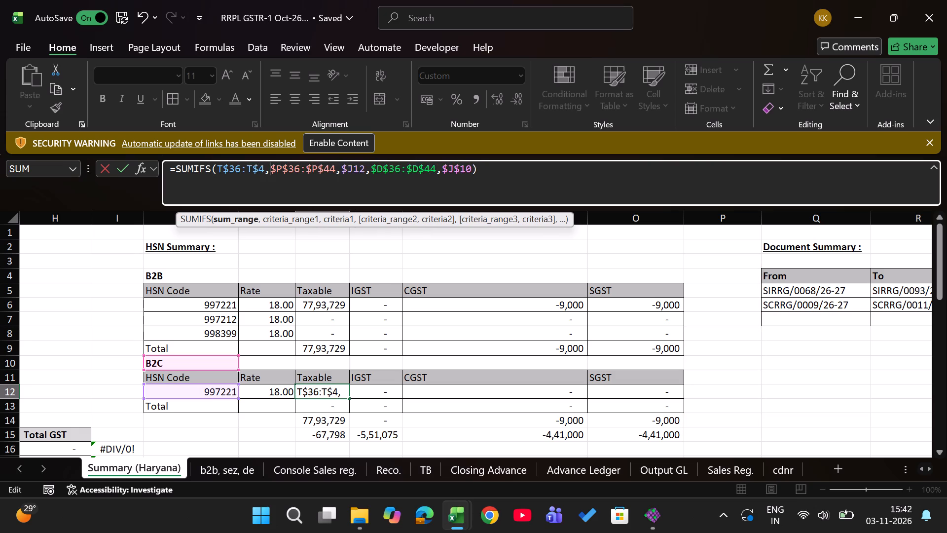
{"action": "key", "text": "Return"}
Extend the B2C IGST SUMIFS formula in M12 to the ranges V$36:V$44, $P$36:$P$44 and $D$36:$D$44.
{"action": "key", "text": "Up"}
{"action": "key", "text": "Right"}
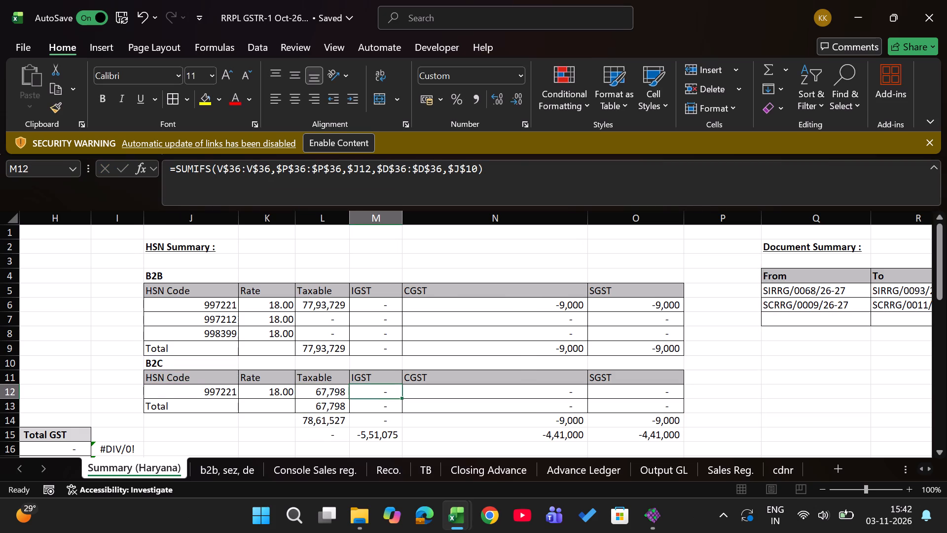
{"action": "left_click", "coordinate": [444, 168]}
{"action": "key", "text": "BackSpace"}
{"action": "key", "text": "BackSpace"}
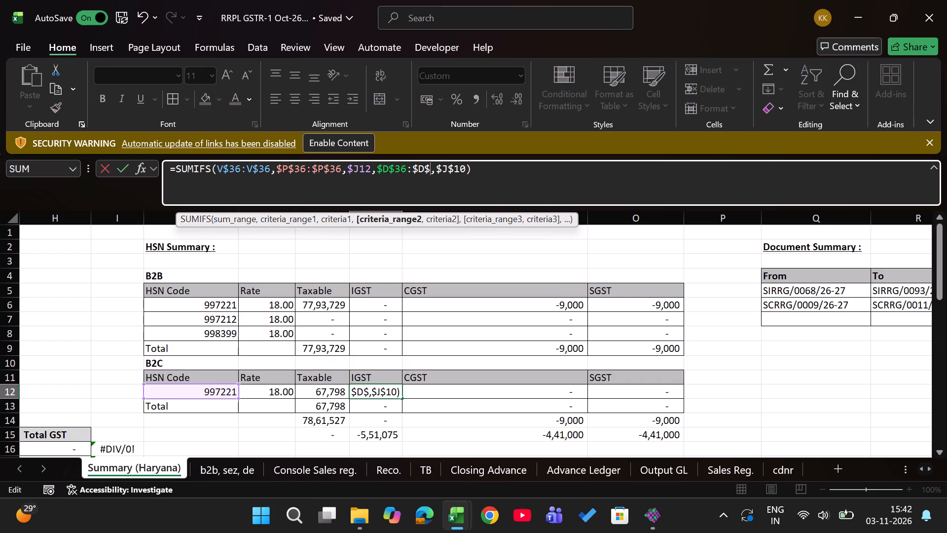
{"action": "type", "text": "44"}
{"action": "left_click", "coordinate": [343, 169]}
{"action": "key", "text": "BackSpace"}
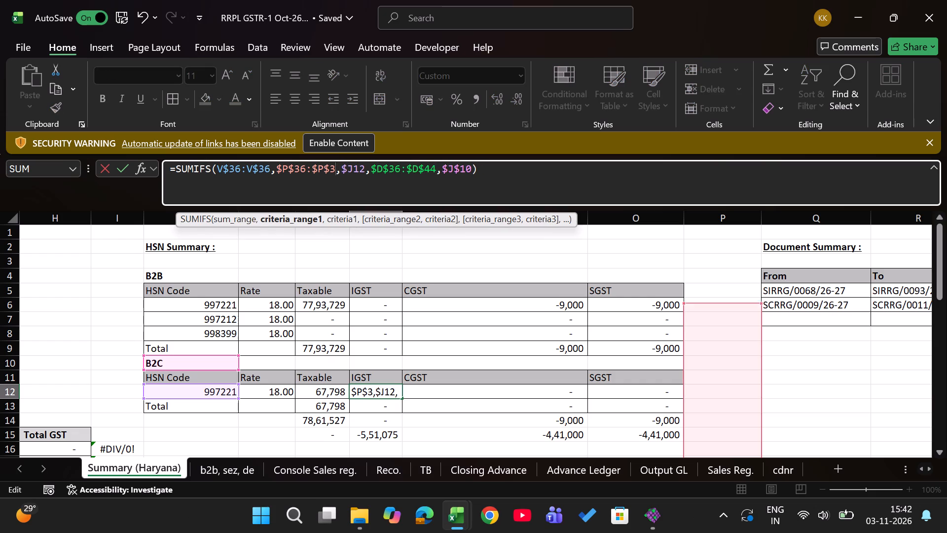
{"action": "key", "text": "BackSpace"}
{"action": "type", "text": "44"}
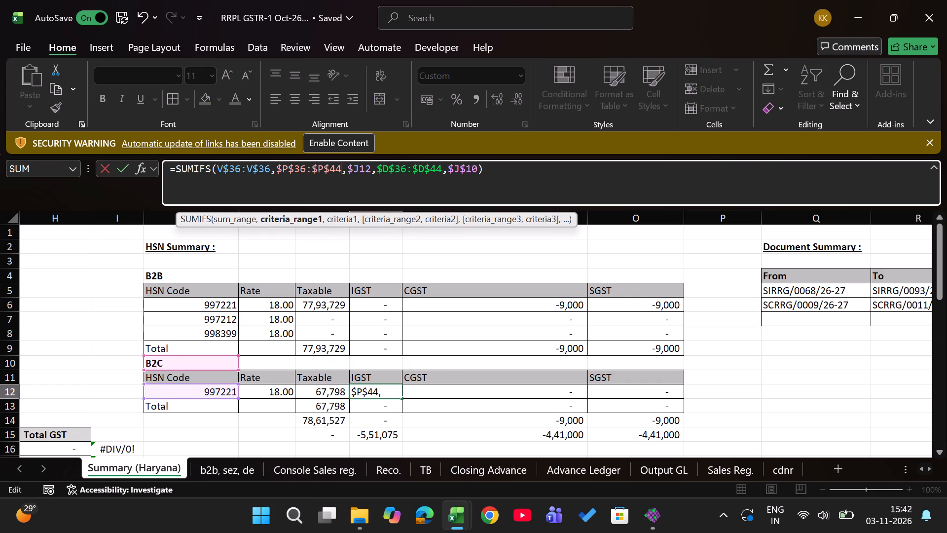
{"action": "left_click", "coordinate": [272, 169]}
{"action": "key", "text": "BackSpace"}
{"action": "key", "text": "BackSpace"}
{"action": "type", "text": "44"}
{"action": "key", "text": "Return"}
Extend the B2C CGST SUMIFS formula in N12 to the ranges W$36:W$44, $P$36:$P$44 and $D$36:$D$44.
{"action": "key", "text": "Up"}
{"action": "key", "text": "Right"}
{"action": "key", "text": "Right"}
{"action": "key", "text": "Left"}
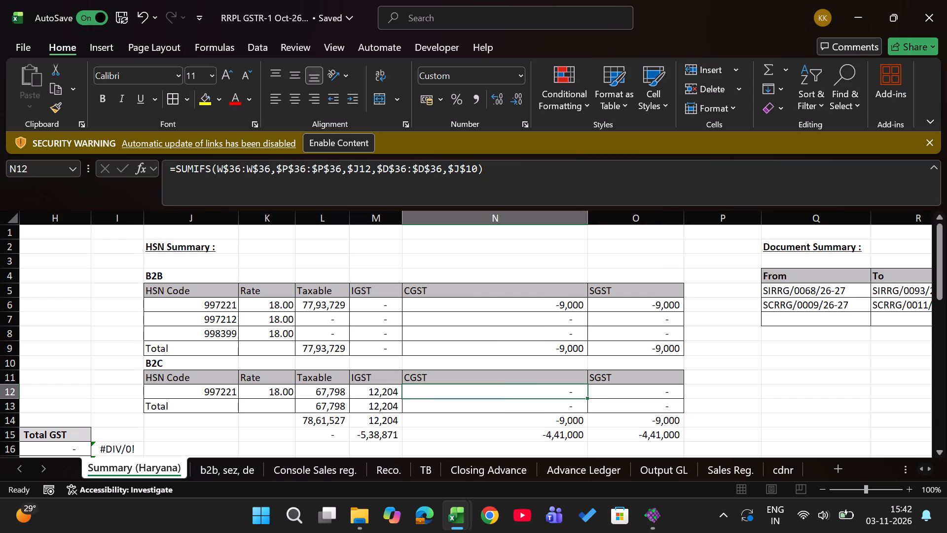
{"action": "key", "text": "Right"}
{"action": "key", "text": "Left"}
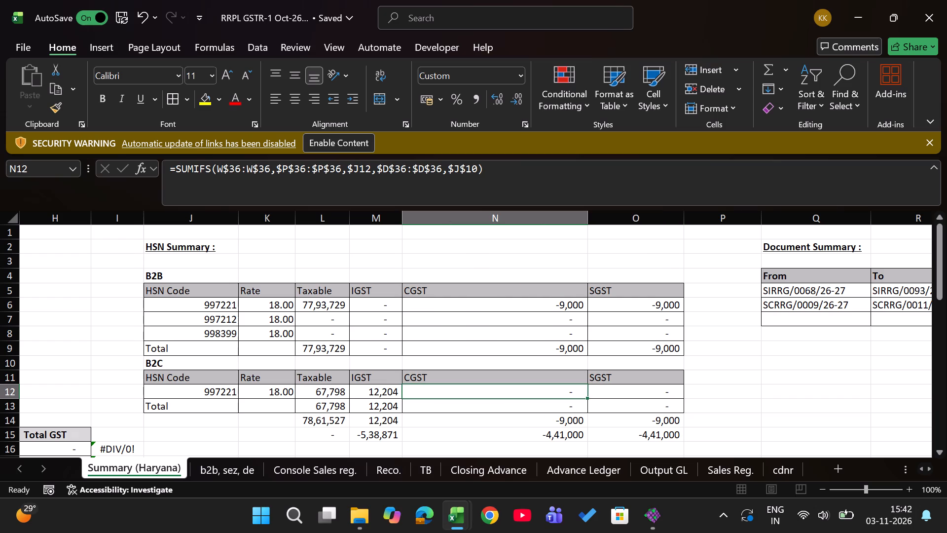
{"action": "left_click", "coordinate": [269, 175]}
{"action": "key", "text": "BackSpace"}
{"action": "key", "text": "BackSpace"}
{"action": "type", "text": "44"}
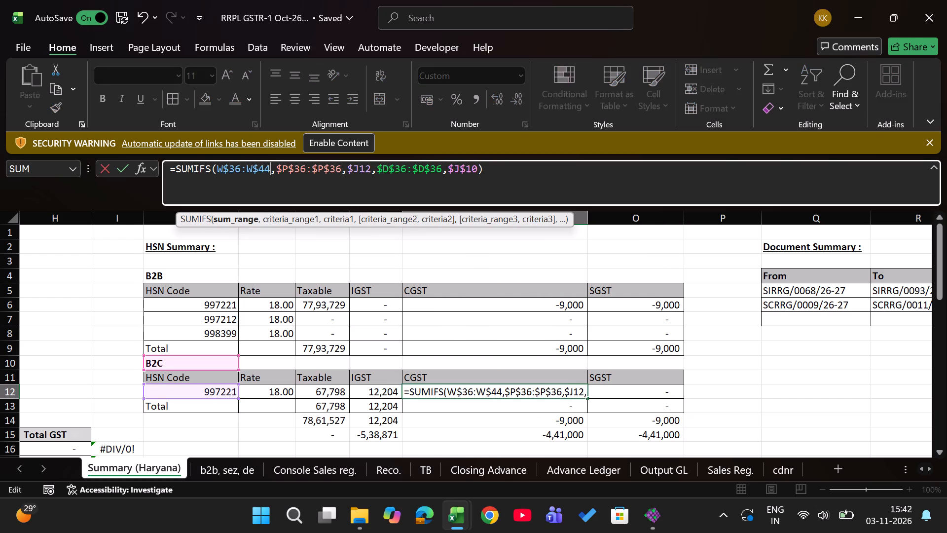
{"action": "left_click", "coordinate": [342, 169]}
{"action": "key", "text": "BackSpace"}
{"action": "key", "text": "BackSpace"}
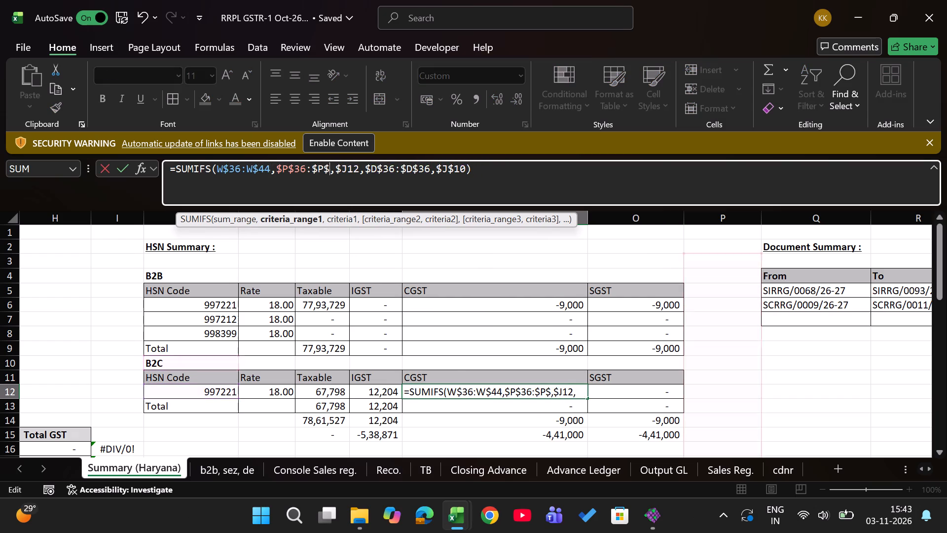
{"action": "type", "text": "44"}
{"action": "left_click", "coordinate": [442, 170]}
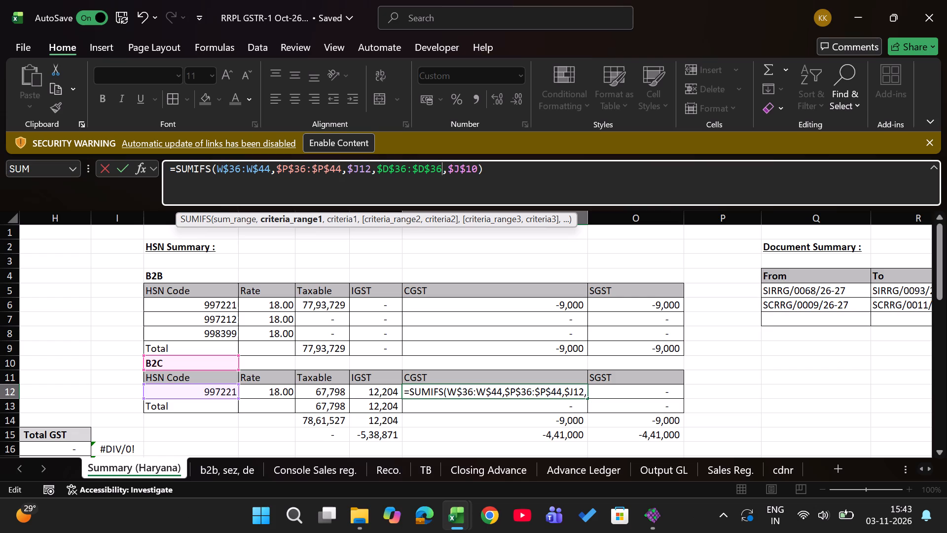
{"action": "key", "text": "BackSpace"}
{"action": "key", "text": "BackSpace"}
{"action": "type", "text": "44"}
{"action": "key", "text": "Return"}
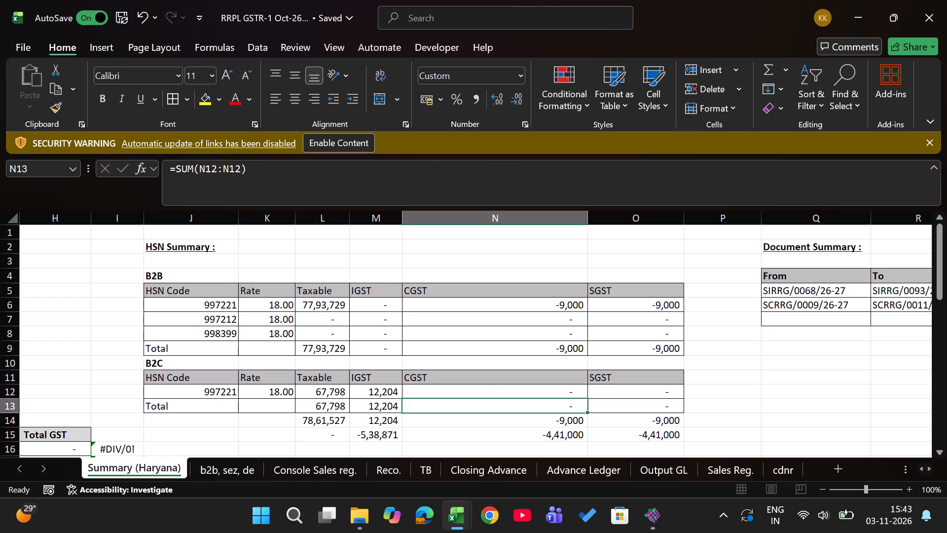
Extend the B2C SGST SUMIFS formula in O12 to the ranges X$36:X$44, $P$36:$P$44 and $D$36:$D$44.
{"action": "key", "text": "Up"}
{"action": "key", "text": "Right"}
{"action": "left_click", "coordinate": [442, 170]}
{"action": "key", "text": "BackSpace"}
{"action": "key", "text": "BackSpace"}
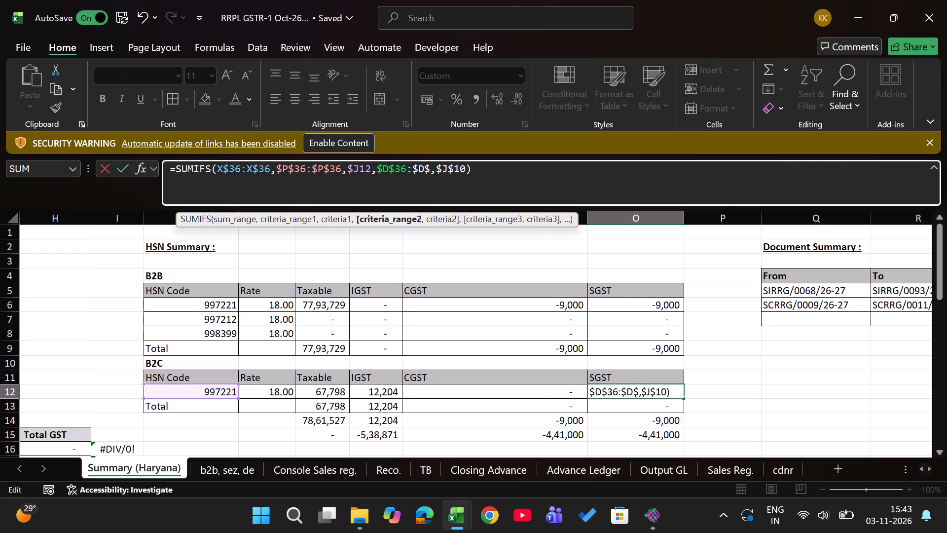
{"action": "type", "text": "44"}
{"action": "left_click", "coordinate": [341, 168]}
{"action": "key", "text": "BackSpace"}
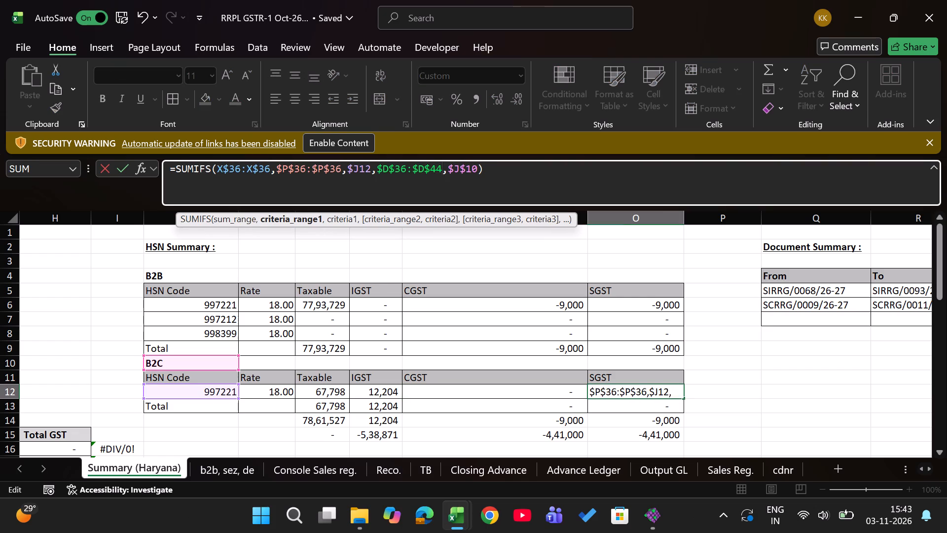
{"action": "key", "text": "BackSpace"}
{"action": "type", "text": "44"}
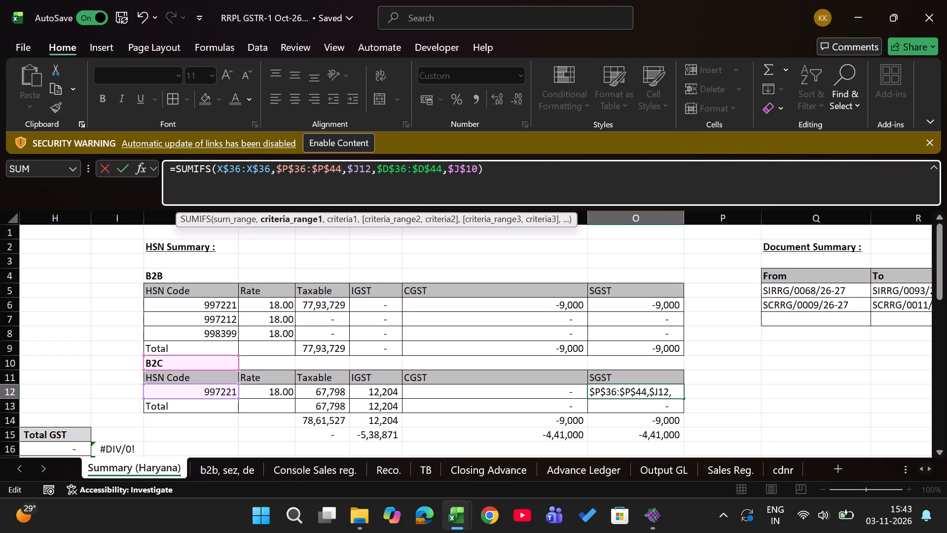
{"action": "left_click", "coordinate": [273, 168]}
{"action": "key", "text": "BackSpace"}
{"action": "key", "text": "BackSpace"}
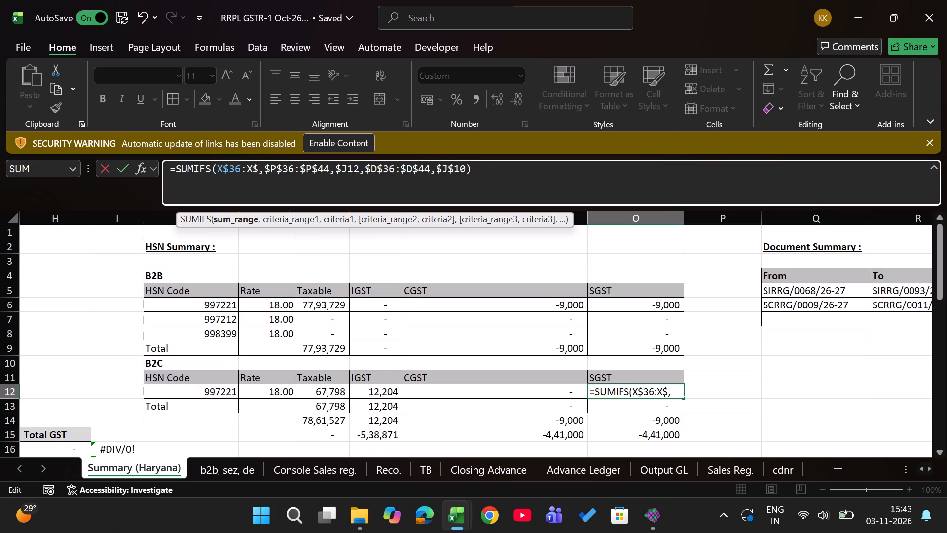
{"action": "type", "text": "44"}
{"action": "key", "text": "Return"}
Extend the B2B IGST SUMIFS formula in M6 to the ranges V$36:V$44, $P$36:$P$44 and $D$36:$D$44.
{"action": "key", "text": "Up"}
{"action": "key", "text": "Up"}
{"action": "key", "text": "Up"}
{"action": "key", "text": "Up"}
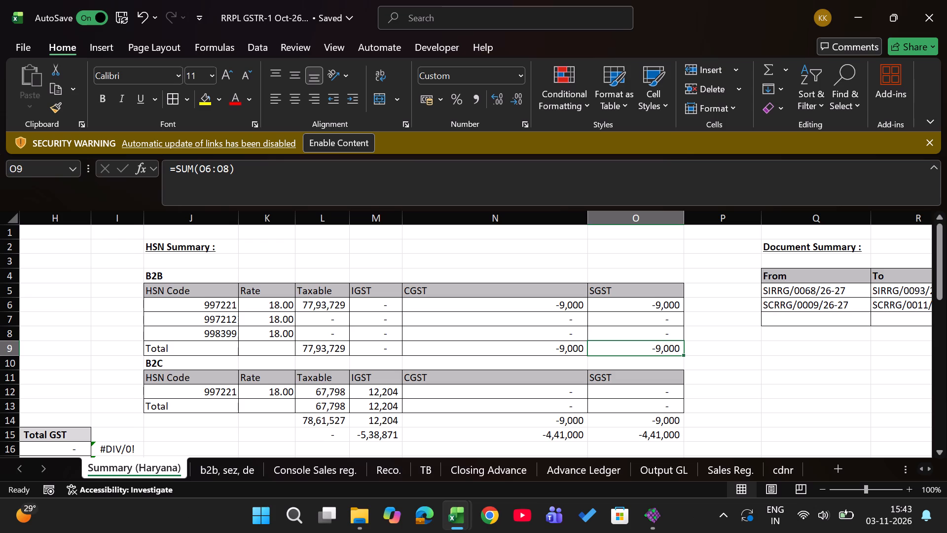
{"action": "key", "text": "Right"}
{"action": "key", "text": "Left"}
{"action": "key", "text": "Up"}
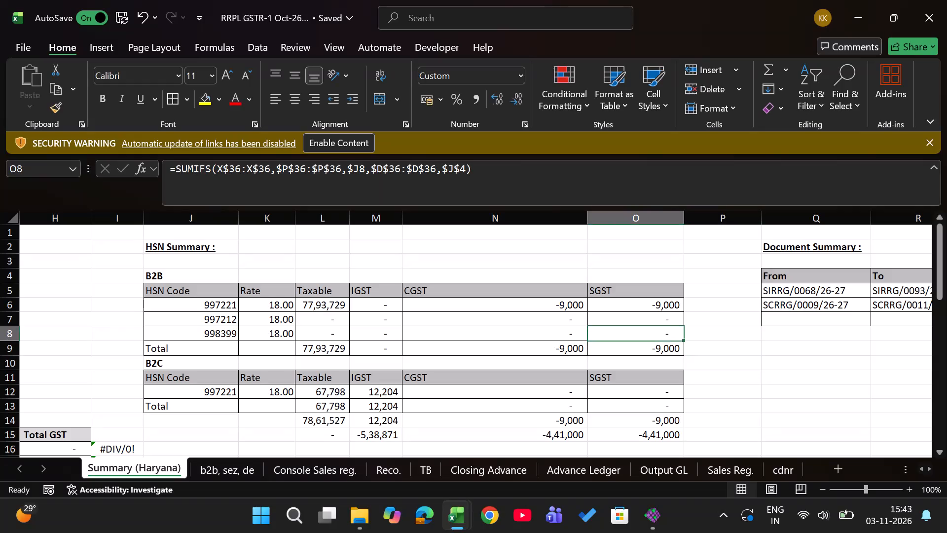
{"action": "key", "text": "Left"}
{"action": "key", "text": "Left"}
{"action": "key", "text": "Left"}
{"action": "key", "text": "Up"}
{"action": "key", "text": "Up"}
{"action": "key", "text": "Right"}
{"action": "key", "text": "Right"}
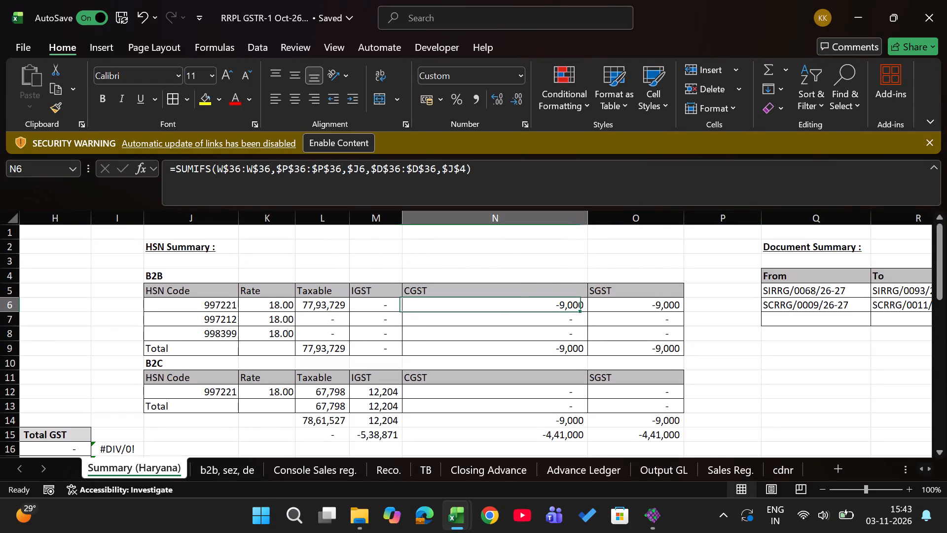
{"action": "key", "text": "Left"}
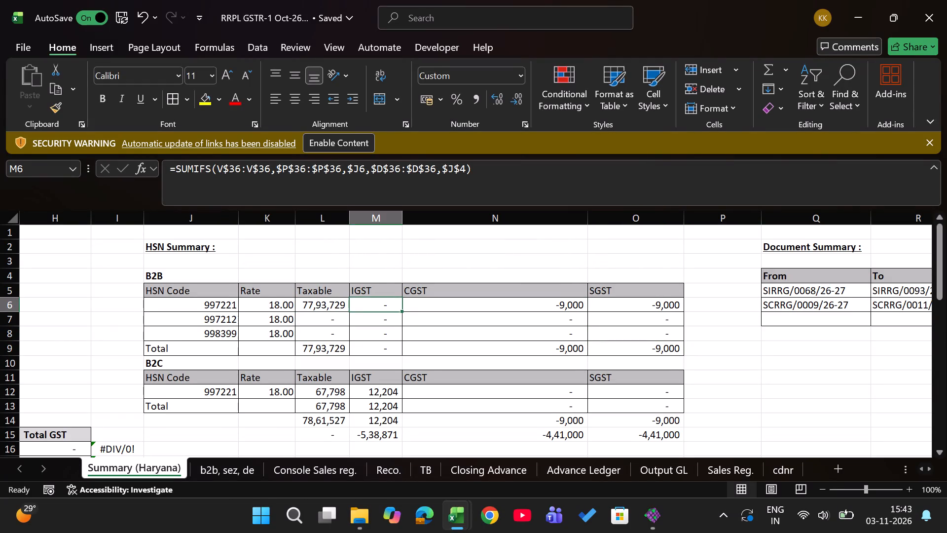
{"action": "left_click", "coordinate": [275, 168]}
{"action": "key", "text": "Left"}
{"action": "key", "text": "BackSpace"}
{"action": "key", "text": "BackSpace"}
{"action": "type", "text": "44"}
{"action": "key", "text": "Right"}
{"action": "key", "text": "Right"}
{"action": "key", "text": "Right"}
{"action": "key", "text": "Right"}
{"action": "key", "text": "Right"}
{"action": "key", "text": "Right"}
{"action": "key", "text": "Right"}
{"action": "key", "text": "Right"}
{"action": "key", "text": "Right"}
{"action": "key", "text": "Right"}
{"action": "key", "text": "Right"}
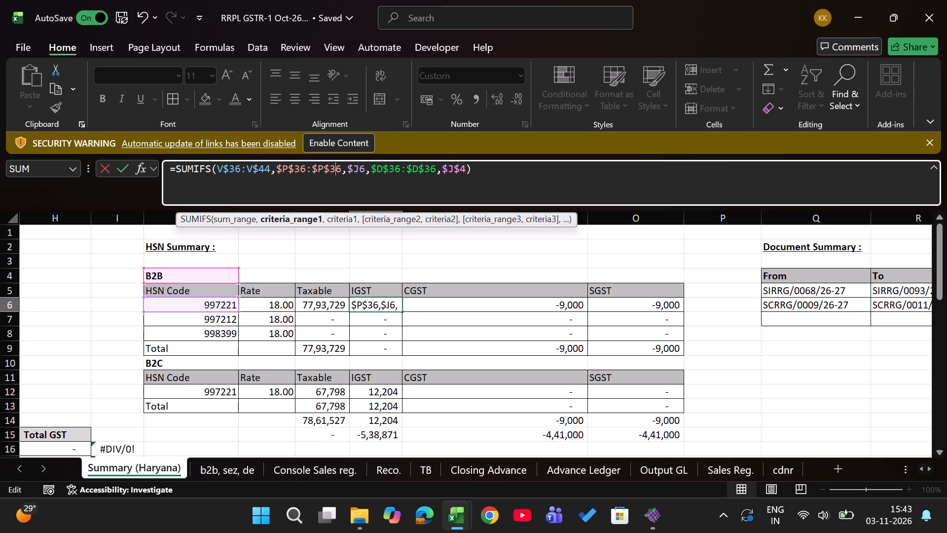
{"action": "key", "text": "Right"}
{"action": "key", "text": "BackSpace"}
{"action": "key", "text": "BackSpace"}
{"action": "type", "text": "44"}
{"action": "key", "text": "Right"}
{"action": "key", "text": "Right"}
{"action": "key", "text": "Right"}
{"action": "key", "text": "Right"}
{"action": "key", "text": "Right"}
{"action": "key", "text": "Right"}
{"action": "key", "text": "Right"}
{"action": "key", "text": "Right"}
{"action": "key", "text": "Right"}
{"action": "key", "text": "Right"}
{"action": "key", "text": "Right"}
{"action": "key", "text": "Right"}
{"action": "key", "text": "Right"}
{"action": "key", "text": "Right"}
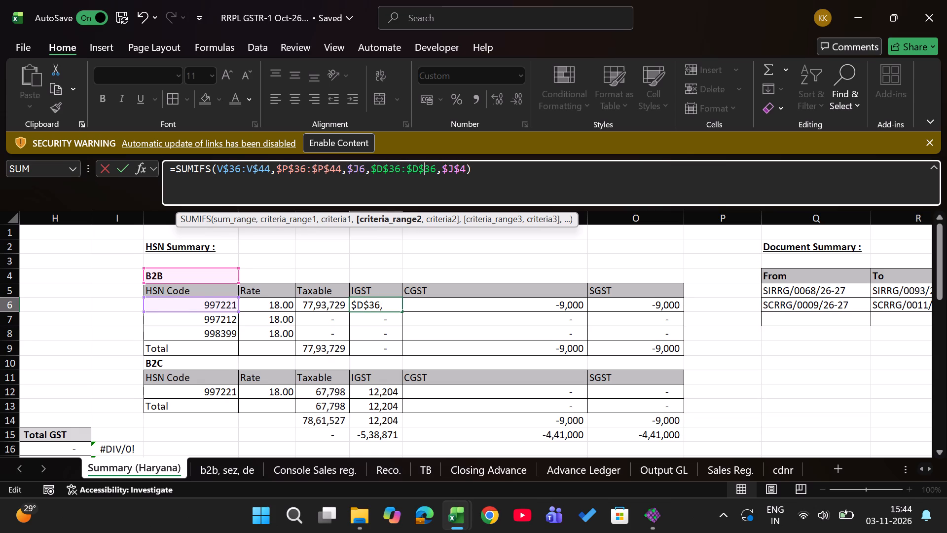
{"action": "key", "text": "Right"}
{"action": "key", "text": "Right"}
{"action": "key", "text": "BackSpace"}
{"action": "key", "text": "BackSpace"}
{"action": "type", "text": "44"}
{"action": "key", "text": "Return"}
Extend the B2B CGST SUMIFS formula in N6 to the ranges W$36:W$44, $P$36:$P$44 and $D$36:$D$44.
{"action": "key", "text": "Up"}
{"action": "key", "text": "Right"}
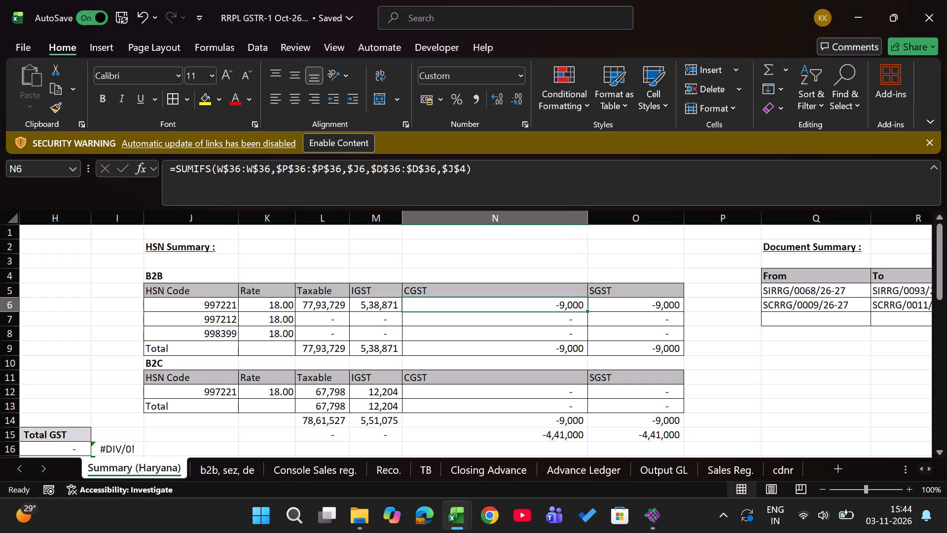
{"action": "left_click", "coordinate": [437, 169]}
{"action": "key", "text": "BackSpace"}
{"action": "key", "text": "BackSpace"}
{"action": "type", "text": "44"}
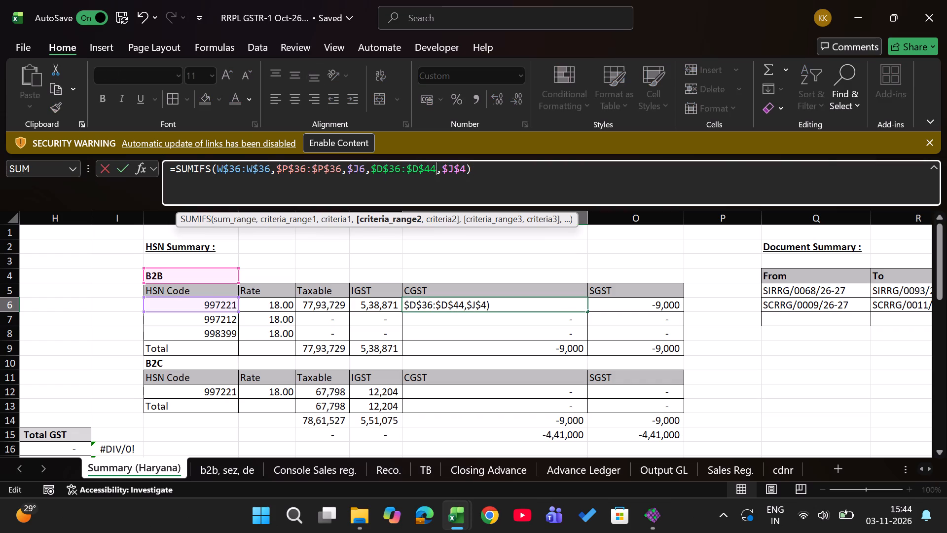
{"action": "left_click", "coordinate": [338, 170]}
{"action": "key", "text": "Right"}
{"action": "key", "text": "BackSpace"}
{"action": "key", "text": "BackSpace"}
{"action": "type", "text": "44"}
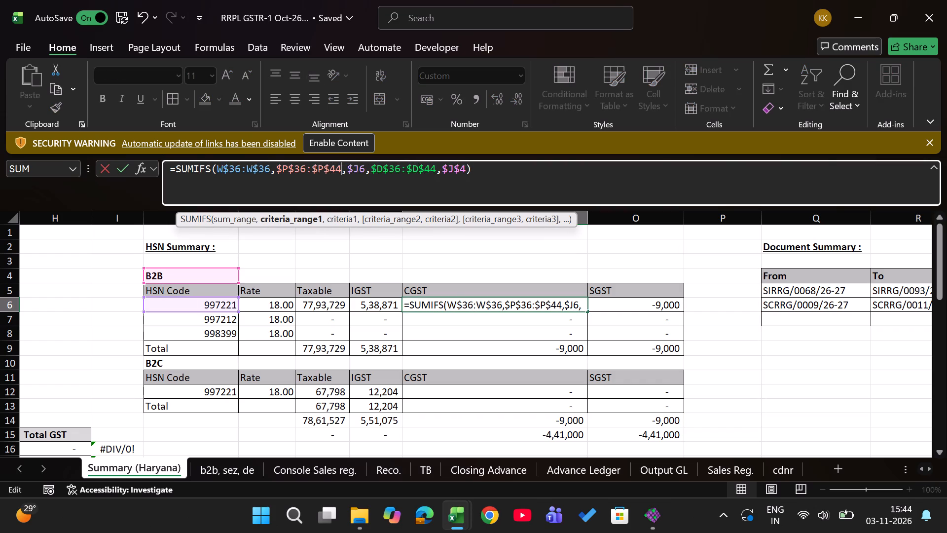
{"action": "left_click", "coordinate": [270, 170]}
{"action": "key", "text": "BackSpace"}
{"action": "key", "text": "BackSpace"}
{"action": "type", "text": "44"}
{"action": "key", "text": "Return"}
Copy the B2B CGST formula from N6 into the SGST cell O6.
{"action": "key", "text": "Up"}
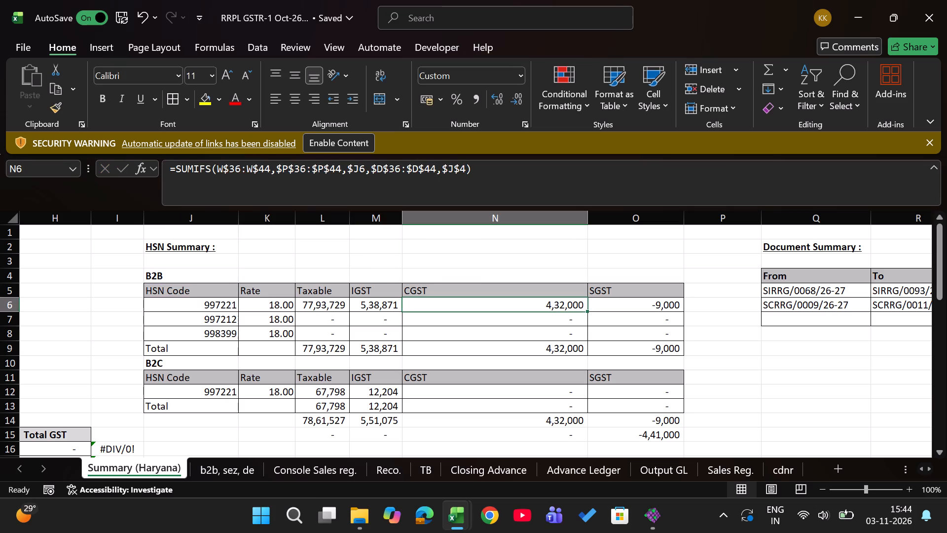
{"action": "key", "text": "ctrl+c"}
{"action": "key", "text": "Right"}
{"action": "key", "text": "Return"}
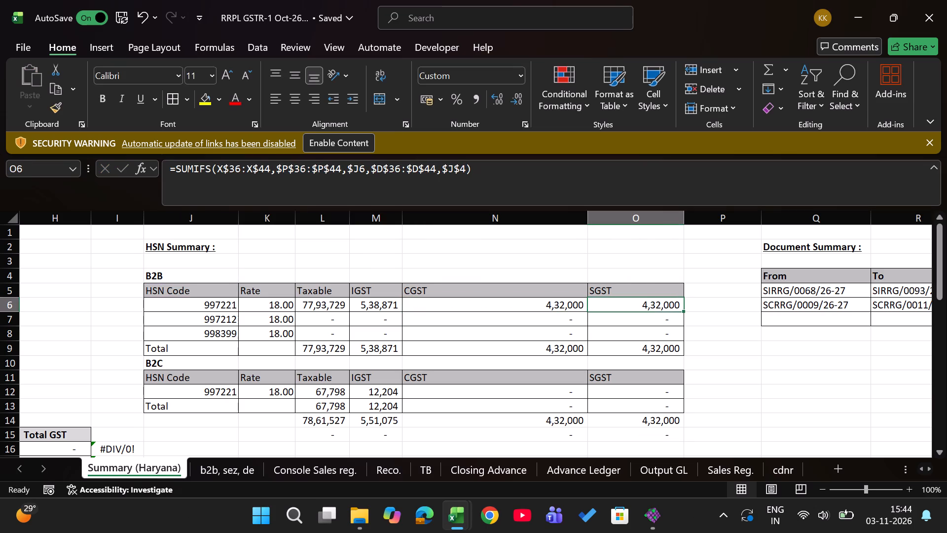
Fill the B2B IGST, CGST and SGST formulas in M6:O6 down through row 8 for the remaining HSN codes.
{"action": "key", "text": "Left"}
{"action": "key", "text": "Right"}
{"action": "key", "text": "Left"}
{"action": "key", "text": "Right"}
{"action": "key", "text": "Left"}
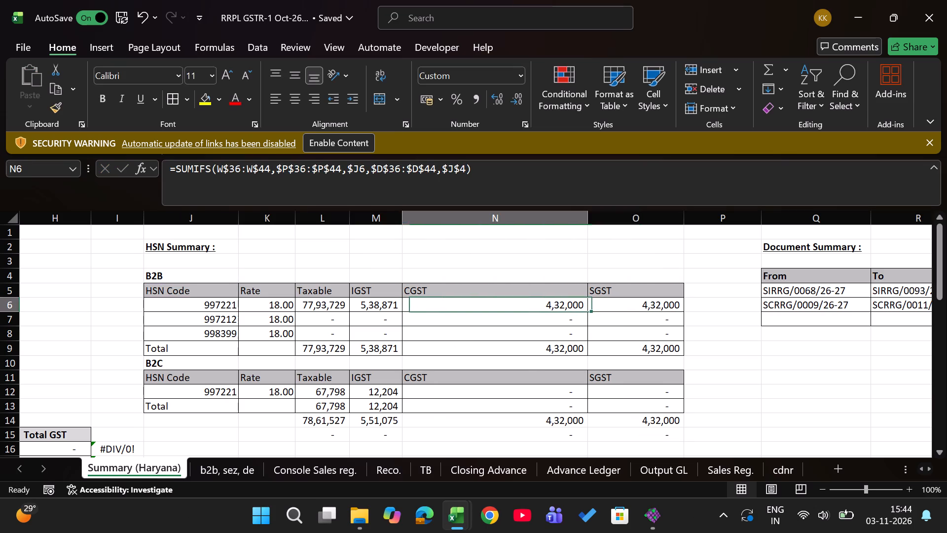
{"action": "key", "text": "Right"}
{"action": "key", "text": "Left"}
{"action": "key", "text": "Left"}
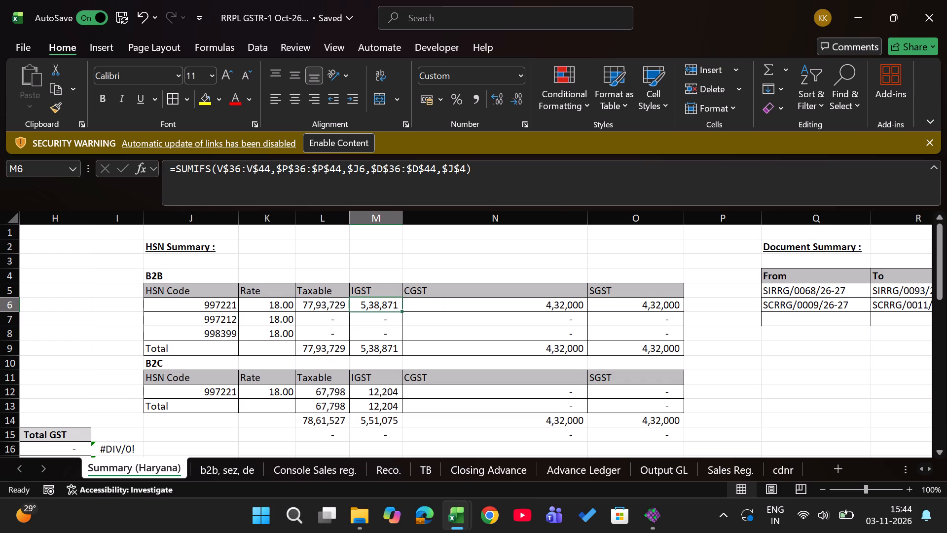
{"action": "key", "text": "Right"}
{"action": "key", "text": "Right"}
{"action": "key", "text": "Down"}
{"action": "key", "text": "Left"}
{"action": "key", "text": "Left"}
{"action": "key", "text": "Up"}
{"action": "key", "text": "shift+Right"}
{"action": "key", "text": "shift+Right"}
{"action": "key", "text": "shift+Down"}
{"action": "key", "text": "shift+Down"}
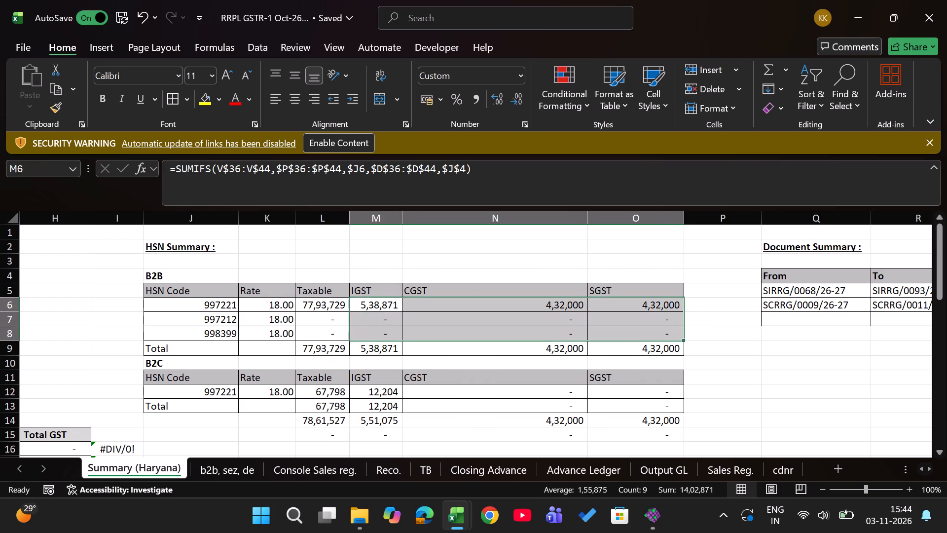
{"action": "key", "text": "ctrl+d"}
Copy the Document Summary's To numbers in R5:R6 and paste them as values over the From numbers in Q5:Q6.
{"action": "key", "text": "Down"}
{"action": "key", "text": "Left"}
{"action": "key", "text": "Down"}
{"action": "key", "text": "Up"}
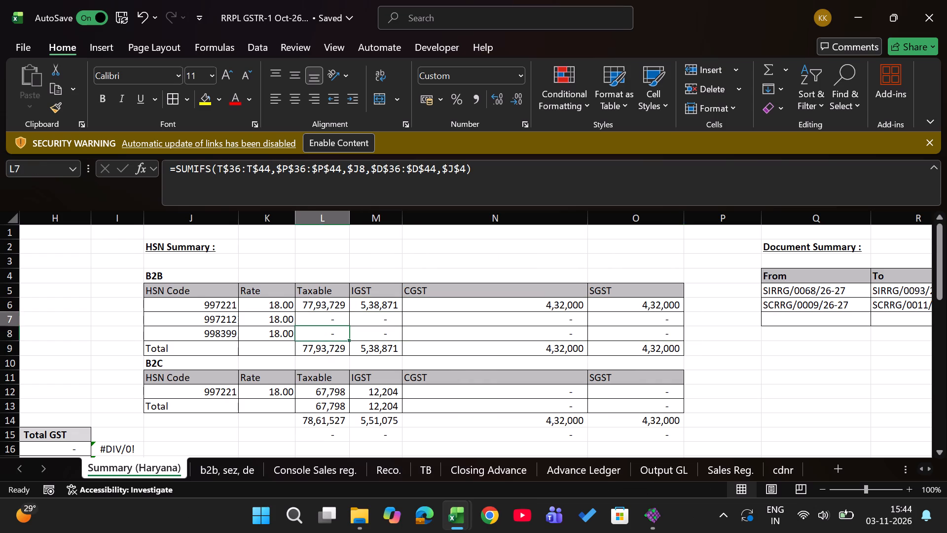
{"action": "key", "text": "Down"}
{"action": "key", "text": "Down"}
{"action": "key", "text": "Down"}
{"action": "key", "text": "Down"}
{"action": "key", "text": "Down"}
{"action": "key", "text": "Right"}
{"action": "key", "text": "Right"}
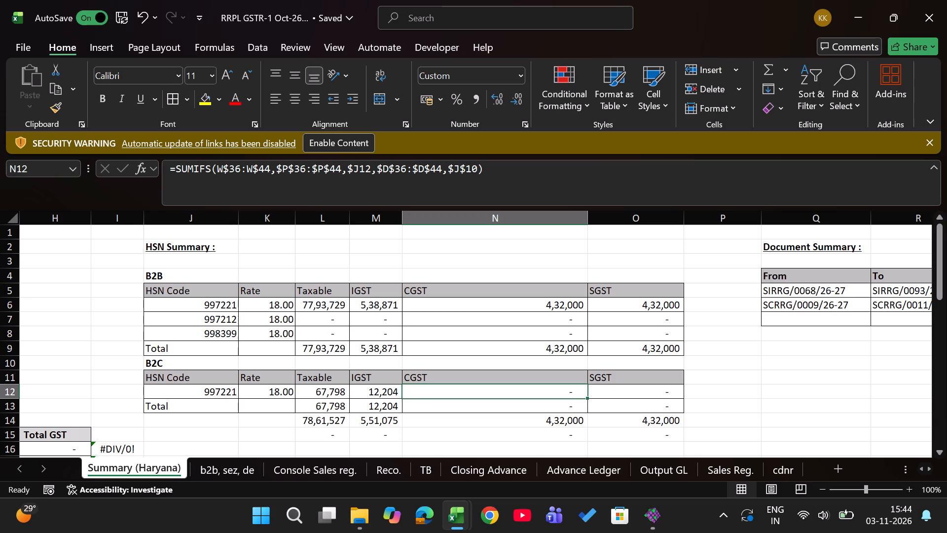
{"action": "key", "text": "Right"}
{"action": "key", "text": "Right"}
{"action": "key", "text": "Right"}
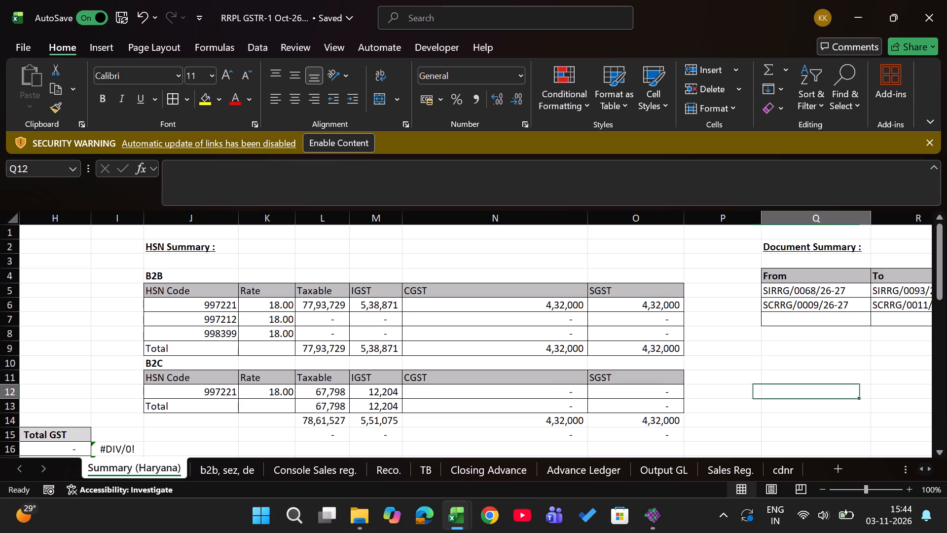
{"action": "scroll", "coordinate": [424, 294], "scroll_direction": "left", "scroll_amount": 7}
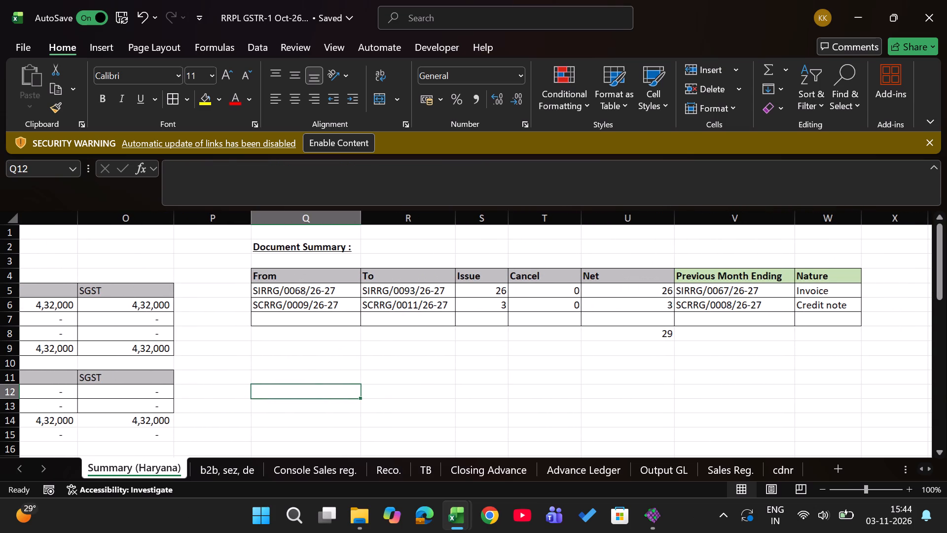
{"action": "left_click", "coordinate": [431, 291]}
{"action": "key", "text": "shift+Down"}
{"action": "key", "text": "ctrl+c"}
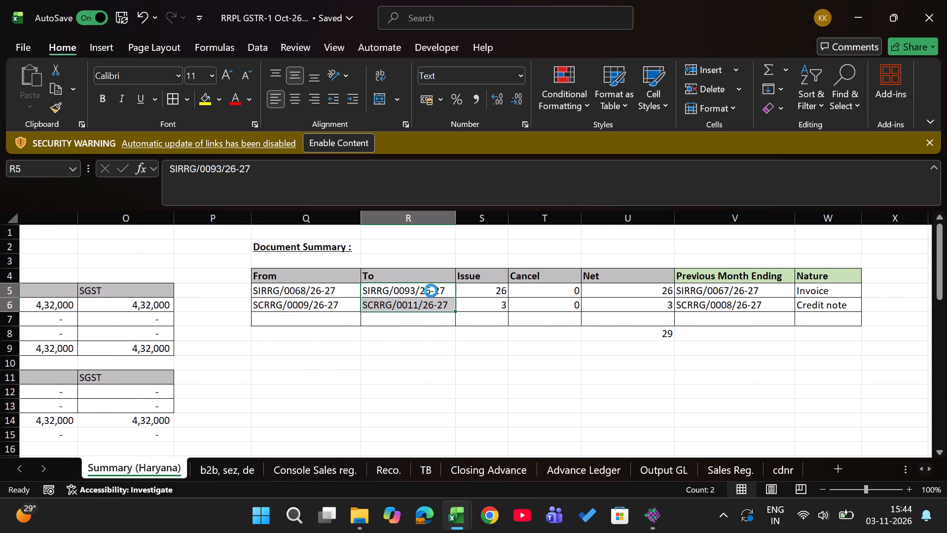
{"action": "key", "text": "Left"}
{"action": "key", "text": "ctrl+alt+v"}
{"action": "key", "text": "v"}
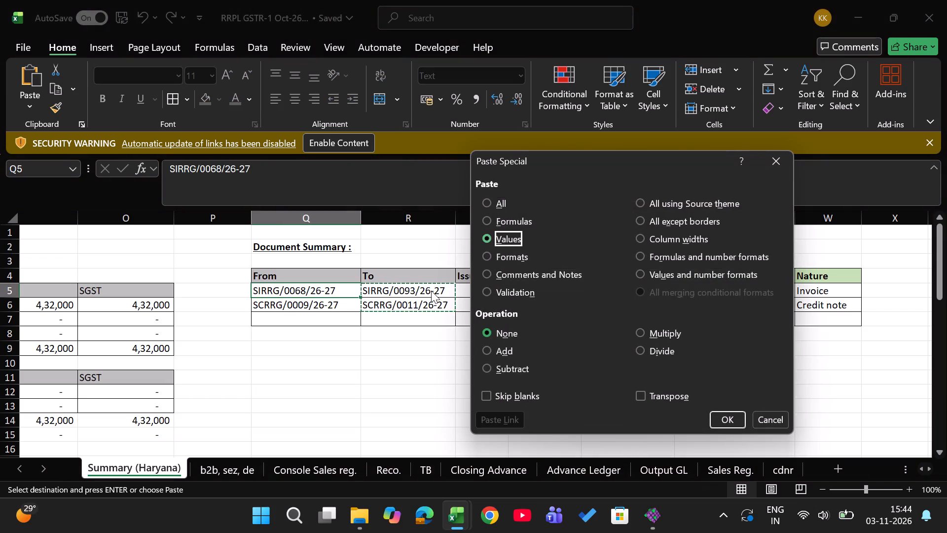
{"action": "key", "text": "Return"}
{"action": "key", "text": "Right"}
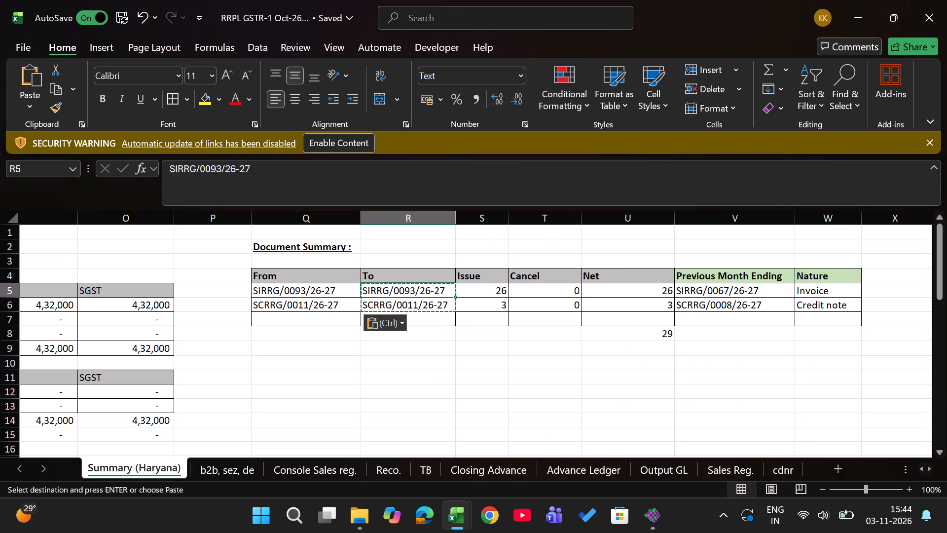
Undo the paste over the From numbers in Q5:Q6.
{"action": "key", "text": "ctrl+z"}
Paste the copied To numbers, SIRRG/0093/26-27 and SCRRG/0011/26-27, as values into the Previous Month Ending cells V5:V6.
{"action": "key", "text": "Right"}
{"action": "key", "text": "Right"}
{"action": "key", "text": "Right"}
{"action": "key", "text": "Right"}
{"action": "key", "text": "Right"}
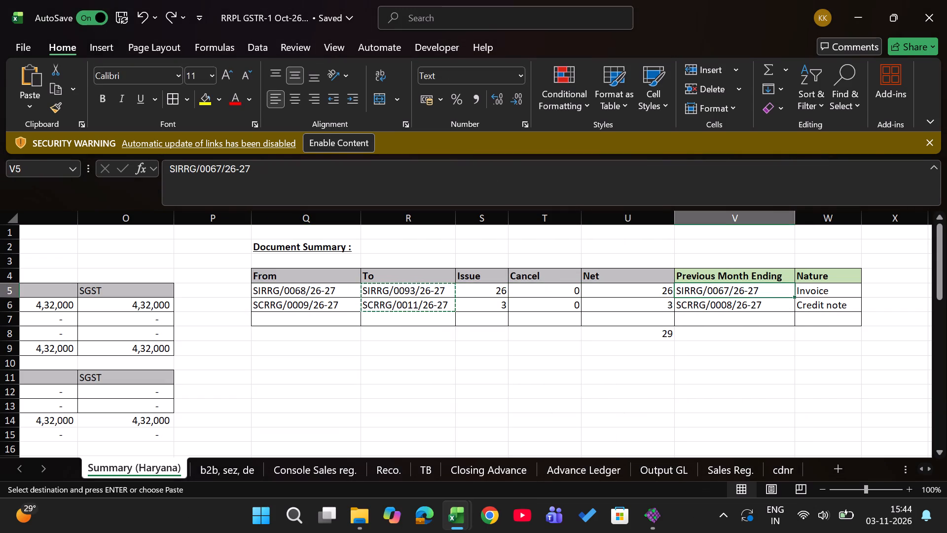
{"action": "key", "text": "shift+Down"}
{"action": "key", "text": "ctrl+alt+v"}
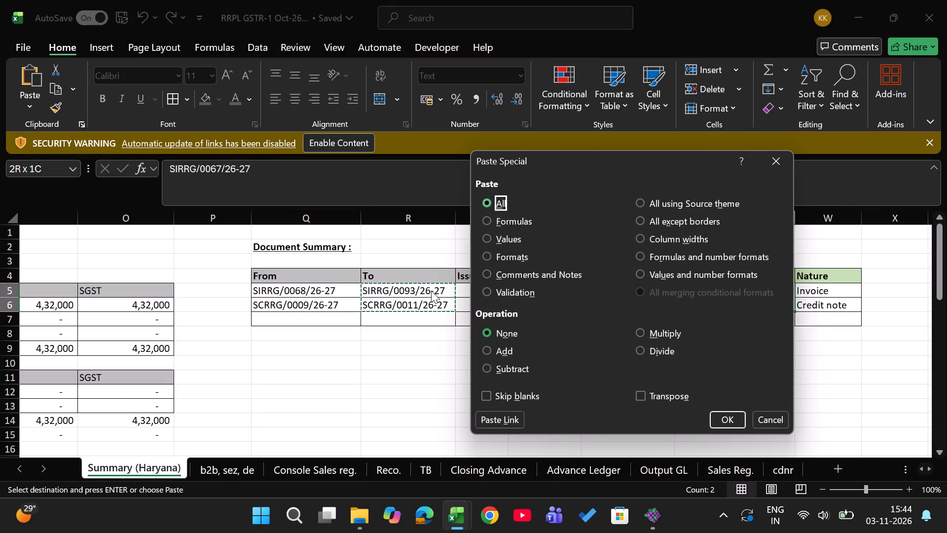
{"action": "key", "text": "v"}
{"action": "key", "text": "Return"}
Clear the From and To document numbers in Q5:R6 of the Document Summary.
{"action": "key", "text": "Left"}
{"action": "key", "text": "Left"}
{"action": "key", "text": "Left"}
{"action": "key", "text": "Left"}
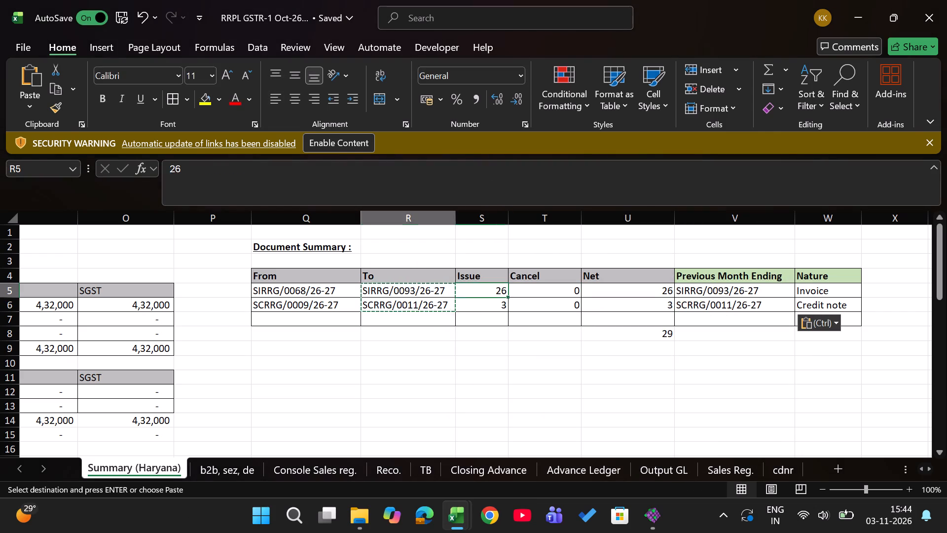
{"action": "key", "text": "Left"}
{"action": "key", "text": "shift+Down"}
{"action": "key", "text": "shift+Right"}
{"action": "key", "text": "Delete"}
{"action": "key", "text": "Right"}
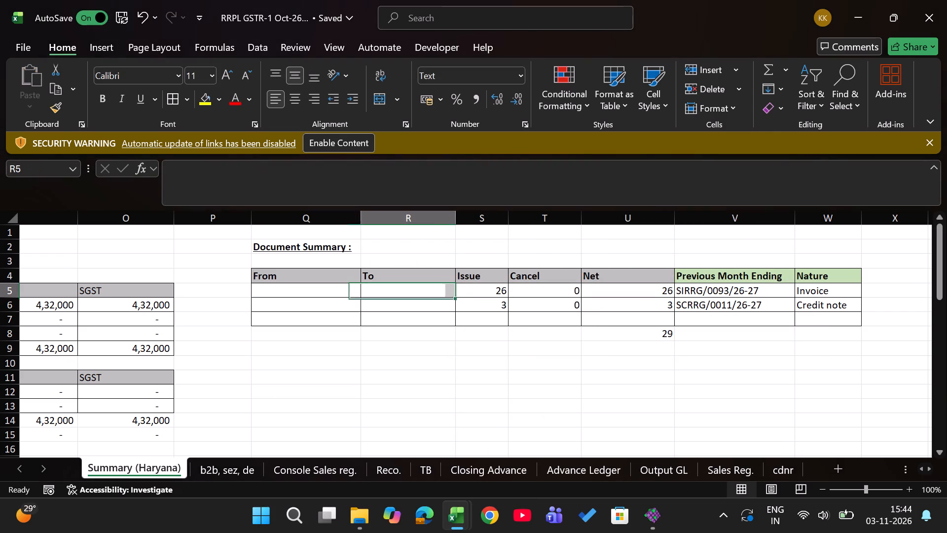
{"action": "key", "text": "Right"}
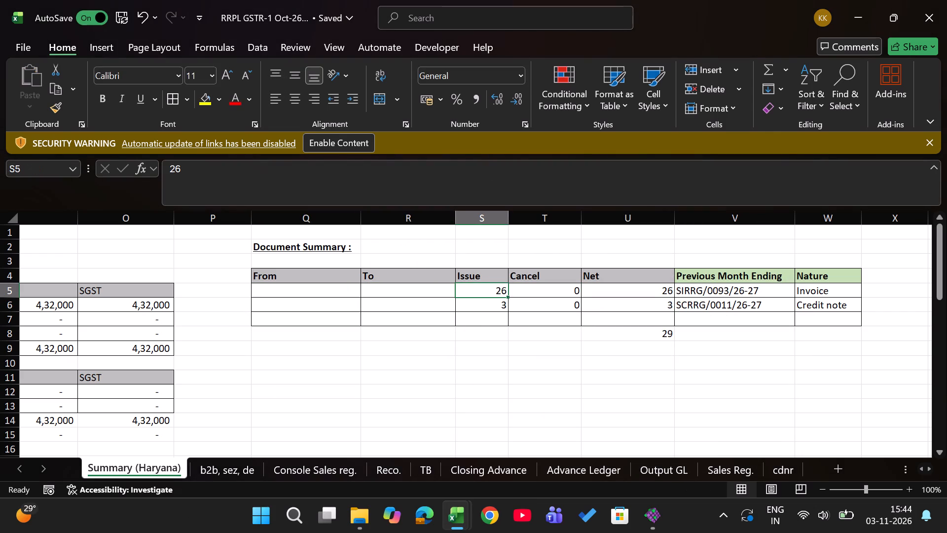
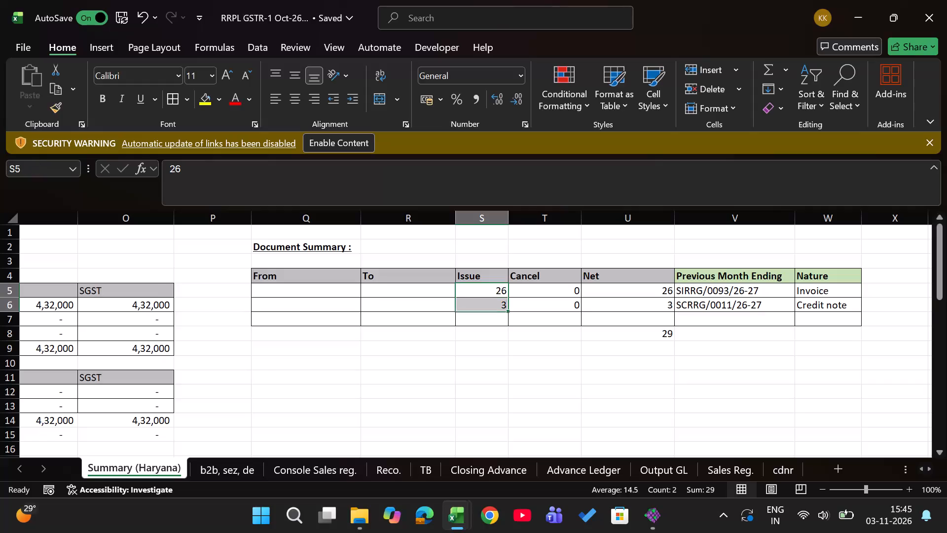
Clear the Issue counts in S5:S6 of the Document Summary.
{"action": "key", "text": "Delete"}
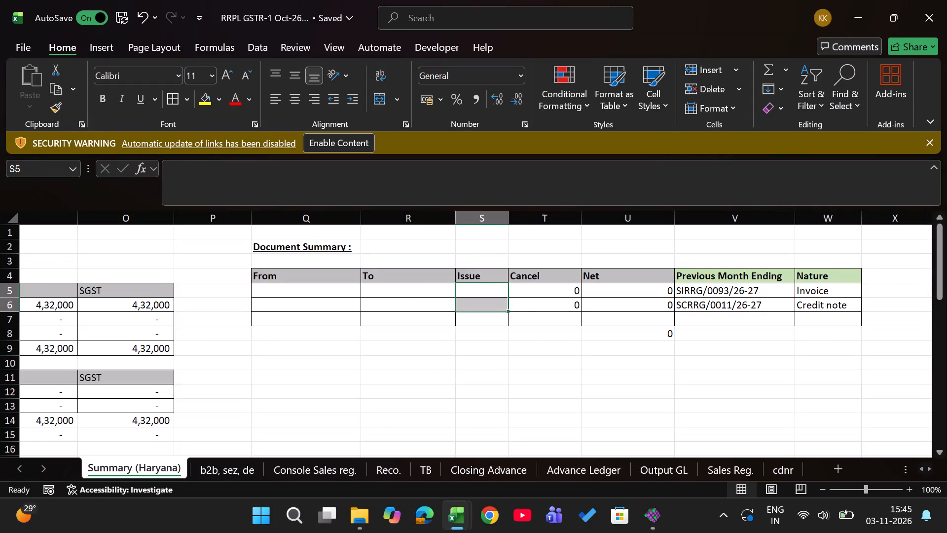
Copy credit note number SCRRG/0012/26-27 from J36 into the Document Summary's credit note From and To cells, Q6 and R6.
{"action": "key", "text": "Right"}
{"action": "key", "text": "Right"}
{"action": "key", "text": "Left"}
{"action": "key", "text": "Left"}
{"action": "key", "text": "Left"}
{"action": "key", "text": "Left"}
{"action": "key", "text": "Left"}
{"action": "key", "text": "Left"}
{"action": "key", "text": "Left"}
{"action": "key", "text": "Left"}
{"action": "key", "text": "Left"}
{"action": "key", "text": "Left"}
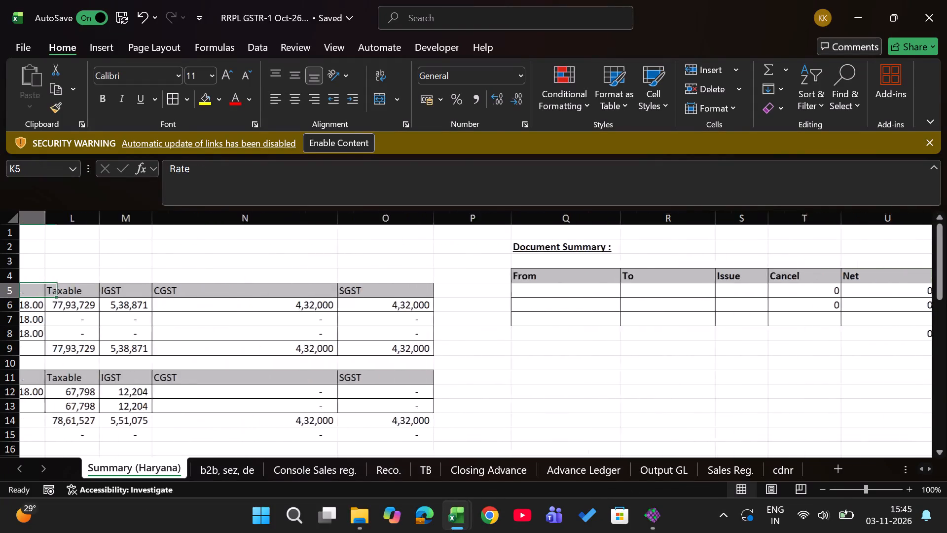
{"action": "key", "text": "Left"}
{"action": "key", "text": "Left"}
{"action": "key", "text": "Left"}
{"action": "key", "text": "Left"}
{"action": "key", "text": "Left"}
{"action": "key", "text": "Left"}
{"action": "key", "text": "Left"}
{"action": "key", "text": "Left"}
{"action": "key", "text": "Left"}
{"action": "key", "text": "Left"}
{"action": "key", "text": "Left"}
{"action": "key", "text": "Left"}
{"action": "key", "text": "Left"}
{"action": "key", "text": "Left"}
{"action": "key", "text": "Left"}
{"action": "key", "text": "Left"}
{"action": "key", "text": "Left"}
{"action": "key", "text": "Left"}
{"action": "key", "text": "Left"}
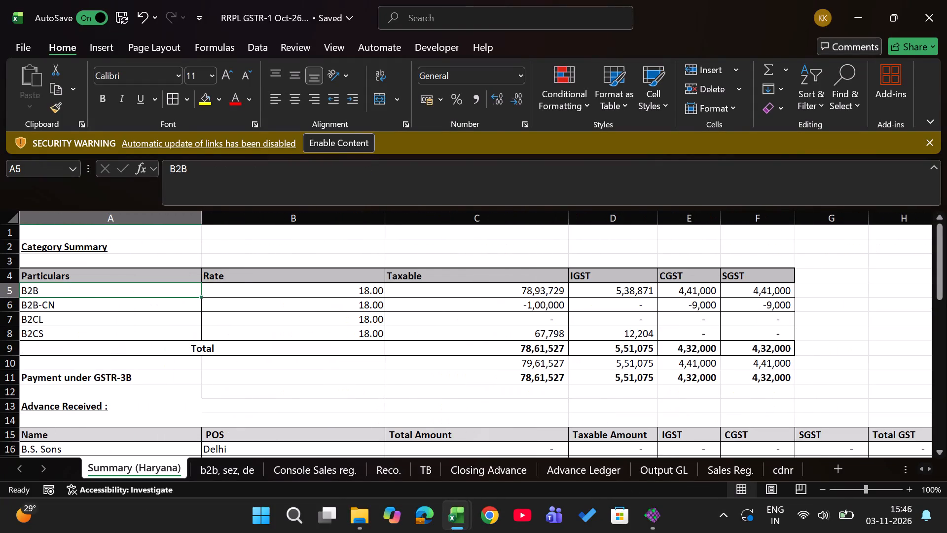
{"action": "scroll", "coordinate": [383, 385], "scroll_direction": "down", "scroll_amount": 5}
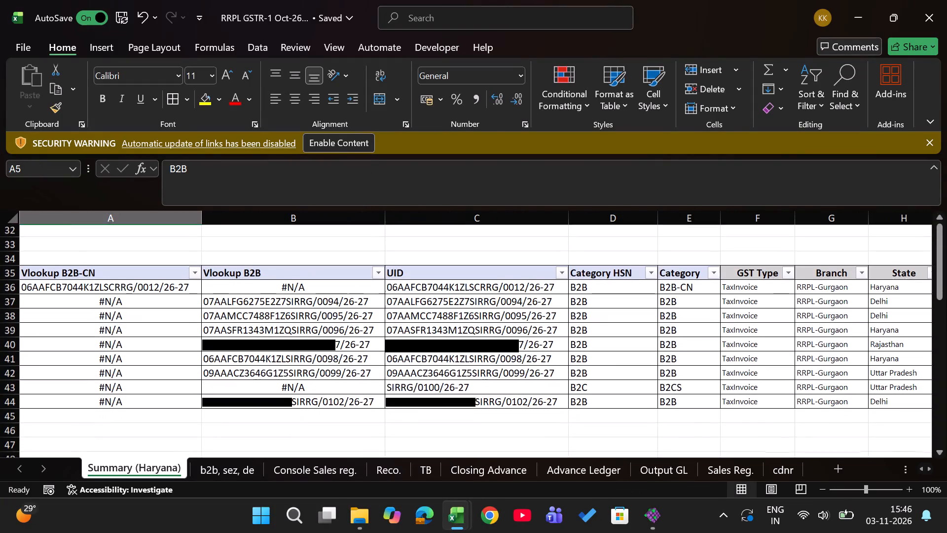
{"action": "scroll", "coordinate": [383, 385], "scroll_direction": "down", "scroll_amount": 1}
{"action": "scroll", "coordinate": [582, 351], "scroll_direction": "left", "scroll_amount": 4}
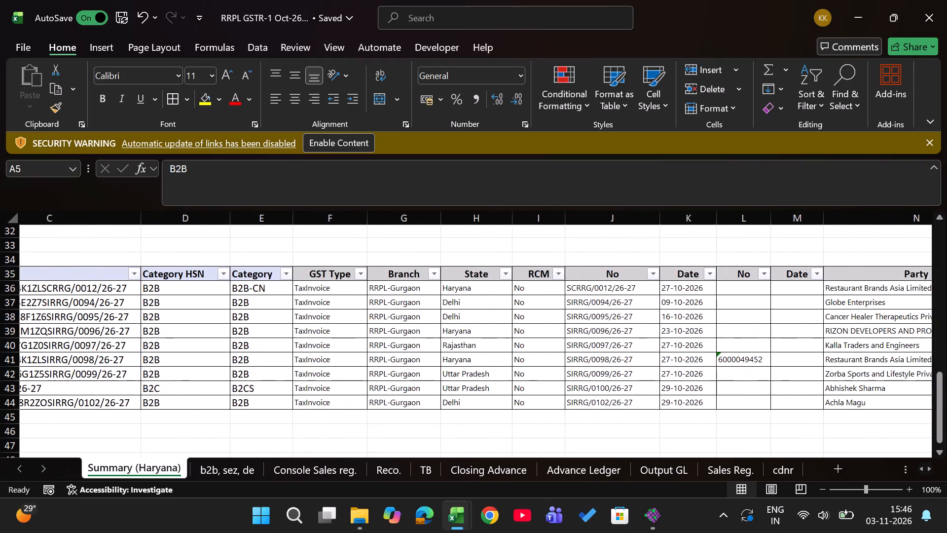
{"action": "scroll", "coordinate": [582, 351], "scroll_direction": "left", "scroll_amount": 1}
{"action": "left_click", "coordinate": [620, 289]}
{"action": "key", "text": "ctrl+c"}
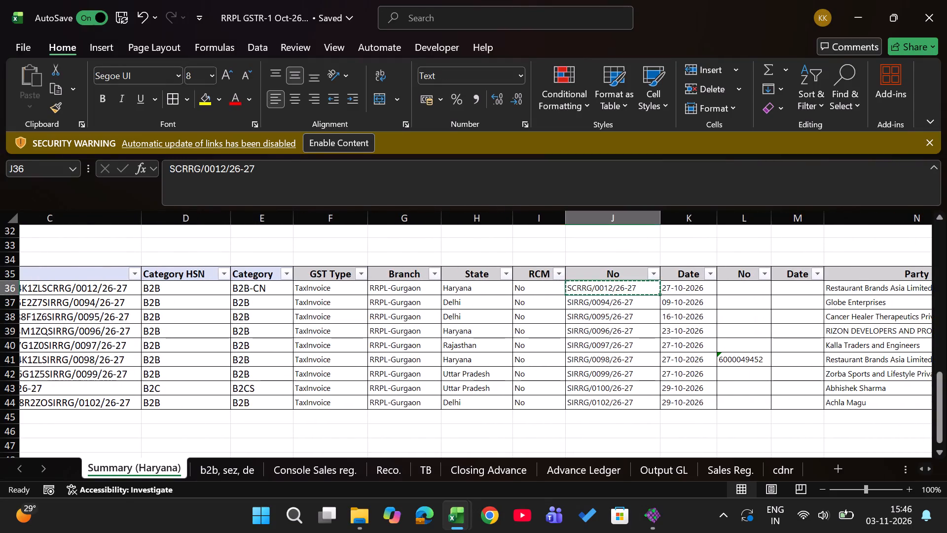
{"action": "scroll", "coordinate": [741, 277], "scroll_direction": "up", "scroll_amount": 5}
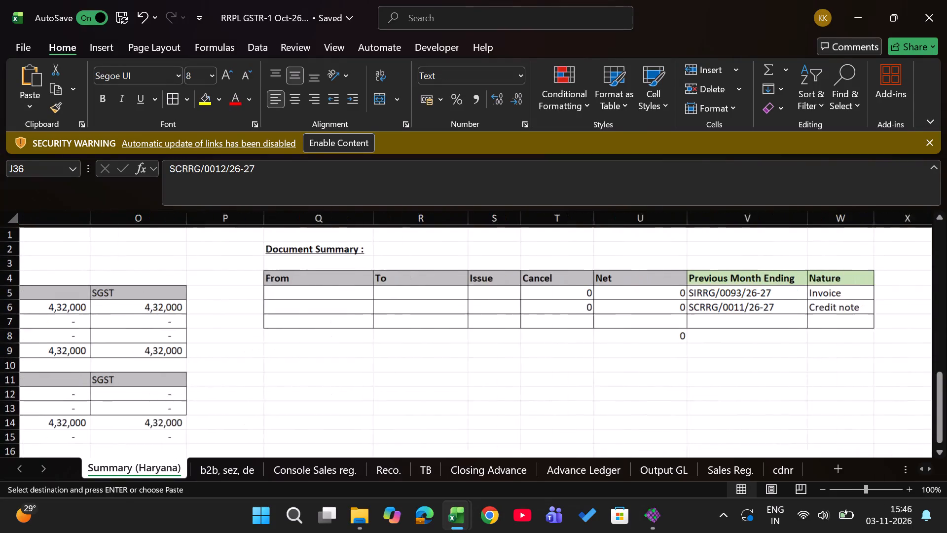
{"action": "scroll", "coordinate": [741, 277], "scroll_direction": "up", "scroll_amount": 1}
{"action": "left_click", "coordinate": [328, 305]}
{"action": "key", "text": "Return"}
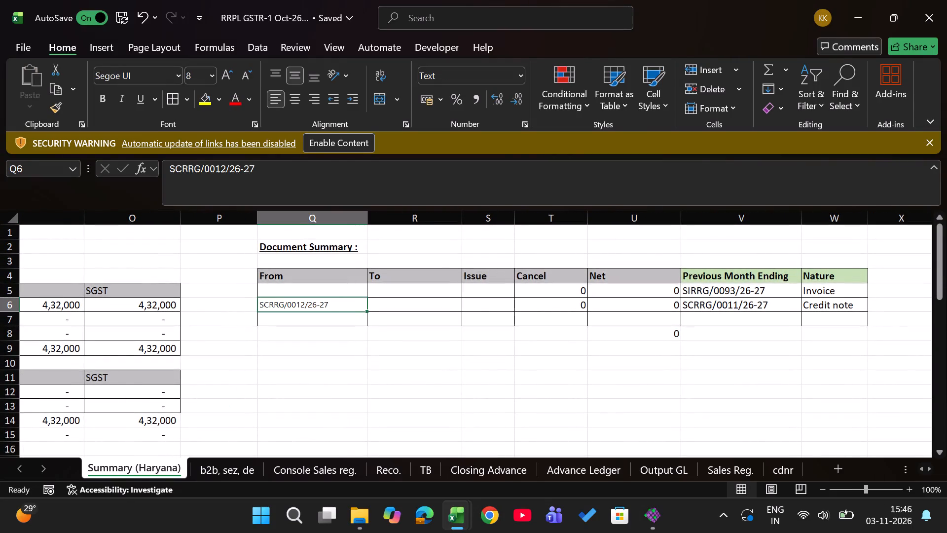
{"action": "key", "text": "ctrl+c"}
{"action": "key", "text": "Right"}
{"action": "key", "text": "Return"}
Enter 1 as the credit note Issue count in S6.
{"action": "key", "text": "Right"}
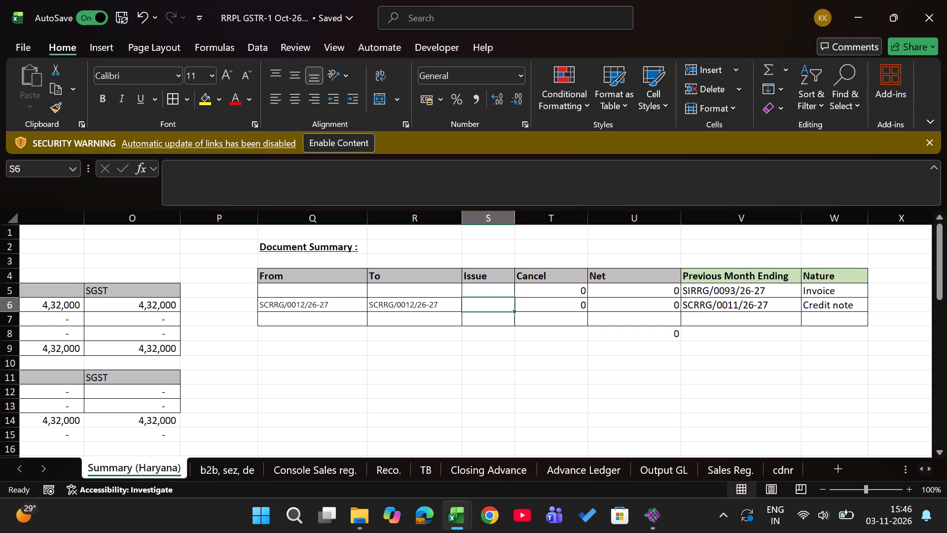
{"action": "key", "text": "F1"}
{"action": "key", "text": "1"}
{"action": "key", "text": "Down"}
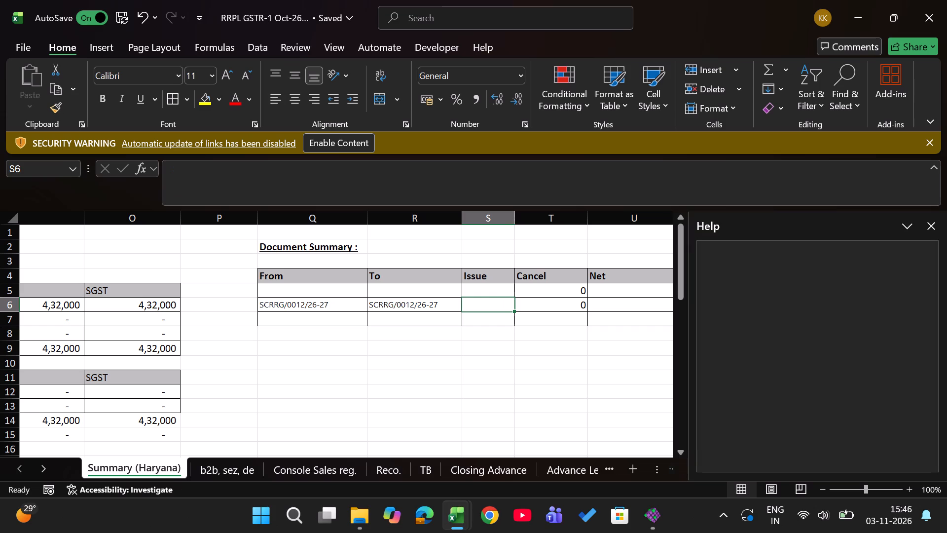
{"action": "left_click", "coordinate": [936, 230]}
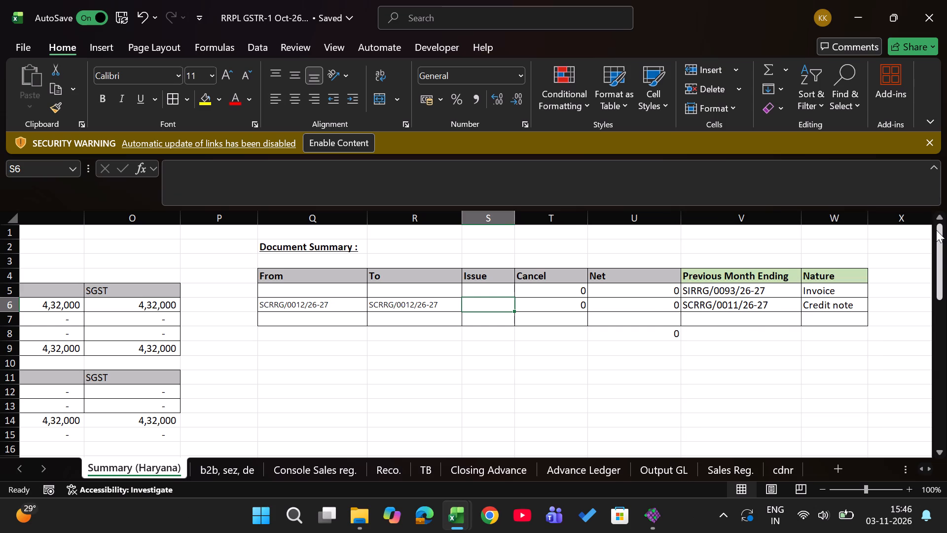
{"action": "key", "text": "1"}
{"action": "key", "text": "Down"}
Copy the first invoice number, SIRRG/0094/26-27, from J37 into the invoice From cell Q5 of the Document Summary.
{"action": "key", "text": "Up"}
{"action": "key", "text": "Up"}
{"action": "key", "text": "Left"}
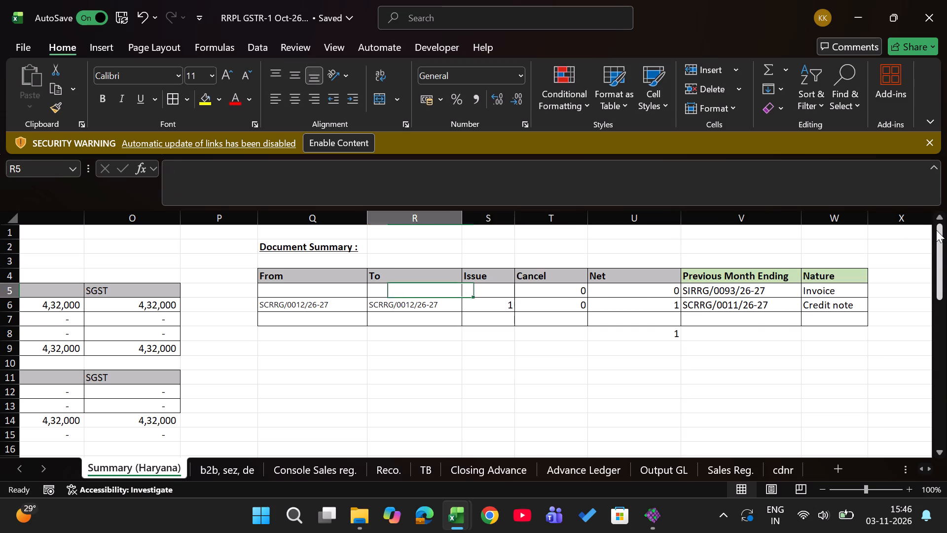
{"action": "key", "text": "Left"}
{"action": "scroll", "coordinate": [593, 360], "scroll_direction": "down", "scroll_amount": 2}
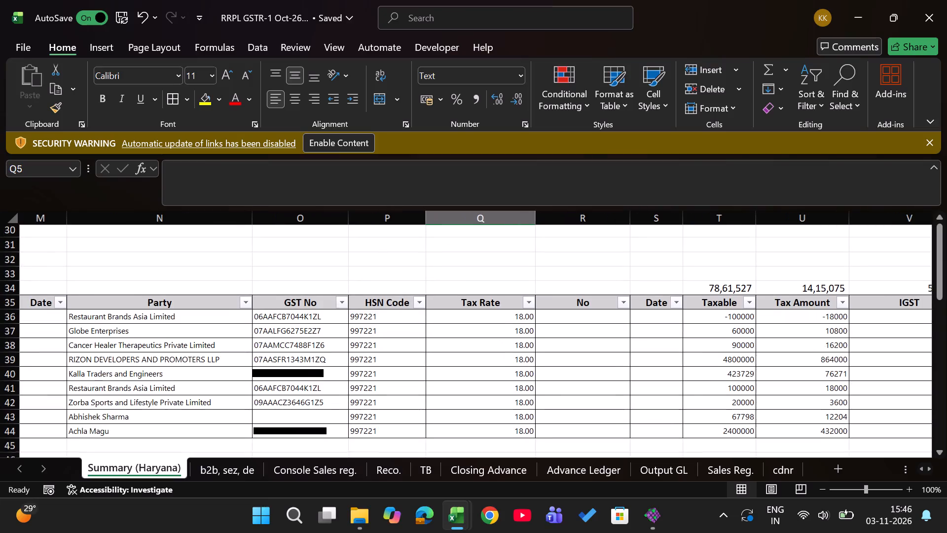
{"action": "scroll", "coordinate": [593, 360], "scroll_direction": "down", "scroll_amount": 1}
{"action": "scroll", "coordinate": [131, 350], "scroll_direction": "right", "scroll_amount": 3}
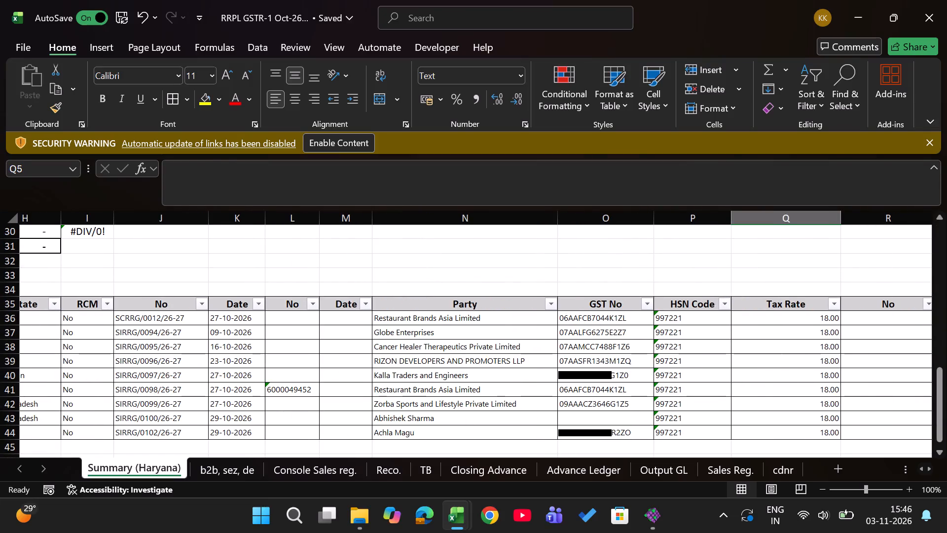
{"action": "left_click", "coordinate": [158, 332]}
{"action": "key", "text": "ctrl+c"}
{"action": "scroll", "coordinate": [536, 247], "scroll_direction": "up", "scroll_amount": 3}
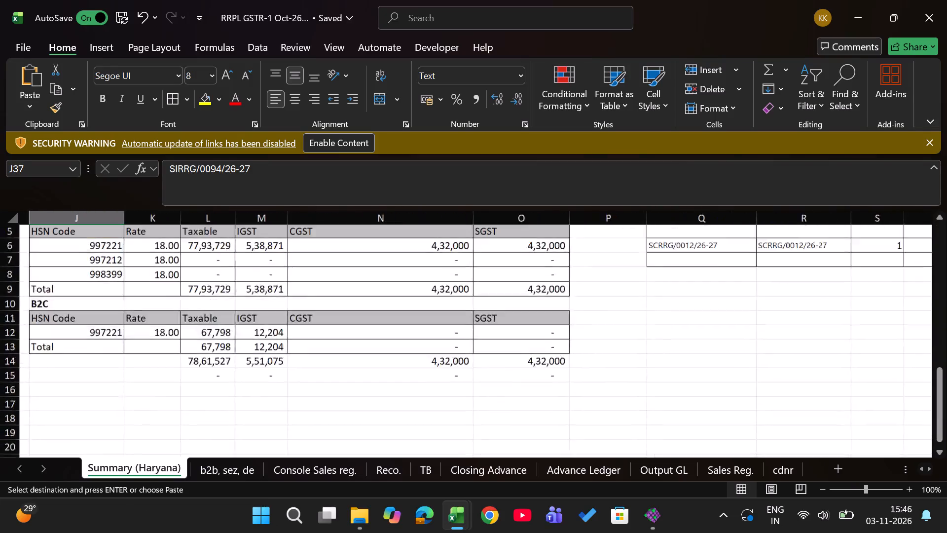
{"action": "scroll", "coordinate": [536, 247], "scroll_direction": "up", "scroll_amount": 3}
{"action": "left_click", "coordinate": [629, 285]}
{"action": "key", "text": "Return"}
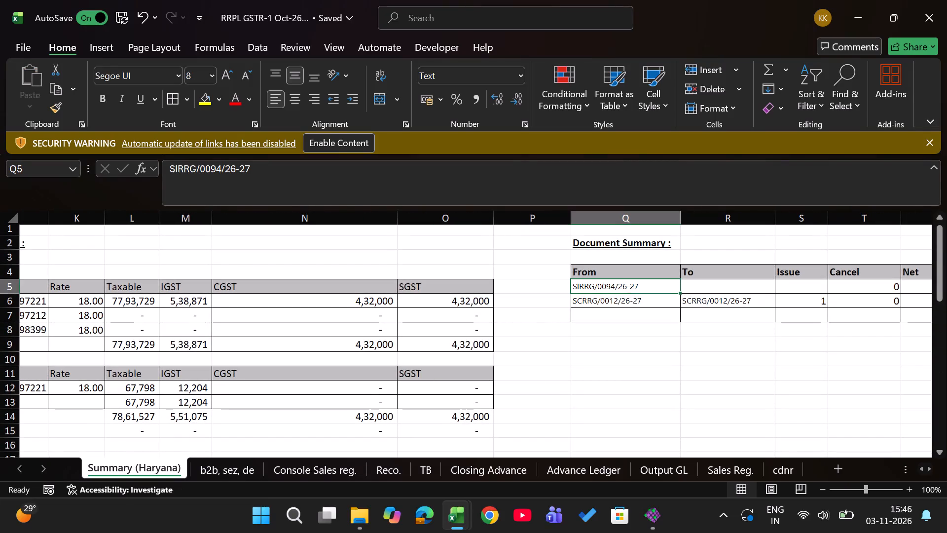
Copy the last invoice number, SIRRG/0102/26-27, from J44 into the invoice To cell R5 of the Document Summary.
{"action": "scroll", "coordinate": [469, 384], "scroll_direction": "down", "scroll_amount": 5}
{"action": "left_click", "coordinate": [108, 349]}
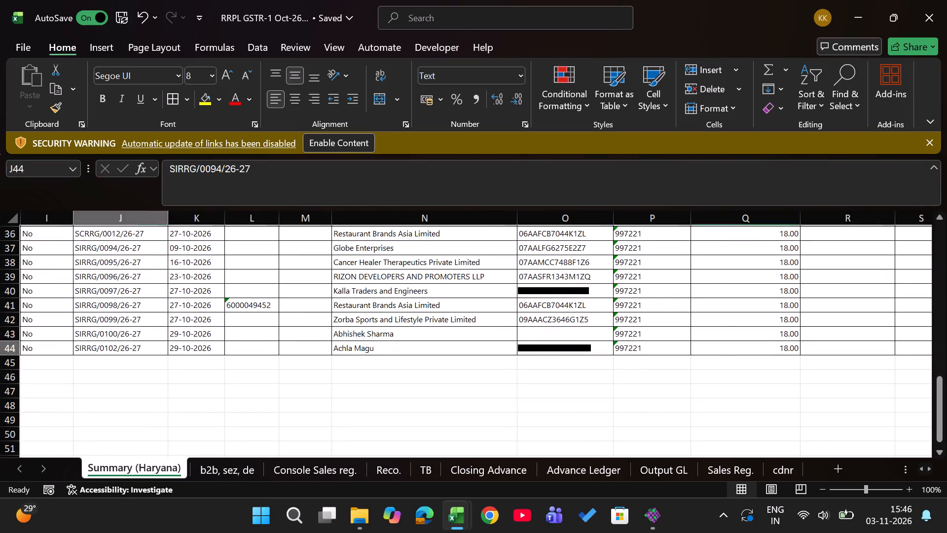
{"action": "key", "text": "ctrl+c"}
{"action": "scroll", "coordinate": [489, 316], "scroll_direction": "up", "scroll_amount": 7}
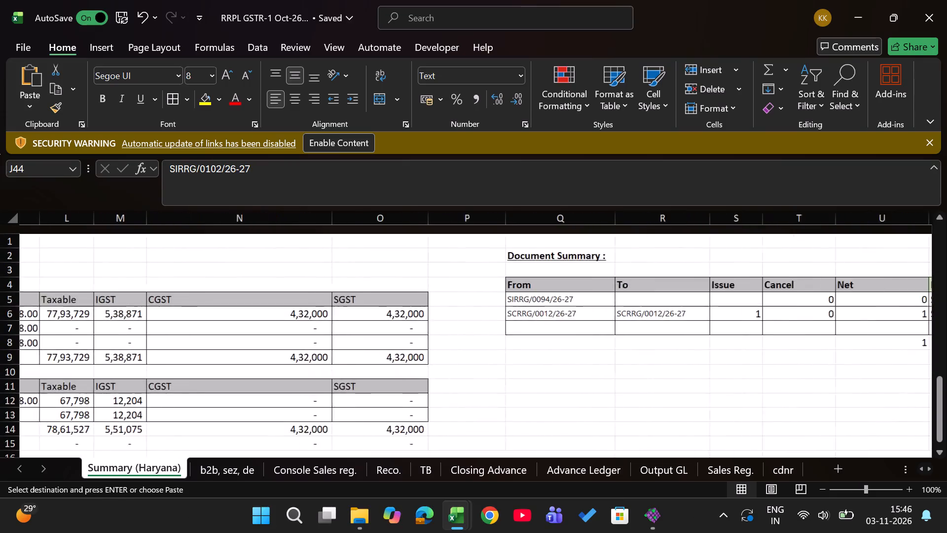
{"action": "scroll", "coordinate": [489, 316], "scroll_direction": "up", "scroll_amount": 1}
{"action": "left_click", "coordinate": [629, 292]}
{"action": "key", "text": "Return"}
Check the character length of the invoice number in R5 with a temporary LEN formula in R9, clearing it after reading.
{"action": "key", "text": "Up"}
{"action": "key", "text": "Up"}
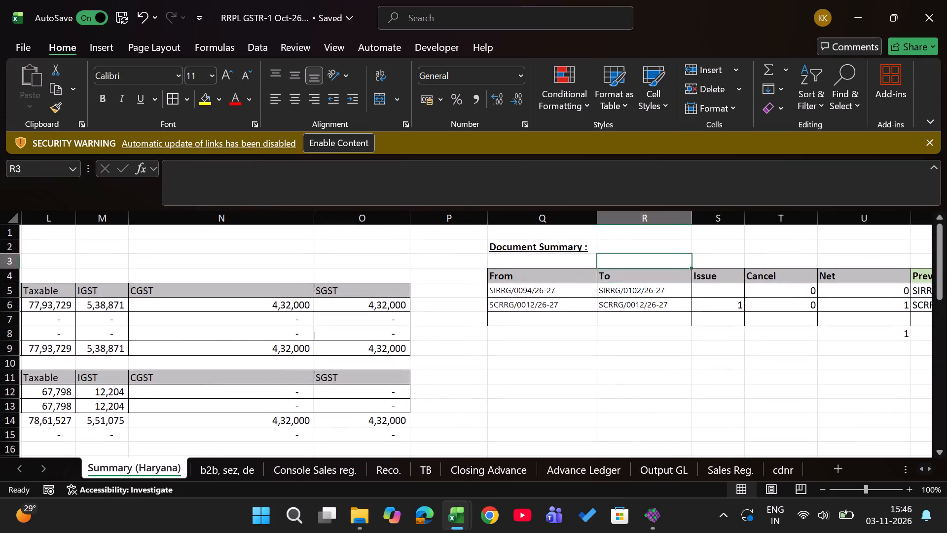
{"action": "key", "text": "Down"}
{"action": "key", "text": "Down"}
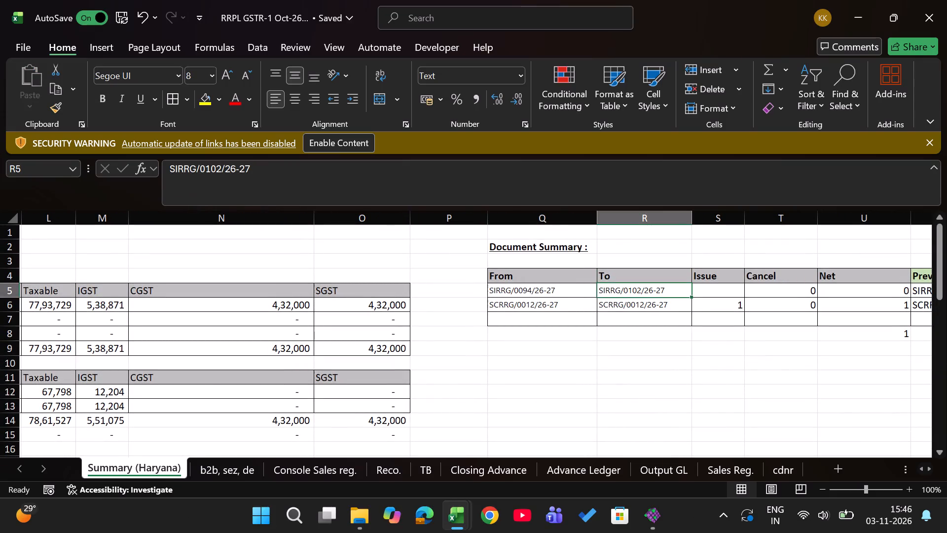
{"action": "key", "text": "Down"}
{"action": "key", "text": "Down"}
{"action": "key", "text": "Down"}
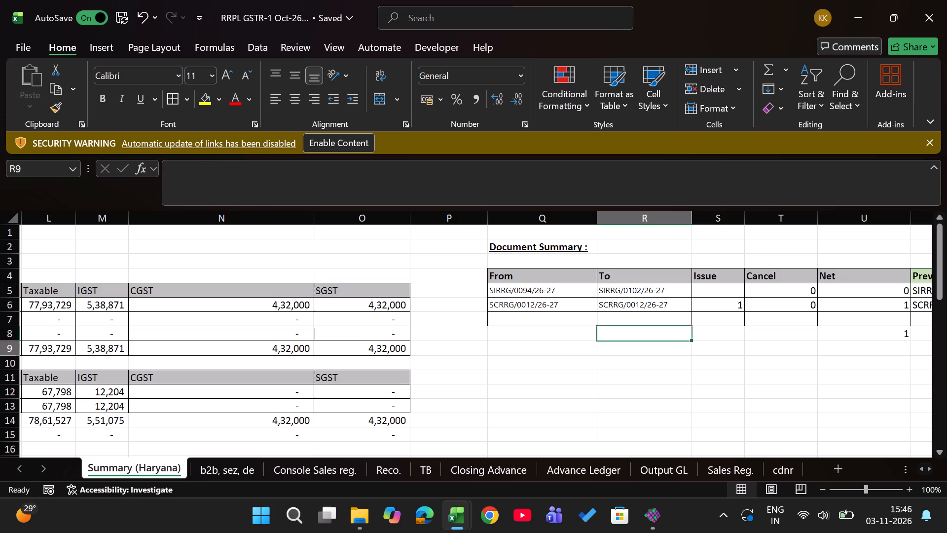
{"action": "key", "text": "Down"}
{"action": "key", "text": "equal"}
{"action": "type", "text": "le"}
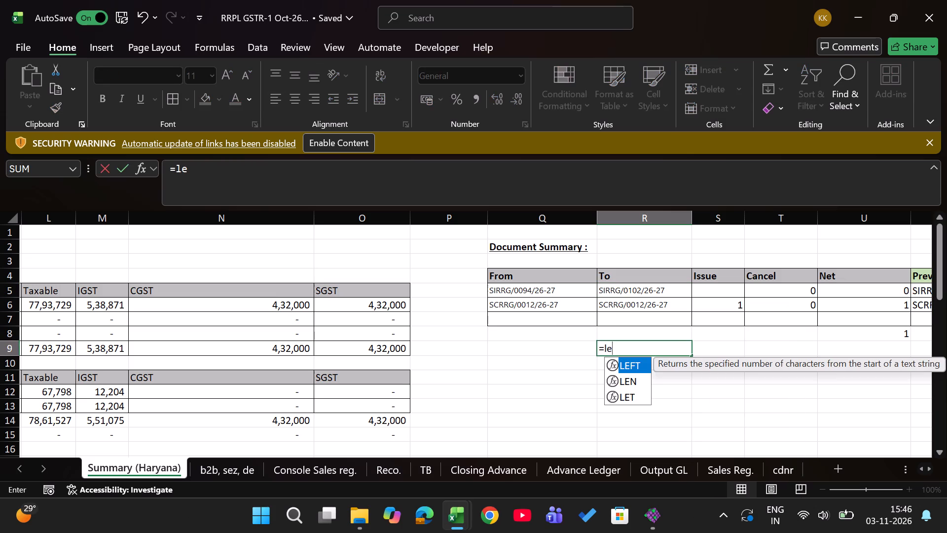
{"action": "key", "text": "Down"}
{"action": "key", "text": "Tab"}
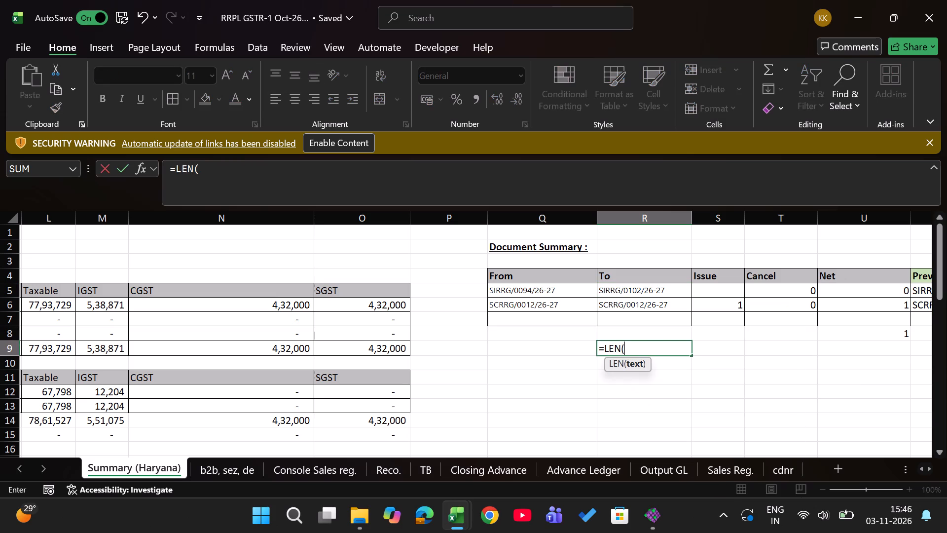
{"action": "key", "text": "Up"}
{"action": "key", "text": "Up"}
{"action": "key", "text": "Up"}
{"action": "key", "text": "Up"}
{"action": "key", "text": "Return"}
{"action": "key", "text": "Up"}
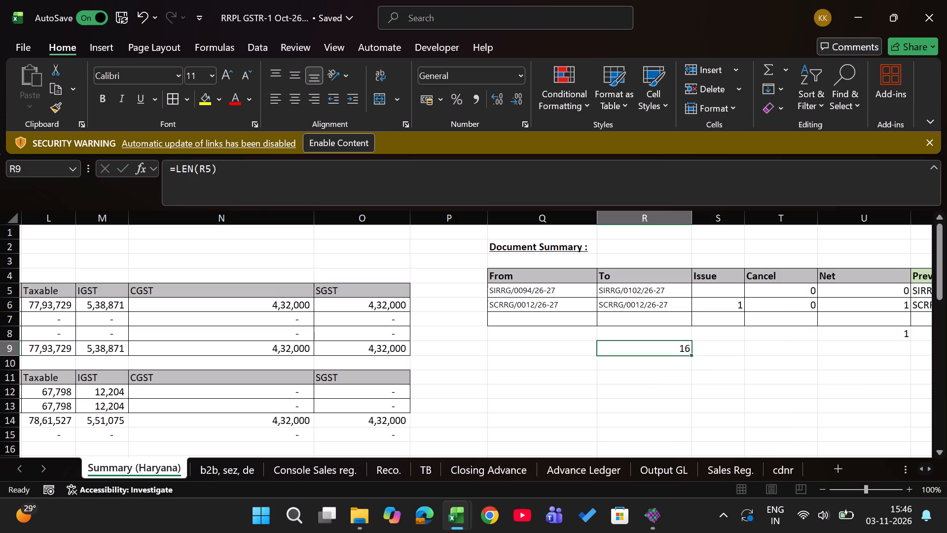
{"action": "key", "text": "Delete"}
Switch to Chrome, search Google for "maximum invoice digit in gst" to check the invoice number length limit, and close the browser.
{"action": "left_click", "coordinate": [482, 523]}
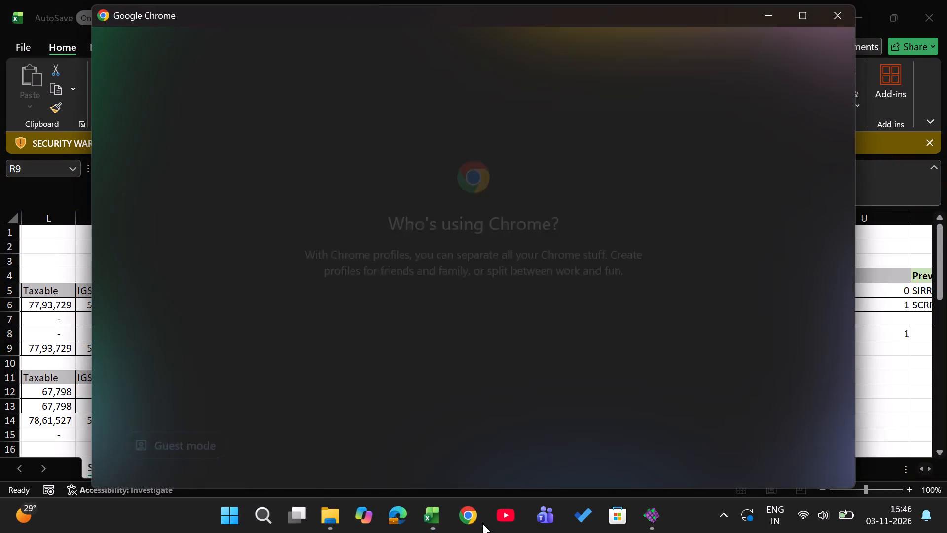
{"action": "left_click", "coordinate": [282, 243]}
{"action": "type", "text": "ma"}
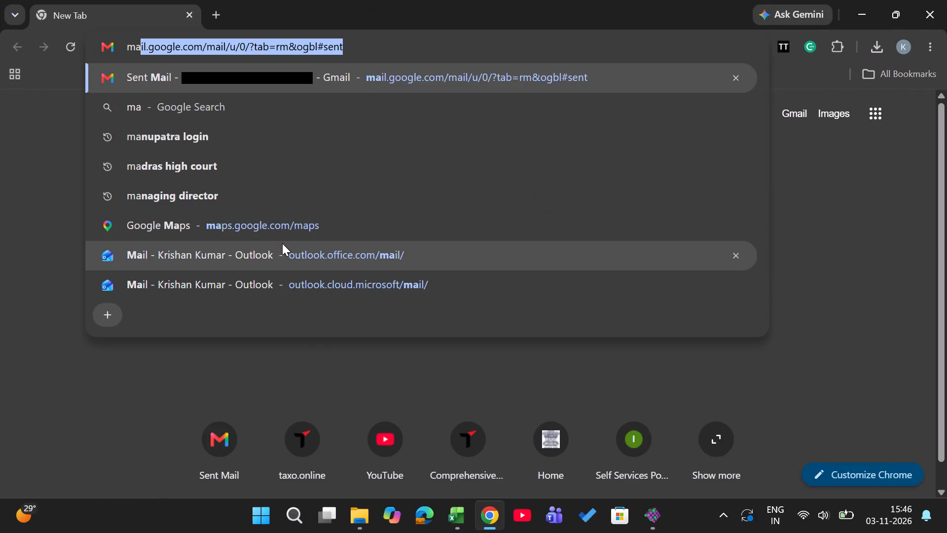
{"action": "type", "text": "xim"}
{"action": "type", "text": "um in"}
{"action": "type", "text": "voi"}
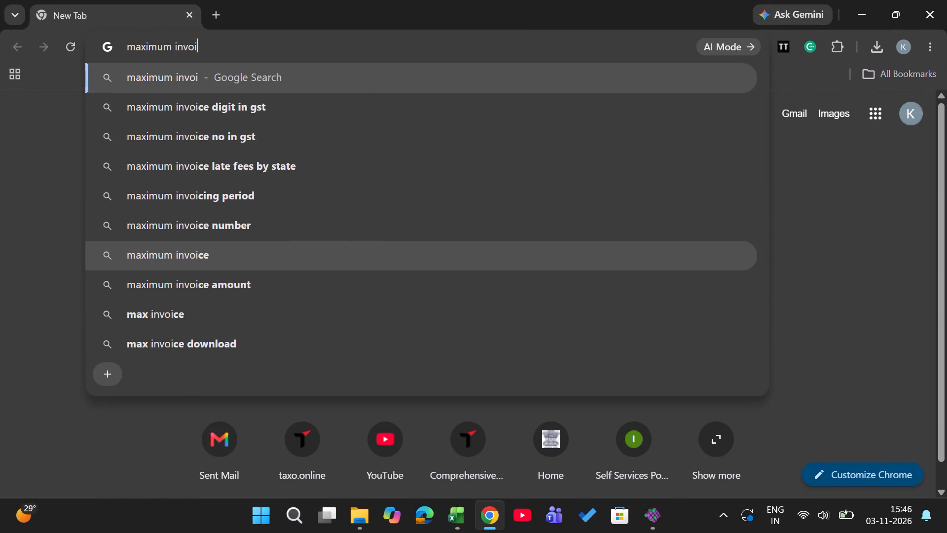
{"action": "key", "text": "Down"}
{"action": "key", "text": "Return"}
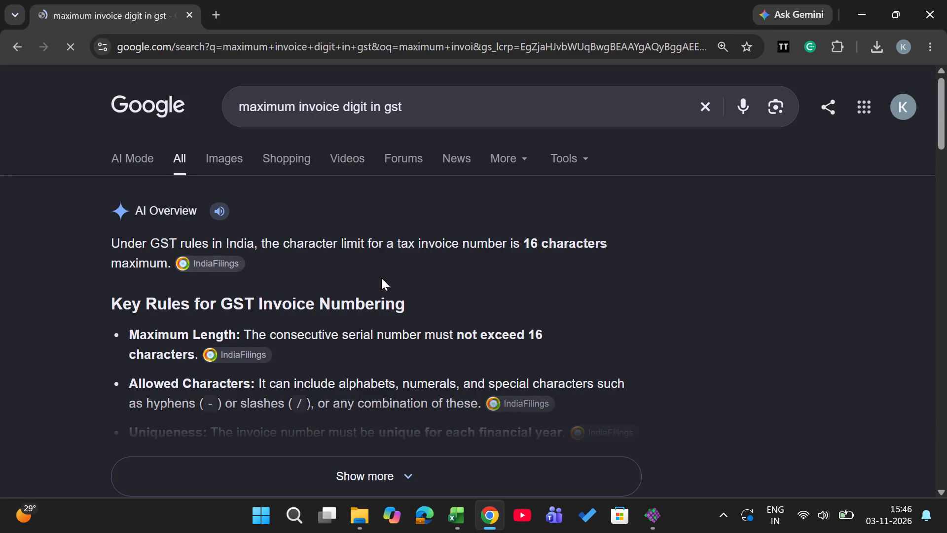
{"action": "left_click", "coordinate": [946, 1]}
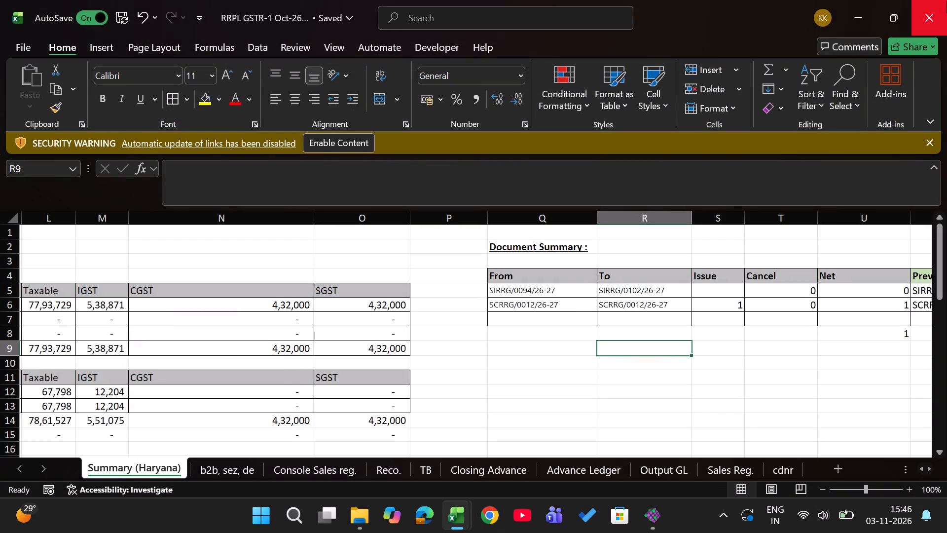